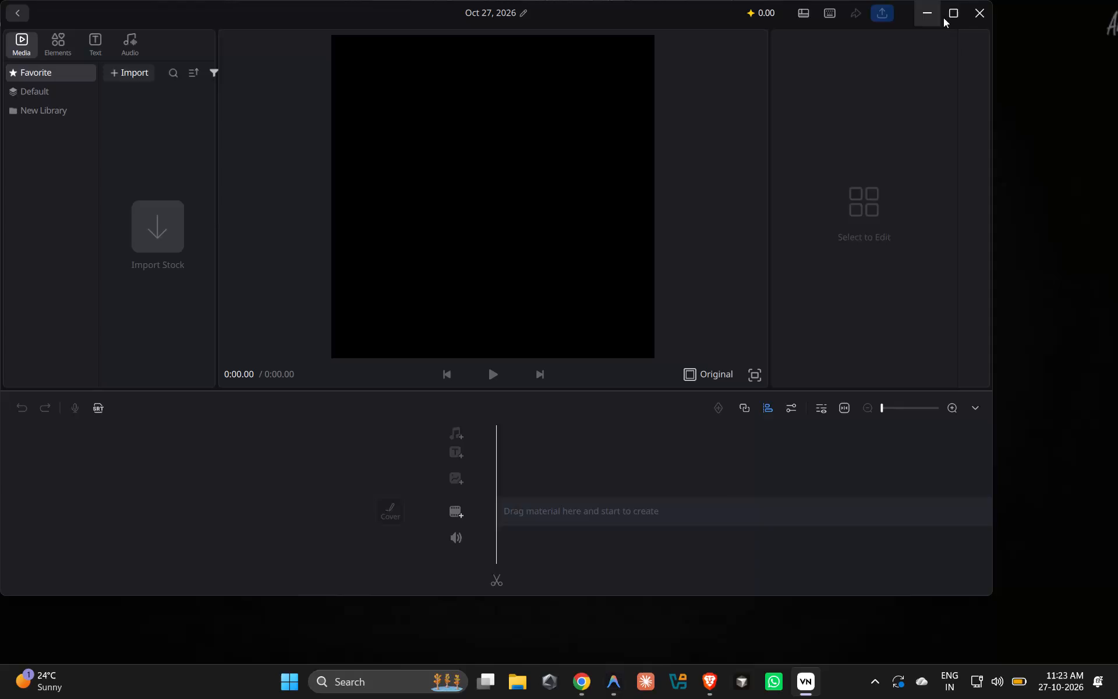
Maximize the video editor and open File Explorer's Home view with recent videos in a reduced window over it.
{"action": "left_click", "coordinate": [949, 8]}
{"action": "left_click", "coordinate": [521, 687]}
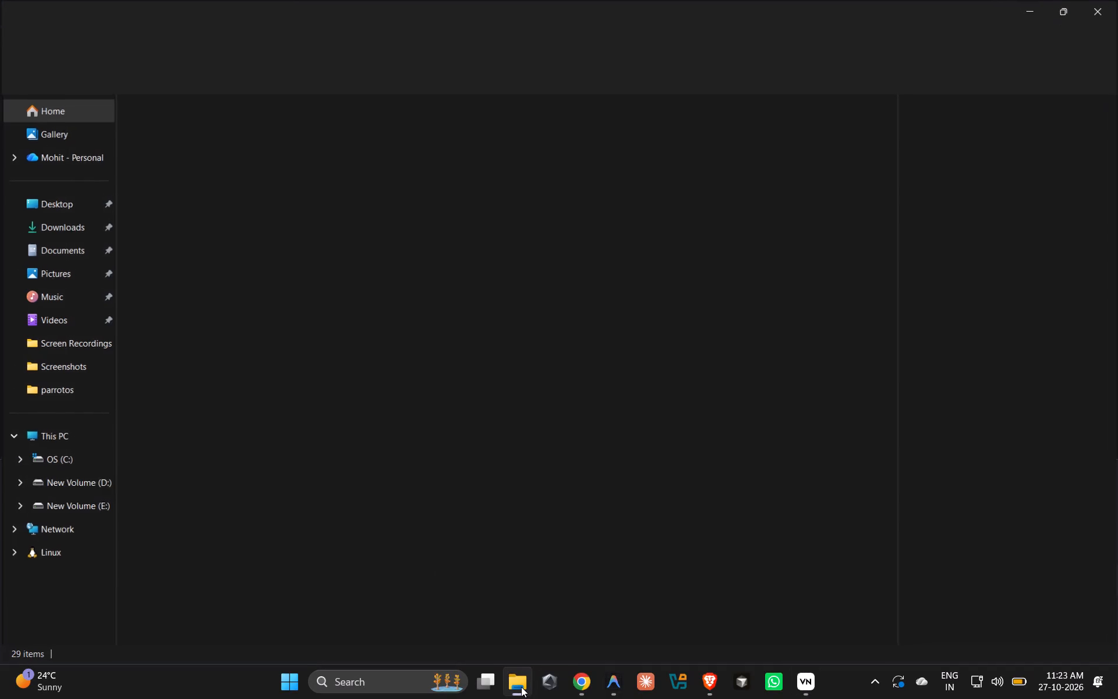
{"action": "scroll", "coordinate": [298, 468], "scroll_direction": "down", "scroll_amount": 2}
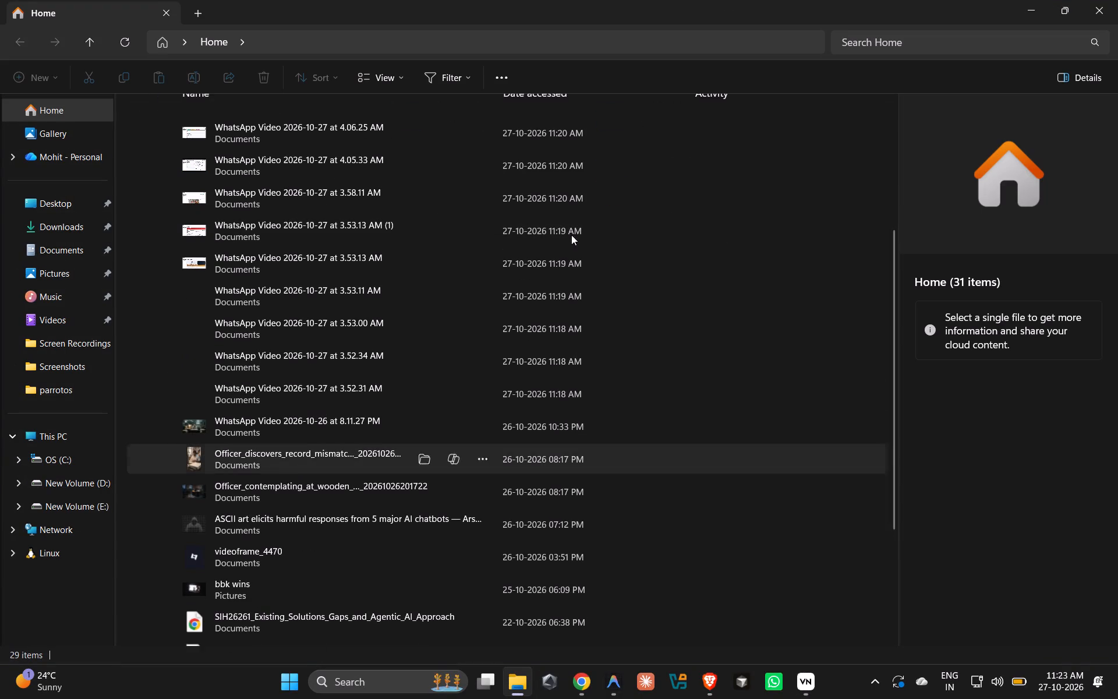
{"action": "left_click", "coordinate": [1064, 8]}
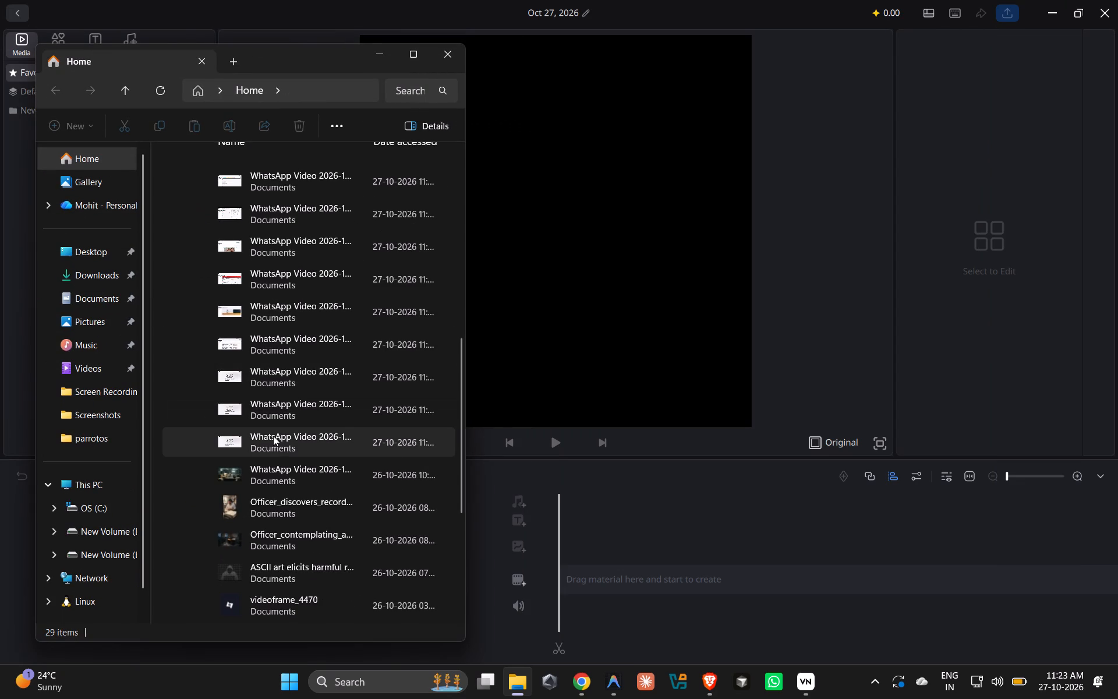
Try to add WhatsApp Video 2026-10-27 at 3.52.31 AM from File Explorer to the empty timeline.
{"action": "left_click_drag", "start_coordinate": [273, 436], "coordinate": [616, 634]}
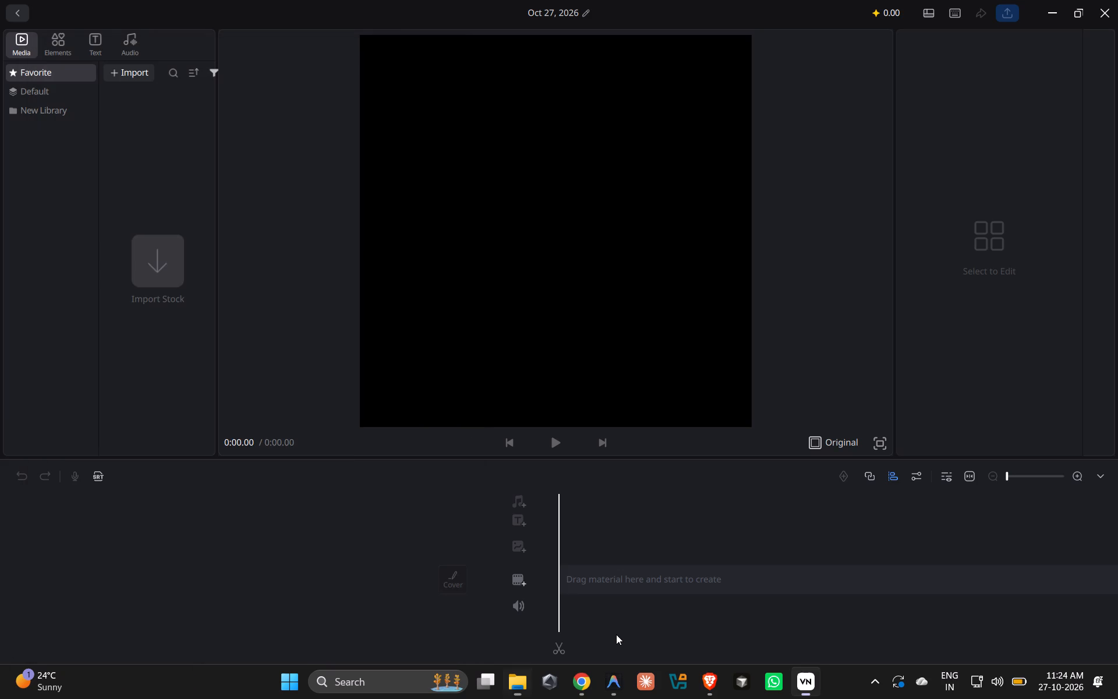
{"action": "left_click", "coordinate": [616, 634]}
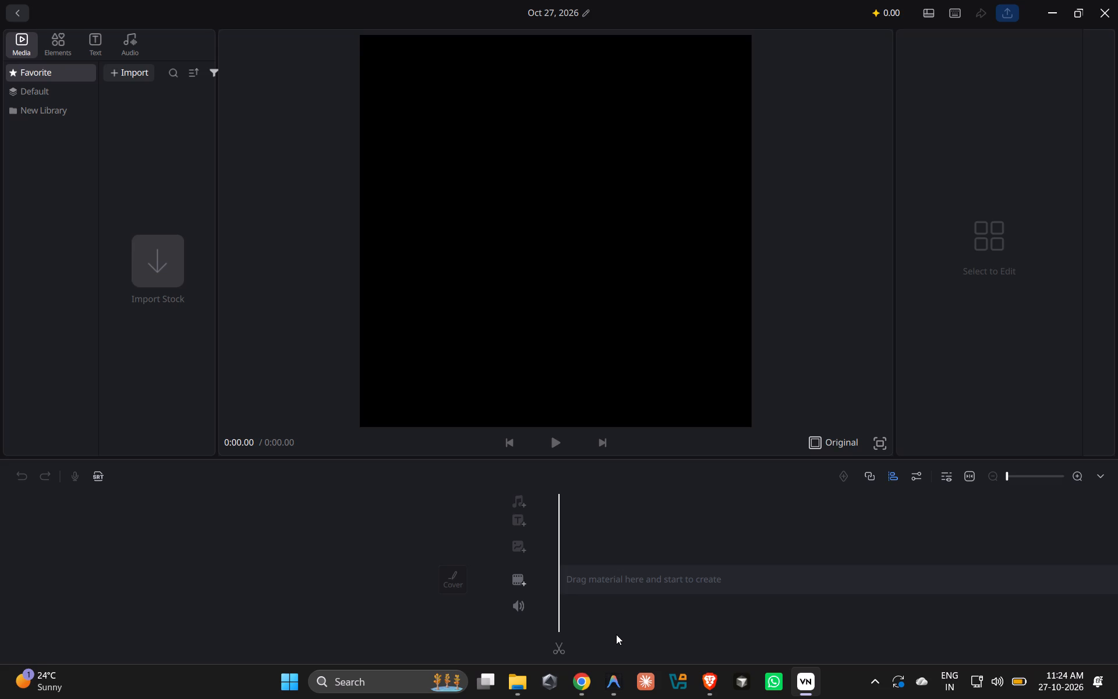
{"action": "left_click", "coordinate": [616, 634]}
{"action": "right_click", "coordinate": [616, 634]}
Add WhatsApp Video 2026-10-27 at 3.52.31 AM as the main track's first clip and bring the playhead to its end.
{"action": "left_click", "coordinate": [509, 679]}
{"action": "left_click_drag", "start_coordinate": [264, 438], "coordinate": [708, 590]}
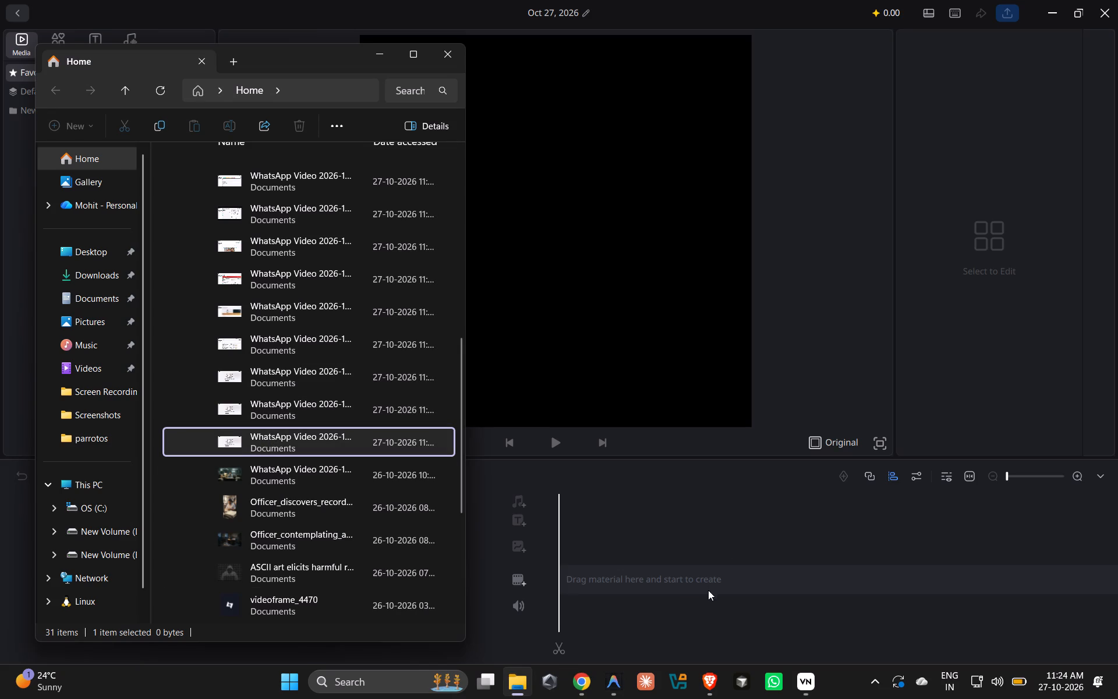
{"action": "left_click_drag", "start_coordinate": [708, 590], "coordinate": [707, 590]}
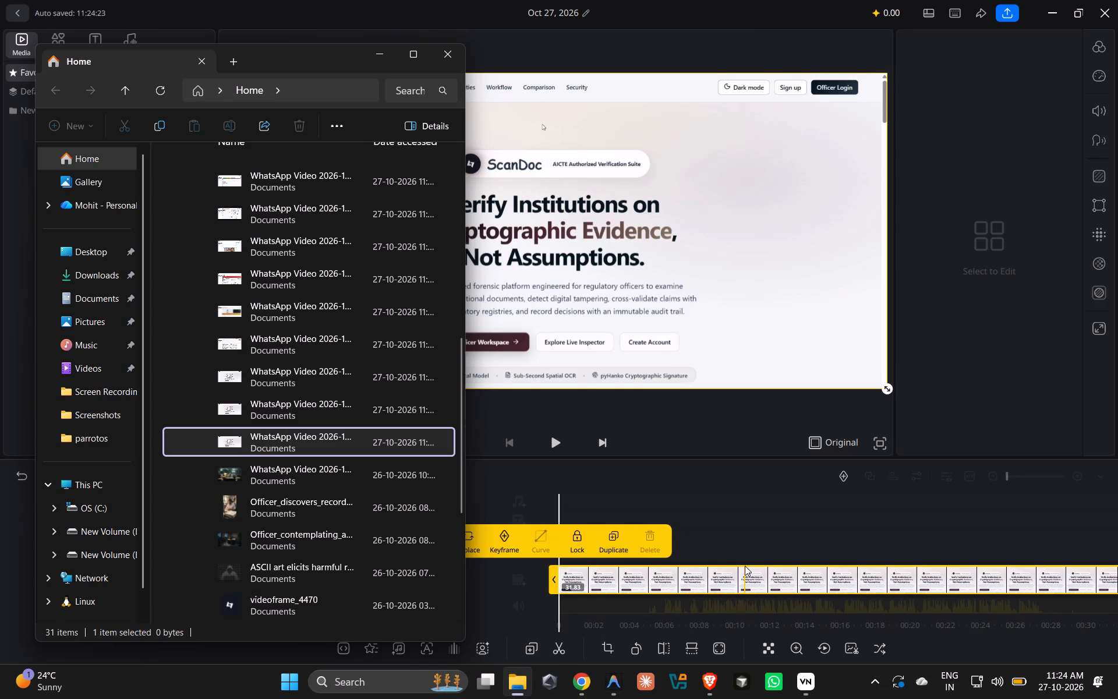
{"action": "scroll", "coordinate": [843, 582], "scroll_direction": "left", "scroll_amount": 17}
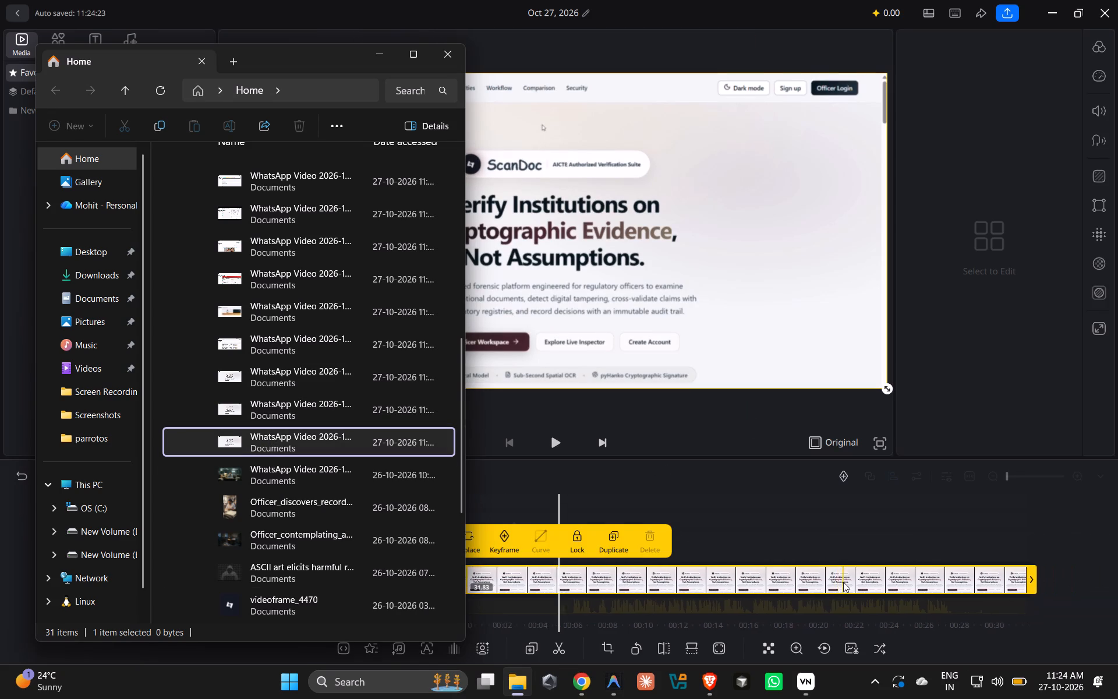
{"action": "scroll", "coordinate": [843, 582], "scroll_direction": "left", "scroll_amount": 20}
{"action": "scroll", "coordinate": [843, 582], "scroll_direction": "left", "scroll_amount": 11}
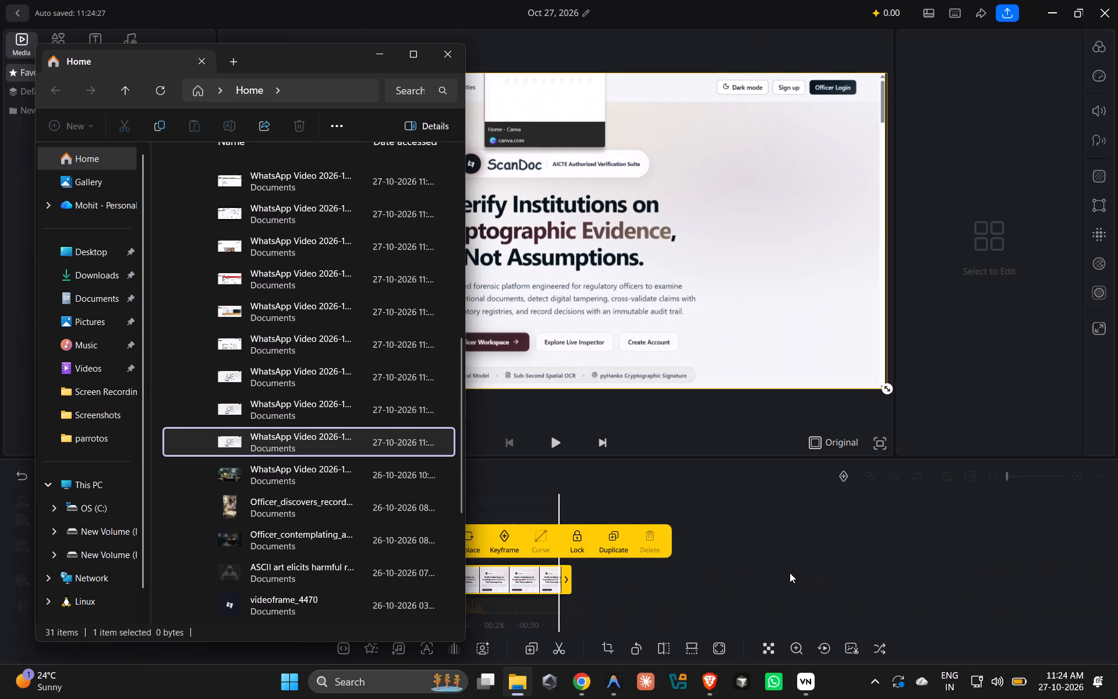
{"action": "scroll", "coordinate": [790, 573], "scroll_direction": "left", "scroll_amount": 8}
{"action": "left_click", "coordinate": [722, 581]}
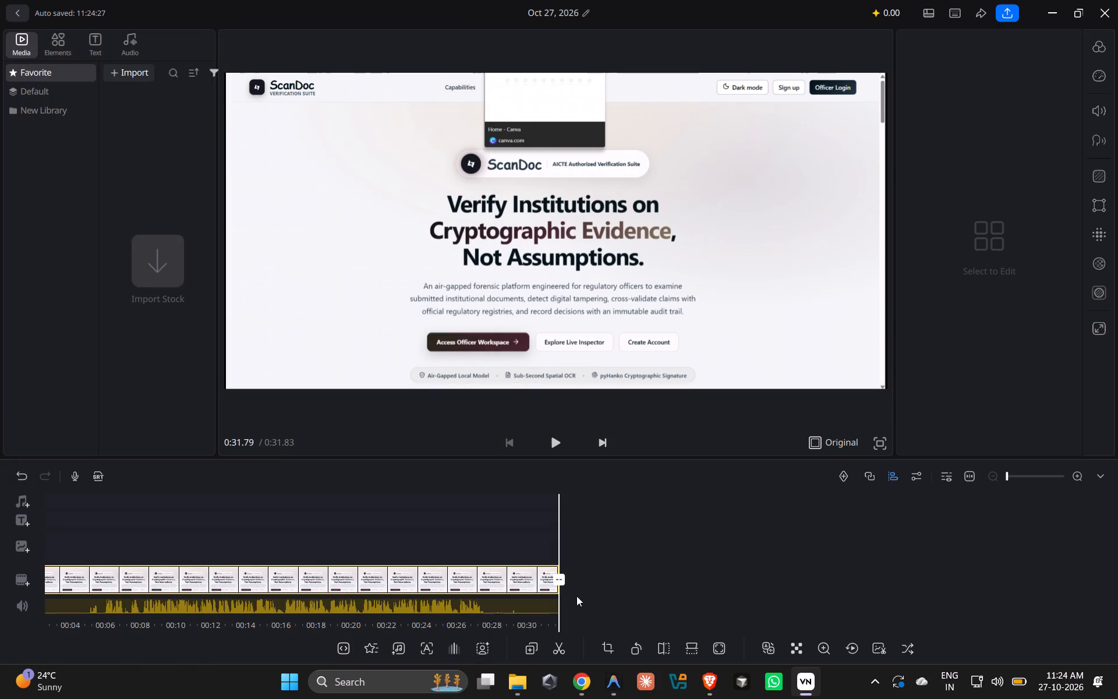
Append WhatsApp Video 2026-10-27 at 3.52.34 AM after the first clip on the main track and bring the playhead to its end.
{"action": "left_click", "coordinate": [510, 682]}
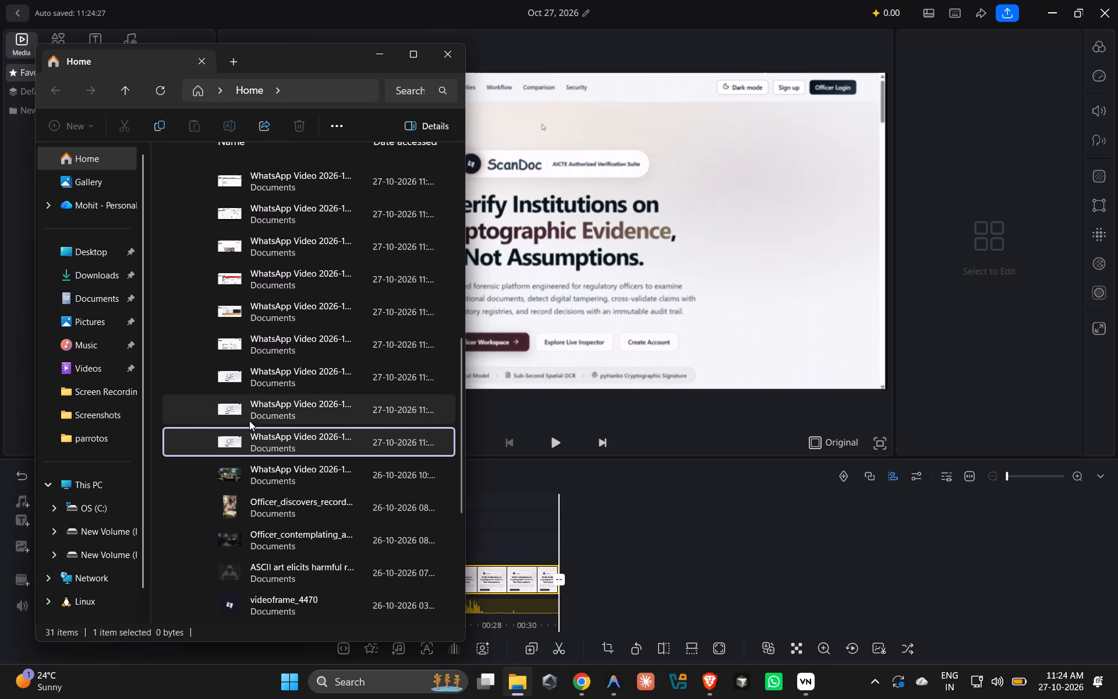
{"action": "left_click_drag", "start_coordinate": [247, 412], "coordinate": [645, 586]}
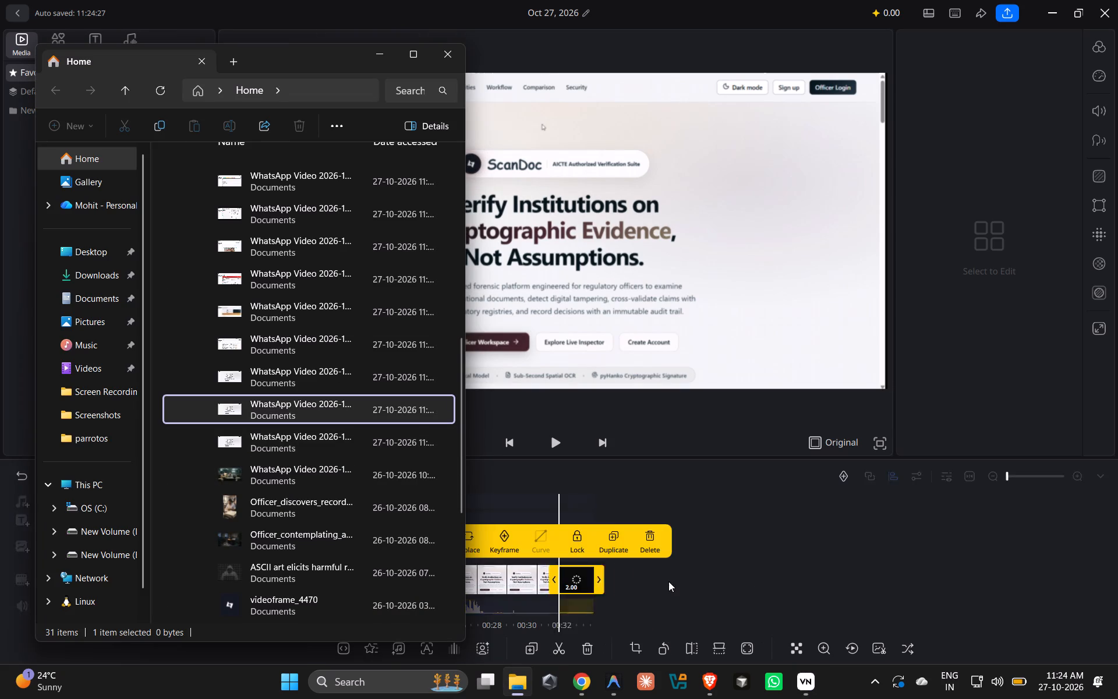
{"action": "scroll", "coordinate": [903, 582], "scroll_direction": "left", "scroll_amount": 19}
{"action": "scroll", "coordinate": [903, 582], "scroll_direction": "left", "scroll_amount": 6}
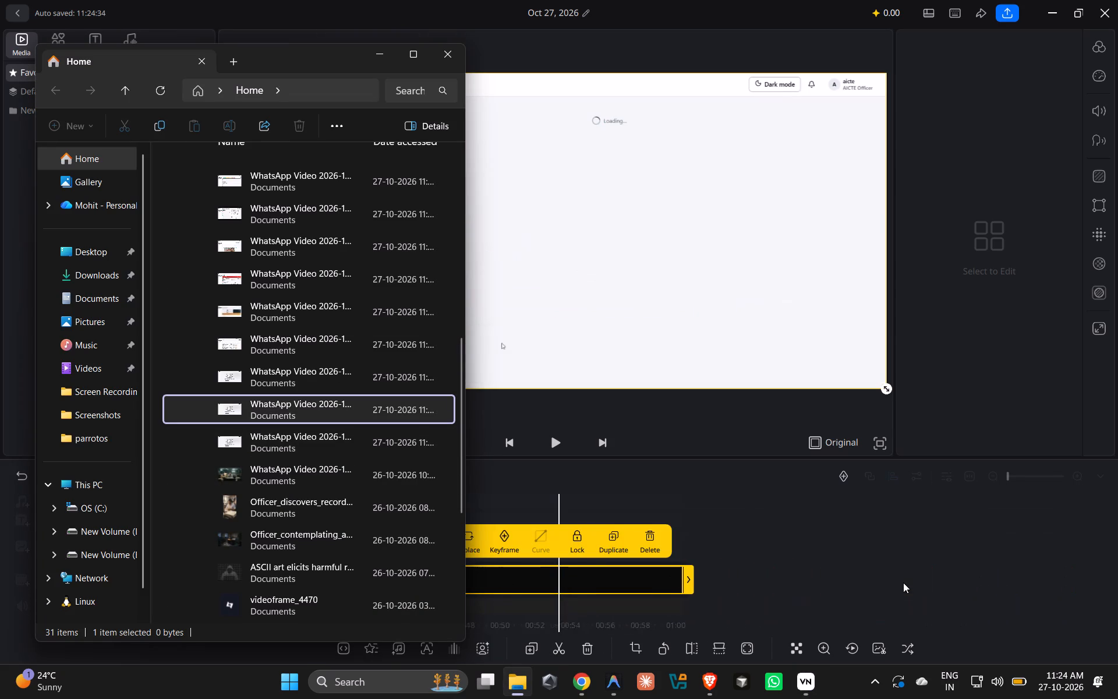
{"action": "scroll", "coordinate": [903, 582], "scroll_direction": "left", "scroll_amount": 7}
{"action": "scroll", "coordinate": [852, 581], "scroll_direction": "left", "scroll_amount": 10}
{"action": "scroll", "coordinate": [748, 582], "scroll_direction": "left", "scroll_amount": 2}
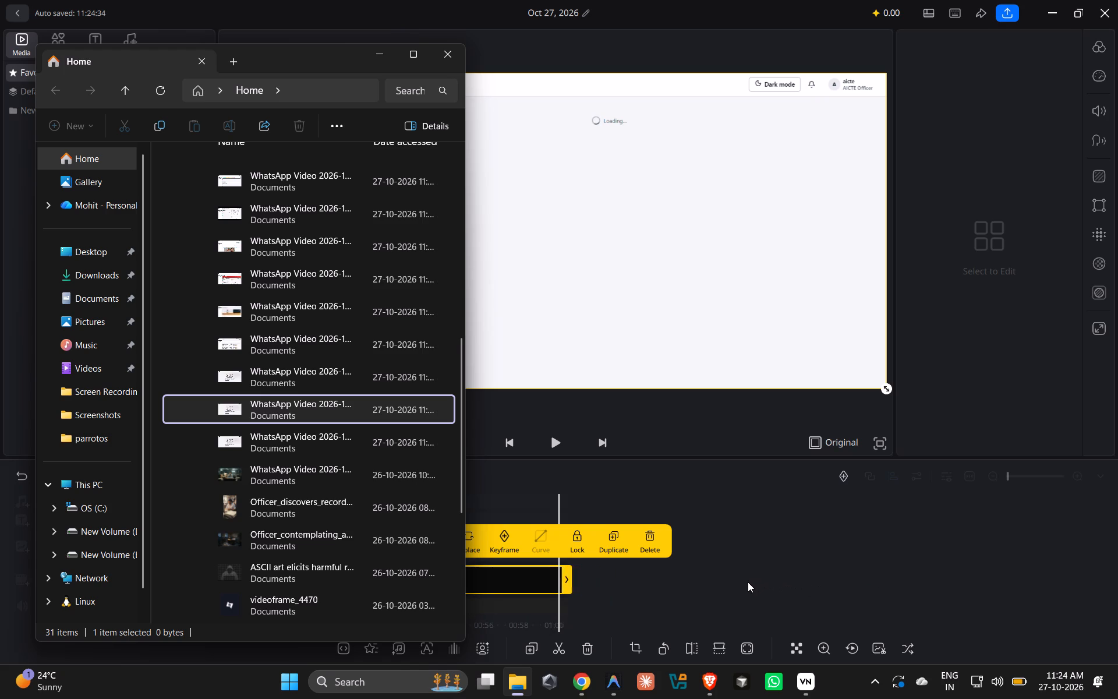
{"action": "scroll", "coordinate": [748, 582], "scroll_direction": "left", "scroll_amount": 2}
{"action": "left_click", "coordinate": [723, 583]}
{"action": "left_click", "coordinate": [722, 583]}
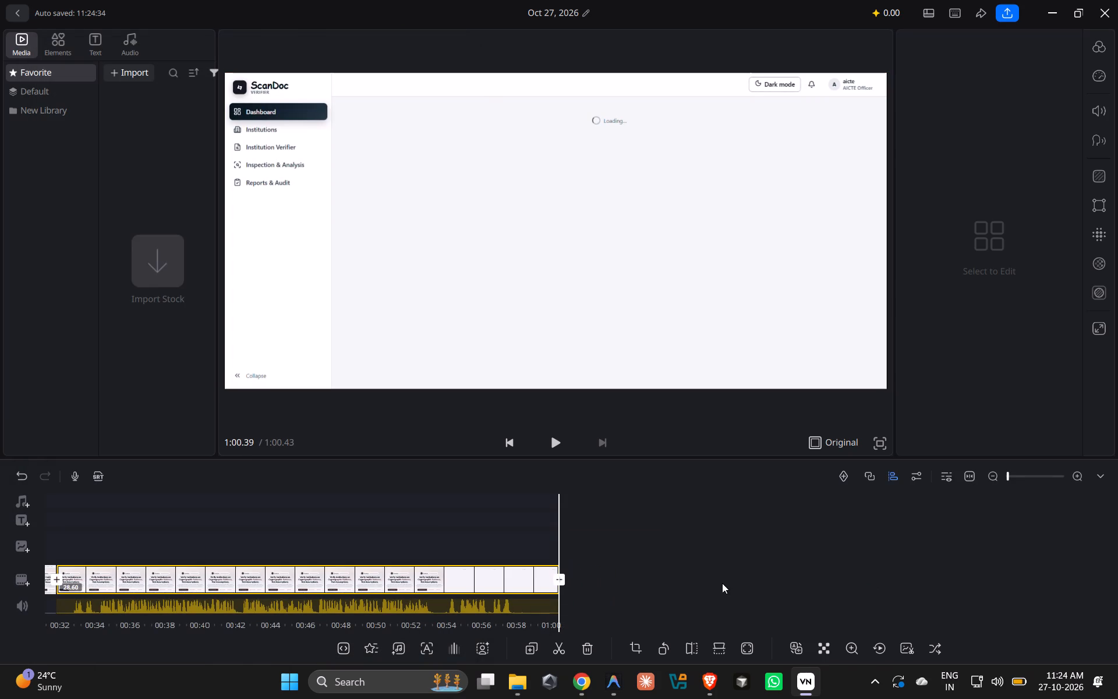
Append WhatsApp Video 2026-10-27 at 3.53.00 AM as the third clip on the main track and bring the playhead to its end.
{"action": "left_click", "coordinate": [520, 683]}
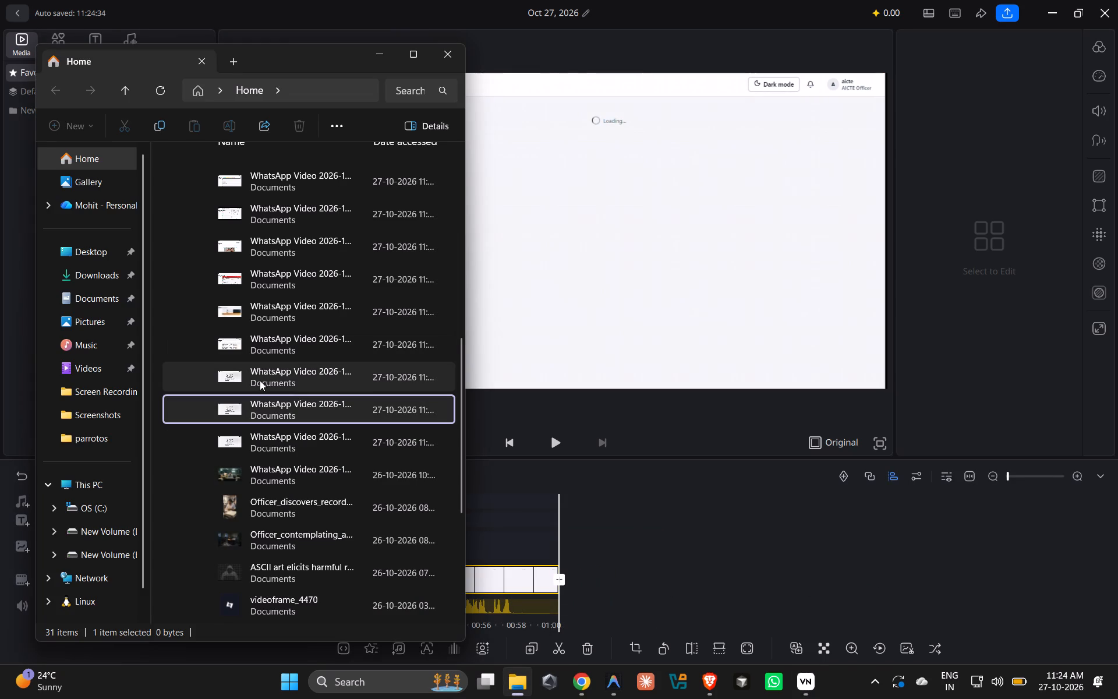
{"action": "left_click_drag", "start_coordinate": [260, 380], "coordinate": [682, 585]}
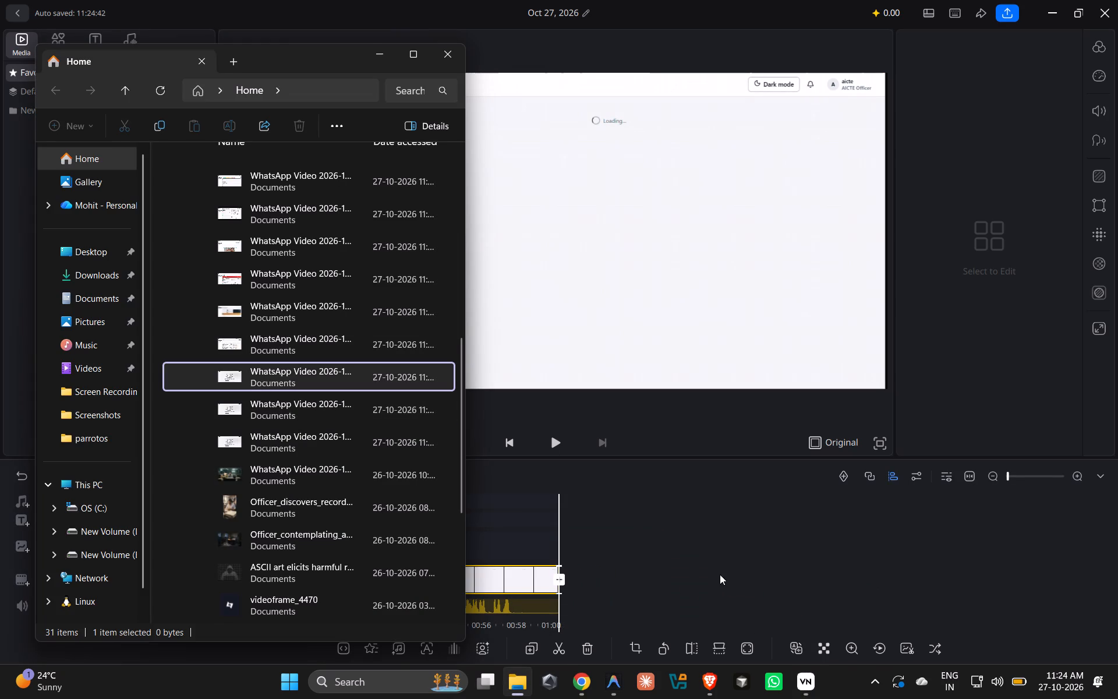
{"action": "scroll", "coordinate": [720, 564], "scroll_direction": "left", "scroll_amount": 20}
{"action": "scroll", "coordinate": [720, 564], "scroll_direction": "left", "scroll_amount": 2}
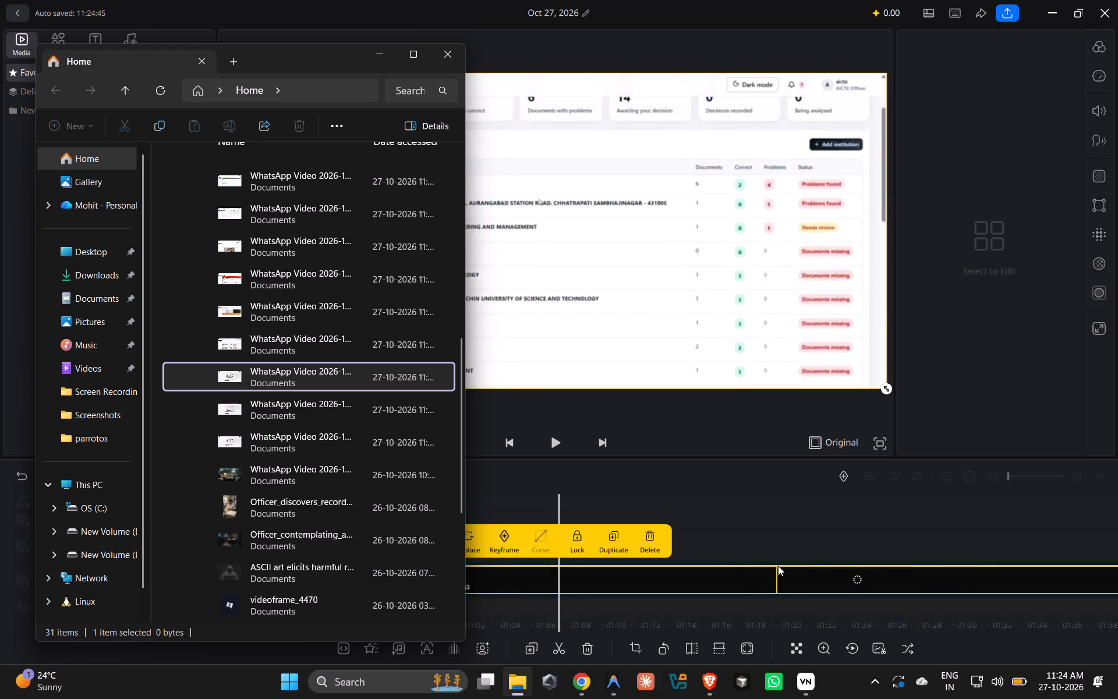
{"action": "scroll", "coordinate": [778, 566], "scroll_direction": "left", "scroll_amount": 17}
{"action": "scroll", "coordinate": [742, 561], "scroll_direction": "left", "scroll_amount": 4}
{"action": "scroll", "coordinate": [648, 583], "scroll_direction": "left", "scroll_amount": 6}
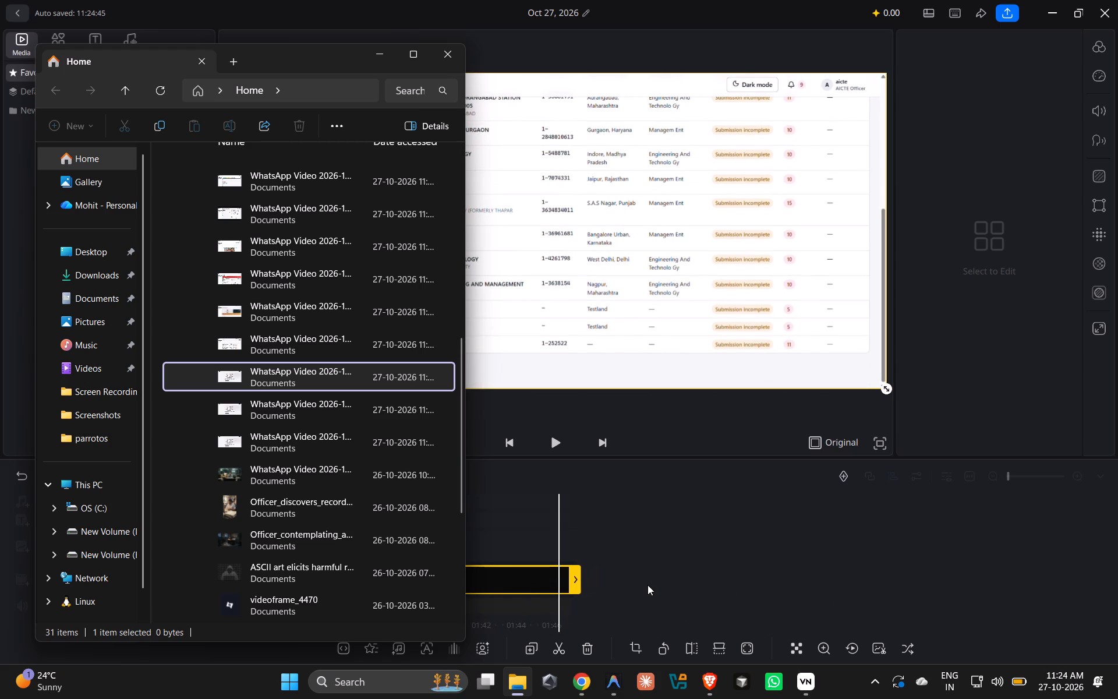
{"action": "scroll", "coordinate": [648, 585], "scroll_direction": "left", "scroll_amount": 2}
{"action": "left_click", "coordinate": [648, 585]}
{"action": "scroll", "coordinate": [648, 585], "scroll_direction": "left", "scroll_amount": 7}
Append WhatsApp Video 2026-10-27 at 3.53.11 AM as the fourth clip on the main track and bring the playhead to its end.
{"action": "left_click", "coordinate": [516, 688]}
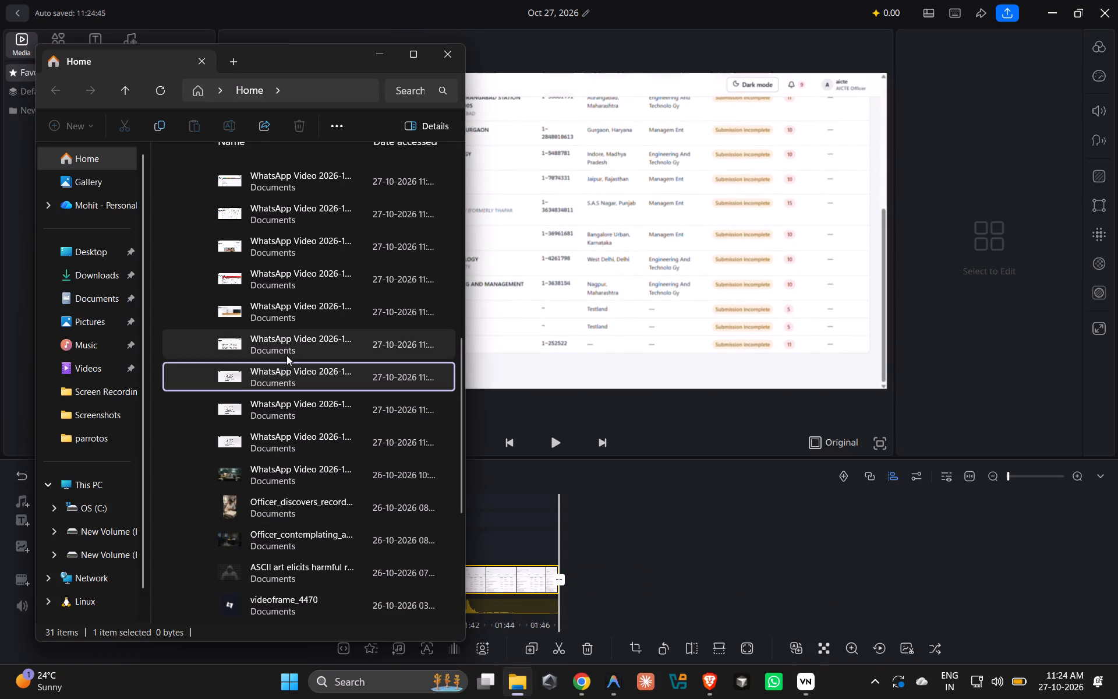
{"action": "left_click_drag", "start_coordinate": [282, 348], "coordinate": [663, 595]}
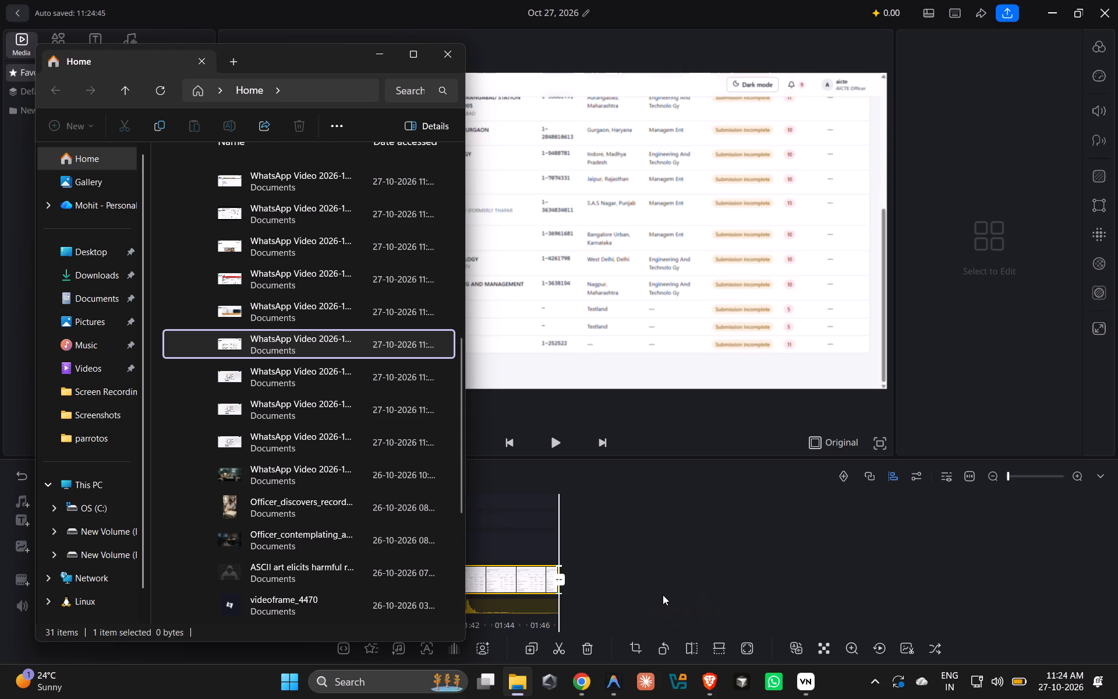
{"action": "scroll", "coordinate": [801, 594], "scroll_direction": "left", "scroll_amount": 5}
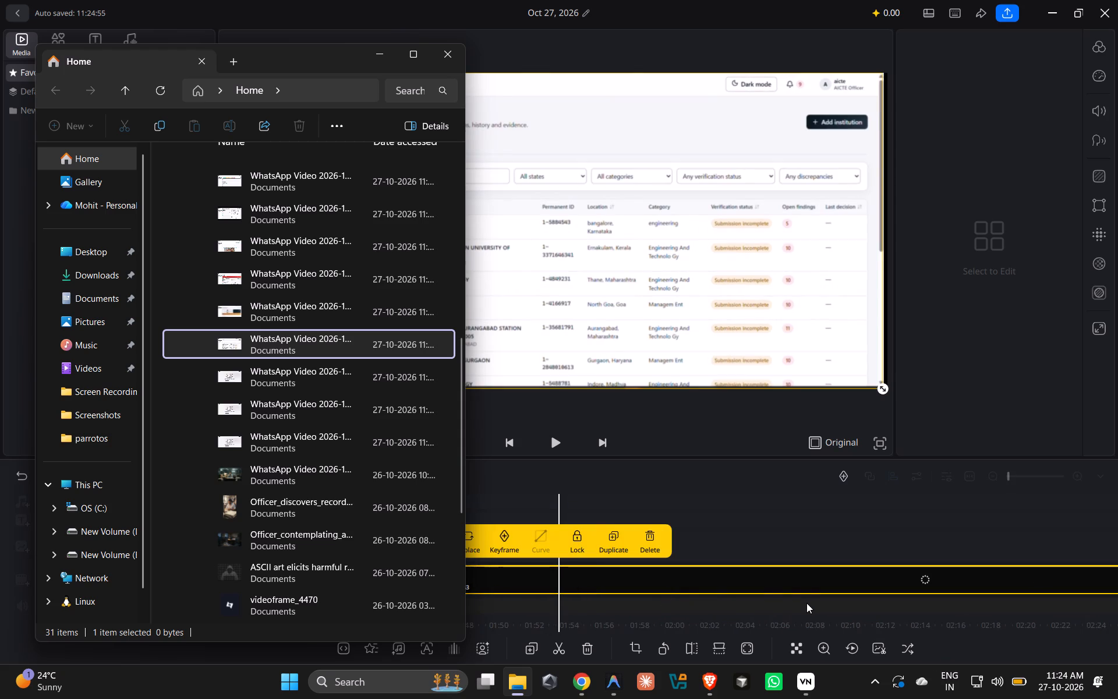
{"action": "scroll", "coordinate": [806, 603], "scroll_direction": "right", "scroll_amount": 4}
{"action": "scroll", "coordinate": [806, 603], "scroll_direction": "left", "scroll_amount": 3}
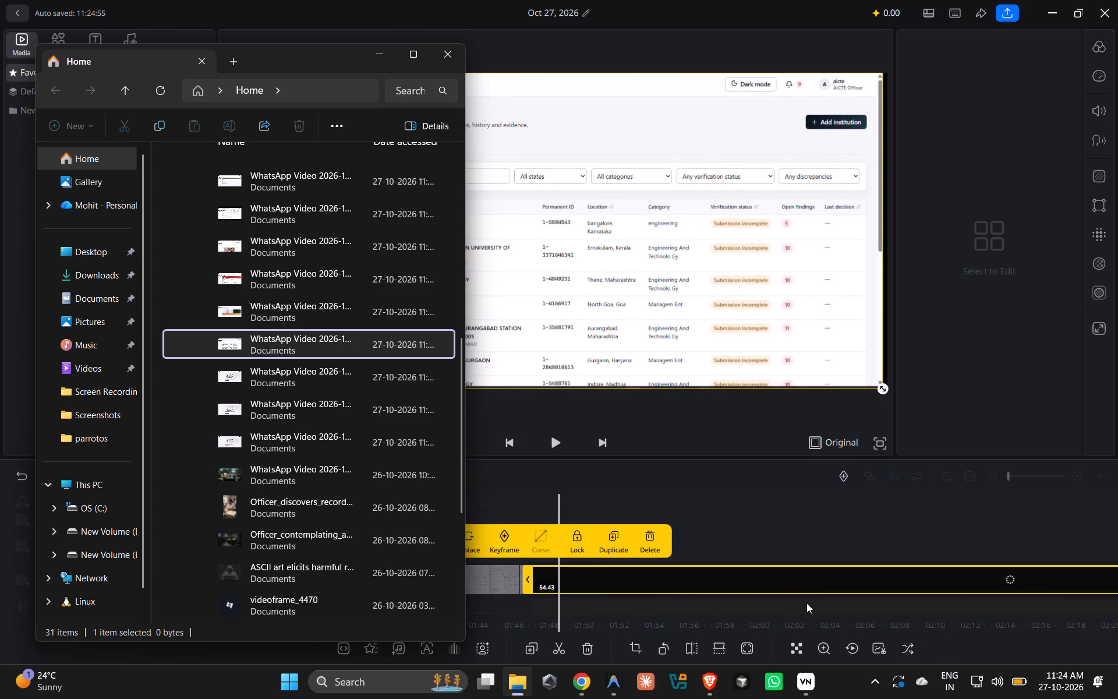
{"action": "scroll", "coordinate": [806, 603], "scroll_direction": "left", "scroll_amount": 17}
{"action": "scroll", "coordinate": [806, 643], "scroll_direction": "left", "scroll_amount": 6}
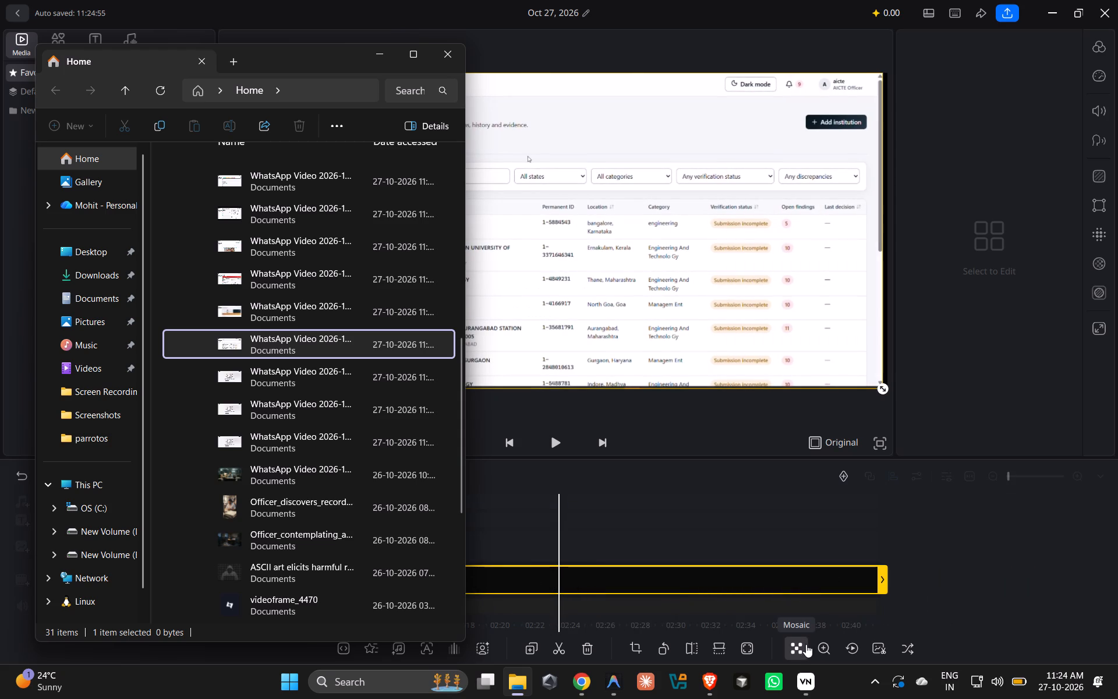
{"action": "scroll", "coordinate": [806, 645], "scroll_direction": "left", "scroll_amount": 18}
{"action": "scroll", "coordinate": [938, 563], "scroll_direction": "left", "scroll_amount": 15}
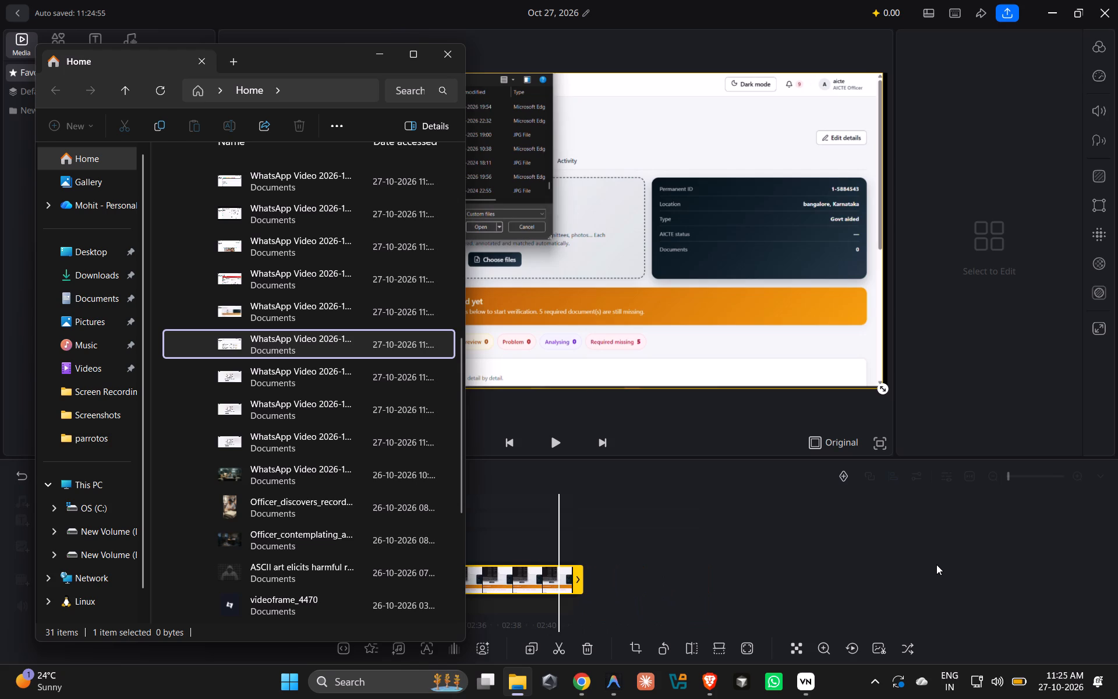
{"action": "scroll", "coordinate": [936, 564], "scroll_direction": "left", "scroll_amount": 15}
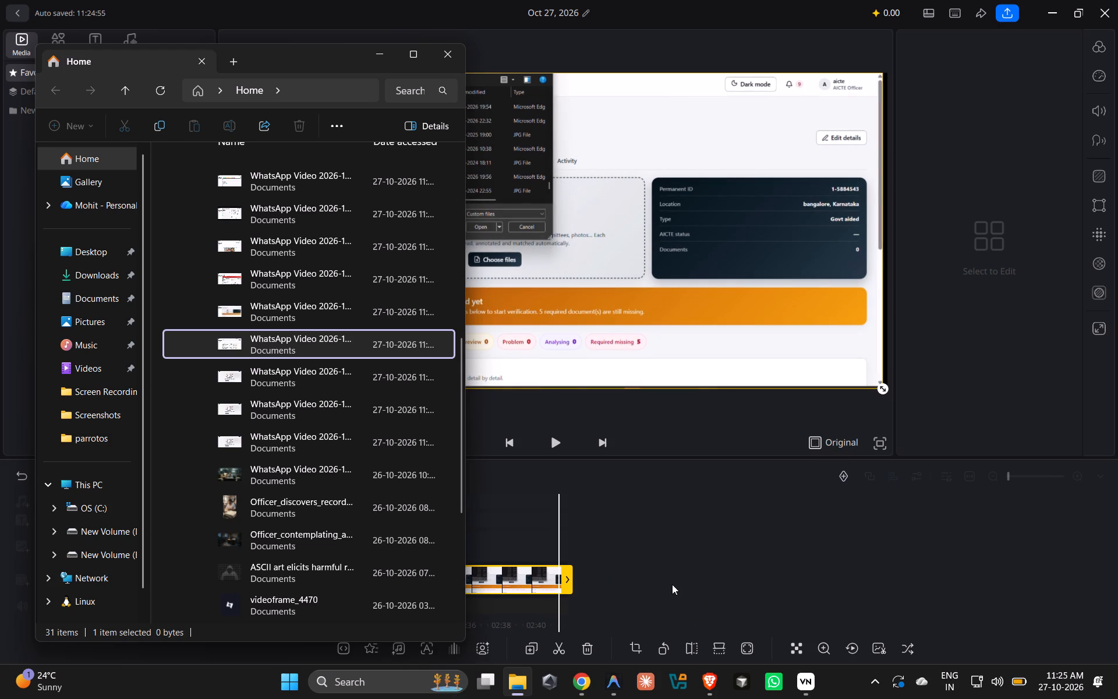
{"action": "scroll", "coordinate": [671, 584], "scroll_direction": "left", "scroll_amount": 4}
{"action": "left_click", "coordinate": [660, 584]}
{"action": "left_click", "coordinate": [660, 582]}
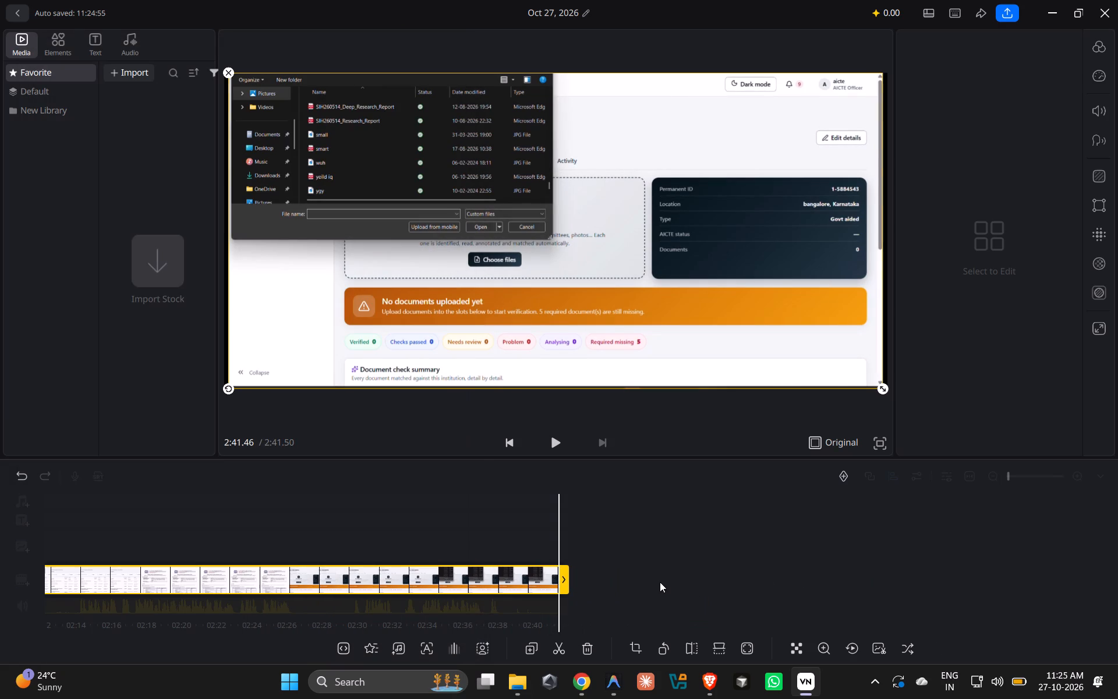
{"action": "scroll", "coordinate": [659, 581], "scroll_direction": "left", "scroll_amount": 1}
Append WhatsApp Video 2026-10-27 at 3.53.13 AM as the fifth clip on the main track and bring the playhead to its end.
{"action": "left_click", "coordinate": [518, 680]}
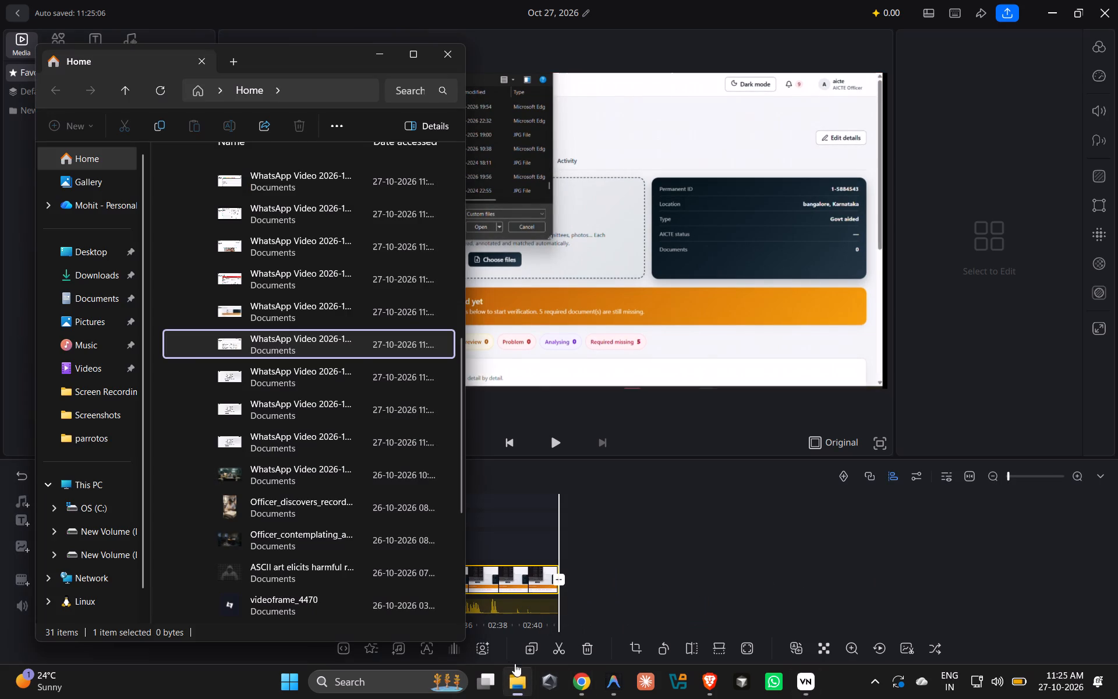
{"action": "left_click_drag", "start_coordinate": [254, 313], "coordinate": [652, 594]}
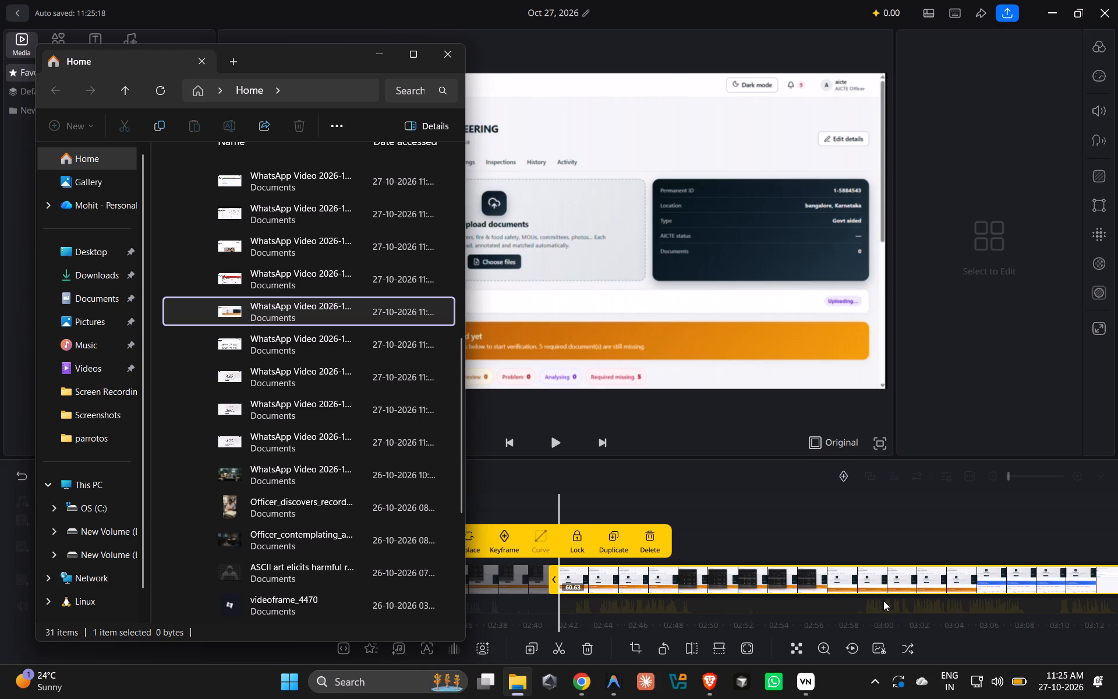
{"action": "scroll", "coordinate": [849, 570], "scroll_direction": "left", "scroll_amount": 17}
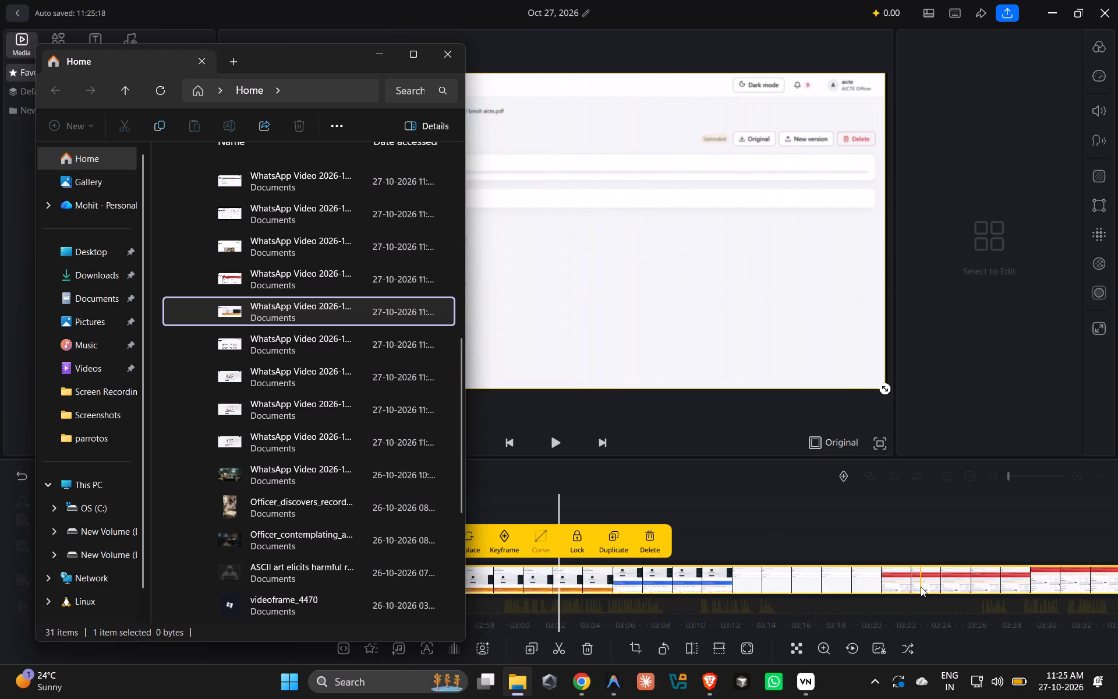
{"action": "scroll", "coordinate": [921, 587], "scroll_direction": "left", "scroll_amount": 18}
{"action": "scroll", "coordinate": [921, 587], "scroll_direction": "left", "scroll_amount": 11}
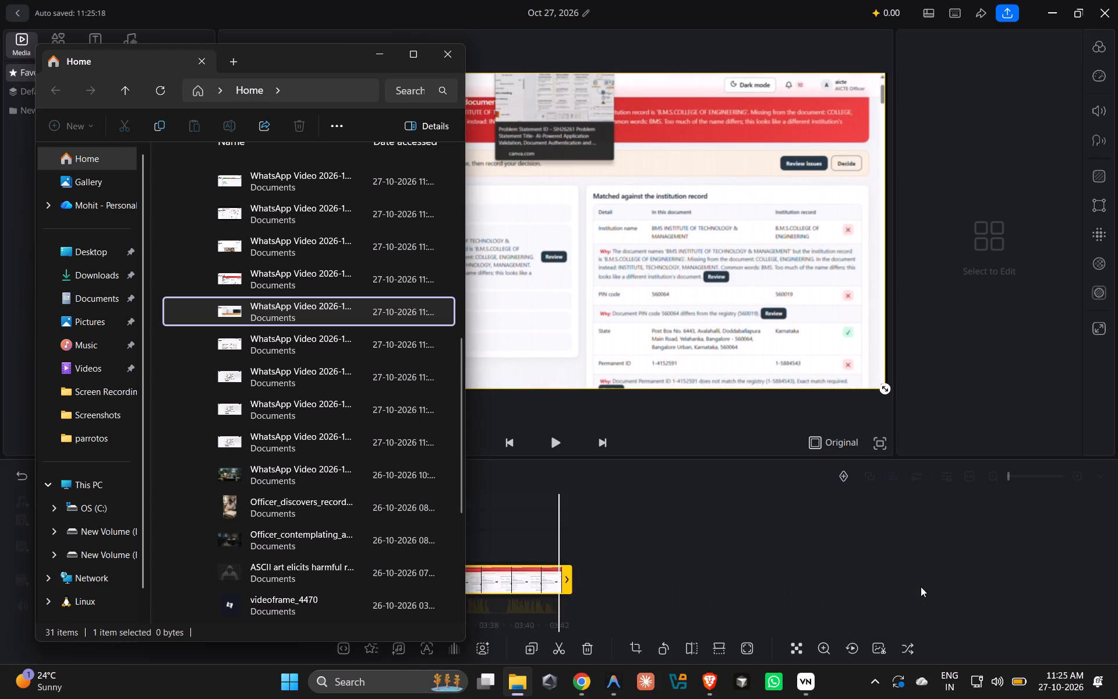
{"action": "scroll", "coordinate": [921, 587], "scroll_direction": "left", "scroll_amount": 11}
{"action": "left_click", "coordinate": [690, 592]}
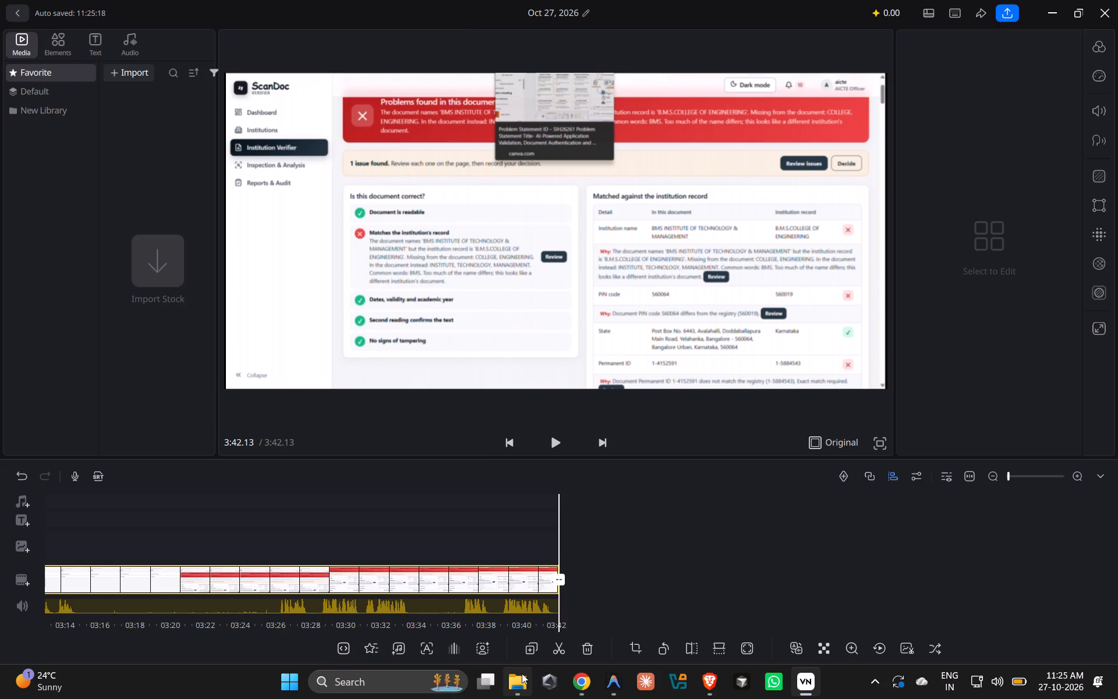
Append WhatsApp Video 2026-10-27 at 3.53.13 AM (1) as the sixth clip on the main track and bring the playhead to its end.
{"action": "left_click", "coordinate": [522, 673]}
{"action": "left_click_drag", "start_coordinate": [284, 275], "coordinate": [709, 592]}
{"action": "scroll", "coordinate": [797, 596], "scroll_direction": "left", "scroll_amount": 8}
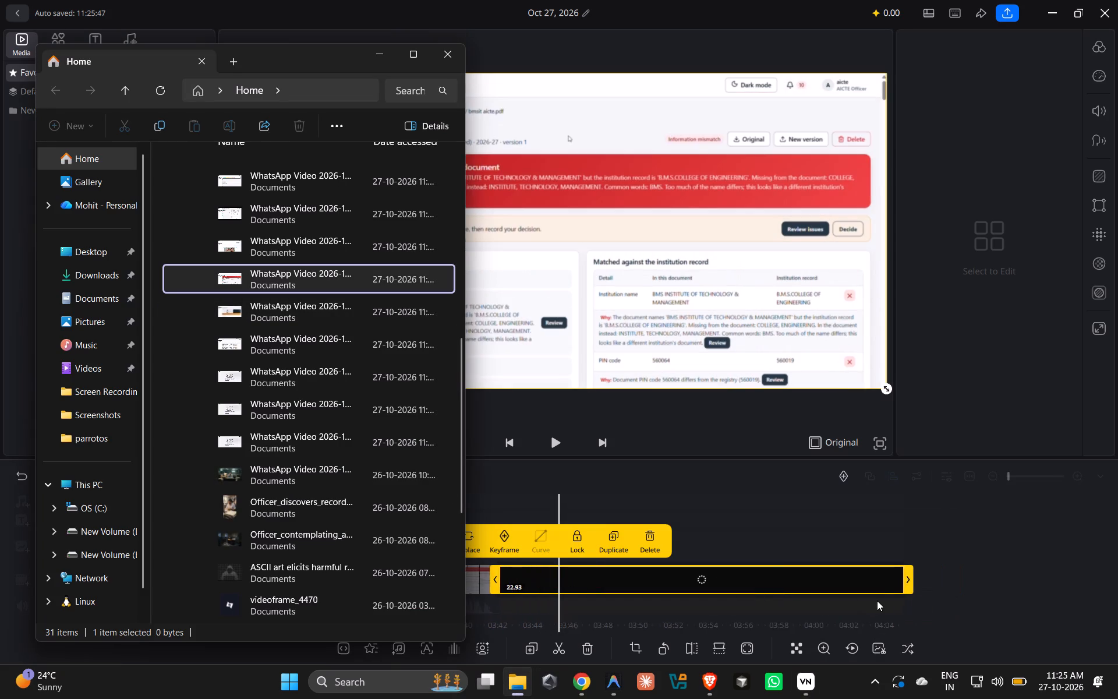
{"action": "scroll", "coordinate": [877, 601], "scroll_direction": "left", "scroll_amount": 19}
{"action": "scroll", "coordinate": [871, 598], "scroll_direction": "left", "scroll_amount": 12}
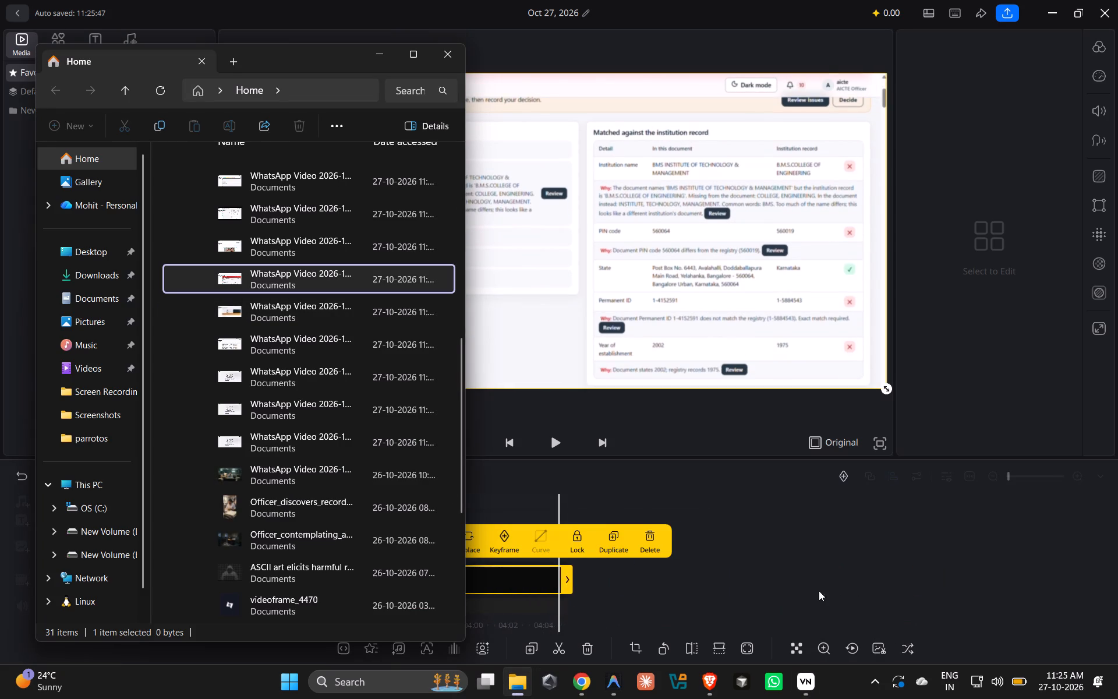
{"action": "scroll", "coordinate": [819, 591], "scroll_direction": "left", "scroll_amount": 2}
{"action": "scroll", "coordinate": [720, 583], "scroll_direction": "left", "scroll_amount": 5}
{"action": "left_click", "coordinate": [703, 578]}
{"action": "scroll", "coordinate": [607, 594], "scroll_direction": "left", "scroll_amount": 3}
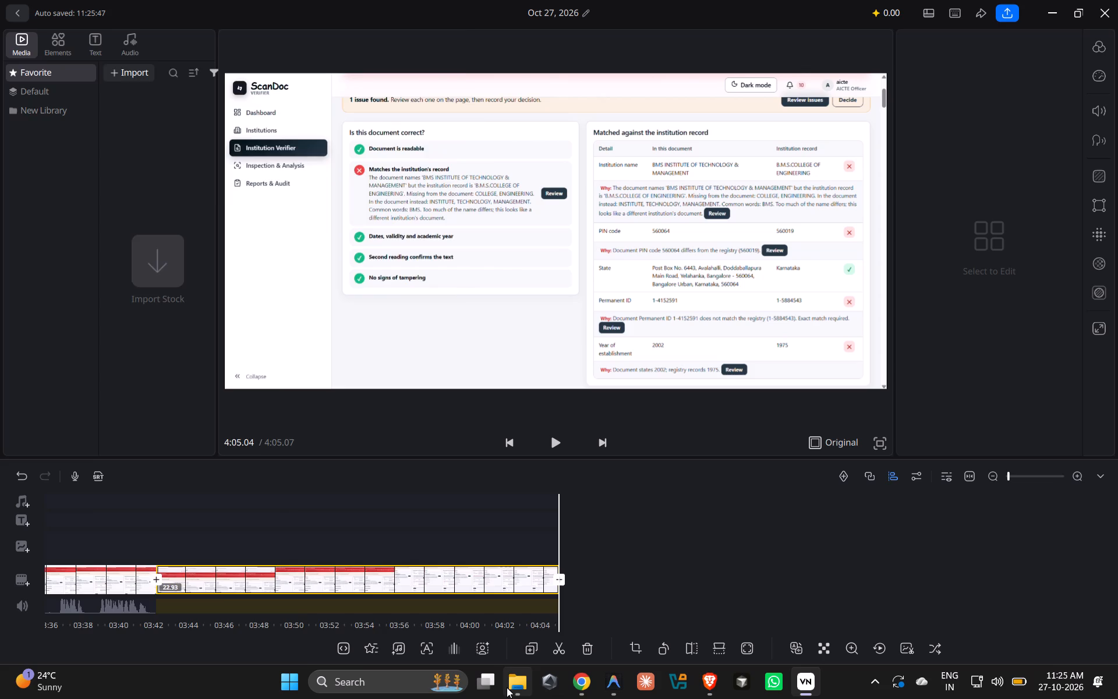
Append the third WhatsApp video in File Explorer's Recent list as the seventh clip on the main track and bring the playhead to its end.
{"action": "left_click", "coordinate": [507, 687]}
{"action": "left_click_drag", "start_coordinate": [258, 246], "coordinate": [685, 566]}
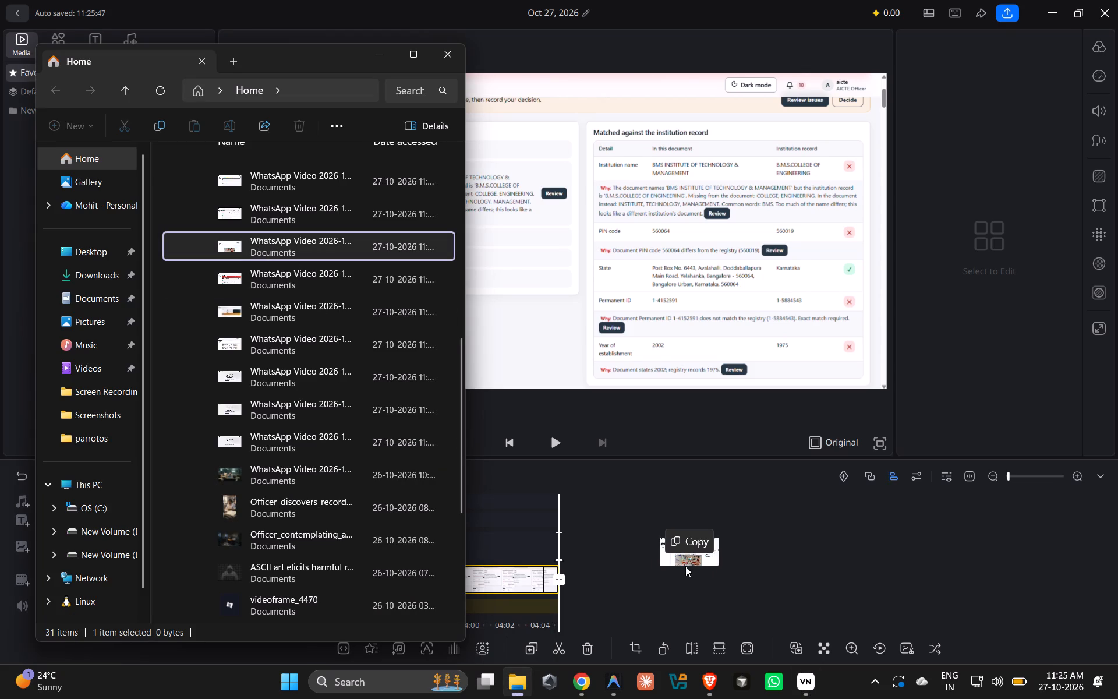
{"action": "left_click_drag", "start_coordinate": [685, 566], "coordinate": [667, 586]}
{"action": "scroll", "coordinate": [664, 598], "scroll_direction": "left", "scroll_amount": 4}
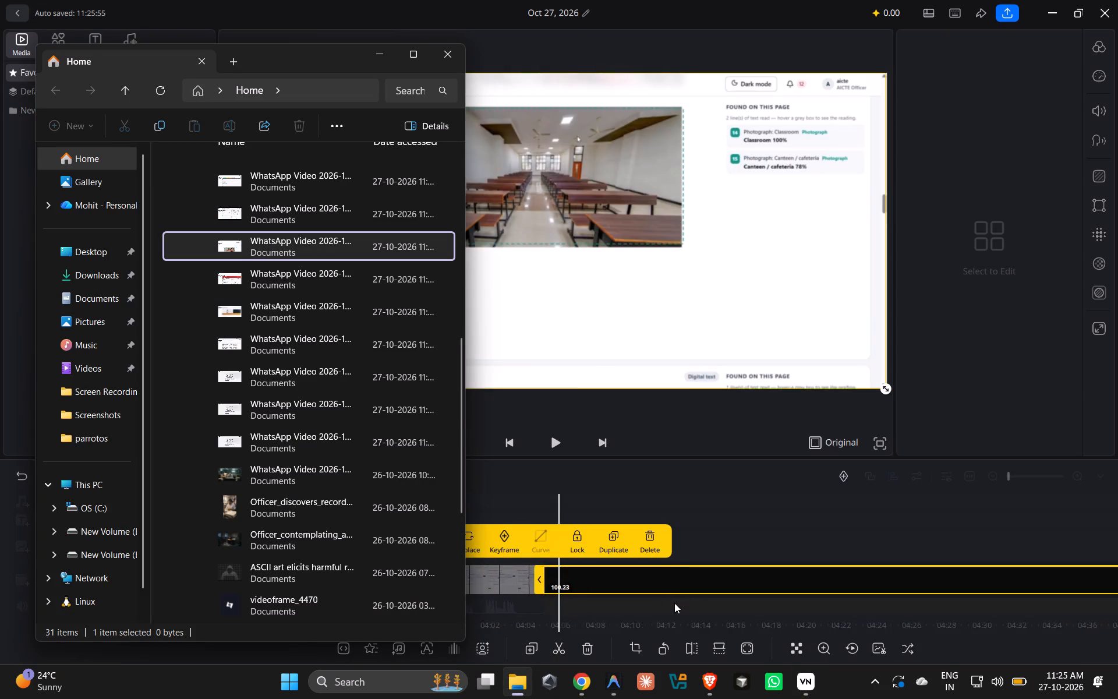
{"action": "scroll", "coordinate": [674, 603], "scroll_direction": "left", "scroll_amount": 3}
{"action": "scroll", "coordinate": [675, 603], "scroll_direction": "left", "scroll_amount": 20}
{"action": "scroll", "coordinate": [675, 603], "scroll_direction": "left", "scroll_amount": 14}
{"action": "scroll", "coordinate": [673, 605], "scroll_direction": "left", "scroll_amount": 18}
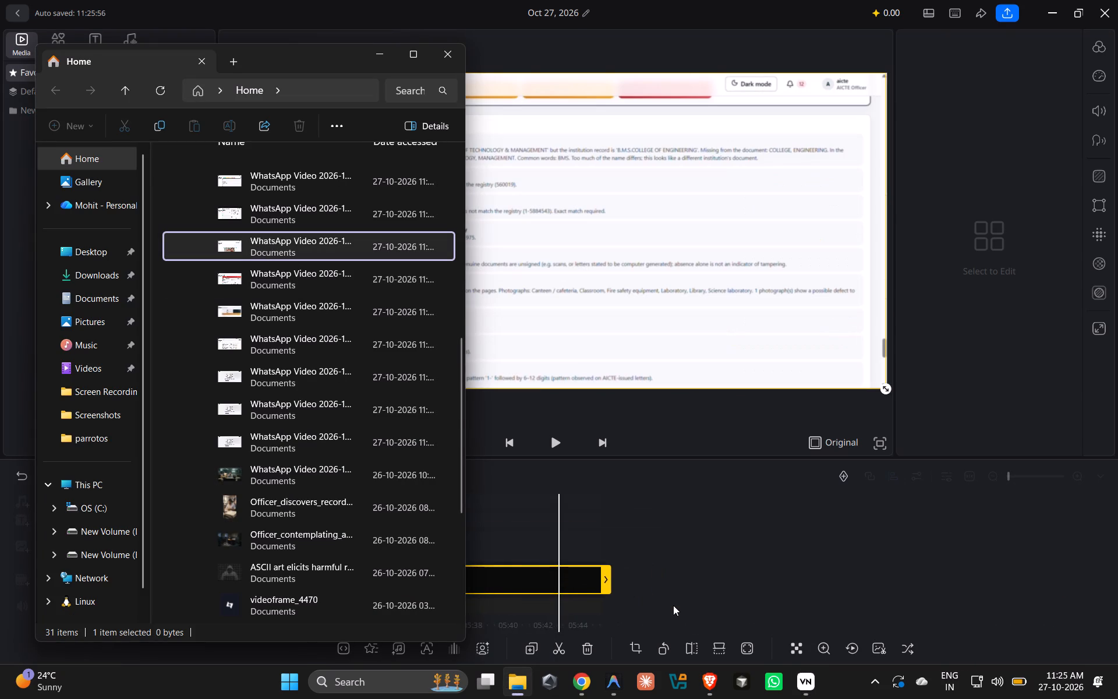
{"action": "scroll", "coordinate": [673, 605], "scroll_direction": "left", "scroll_amount": 7}
{"action": "scroll", "coordinate": [673, 605], "scroll_direction": "left", "scroll_amount": 20}
{"action": "scroll", "coordinate": [673, 605], "scroll_direction": "left", "scroll_amount": 7}
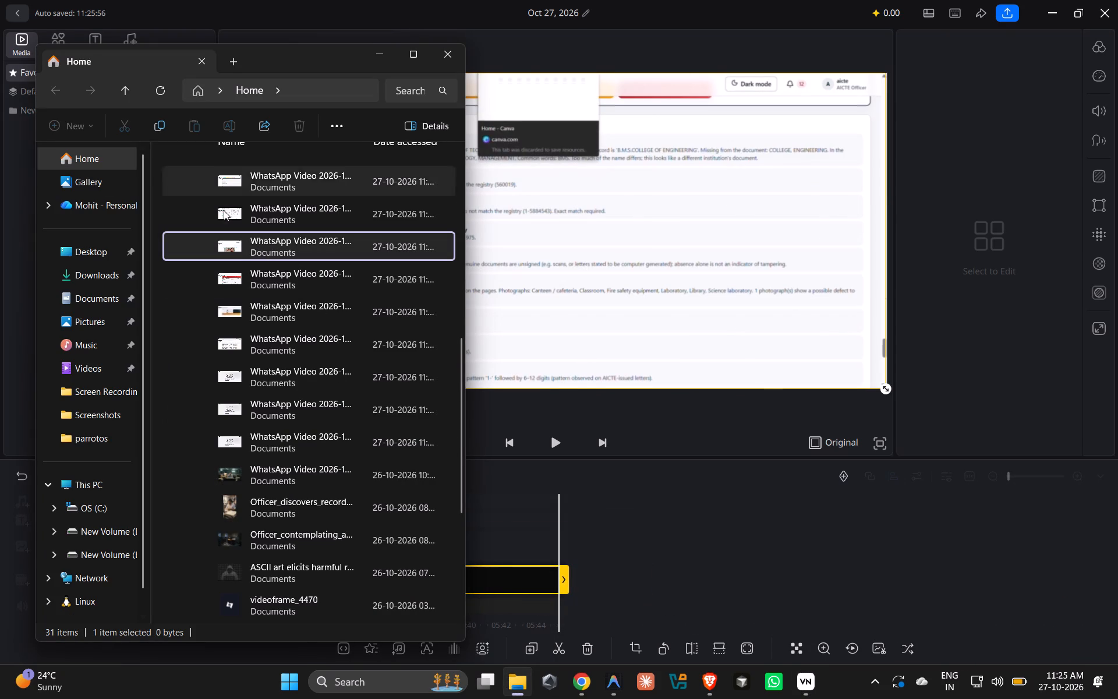
Append the second WhatsApp video in the Recent list as the eighth clip on the main track and bring the playhead to its end.
{"action": "left_click_drag", "start_coordinate": [231, 209], "coordinate": [667, 582]}
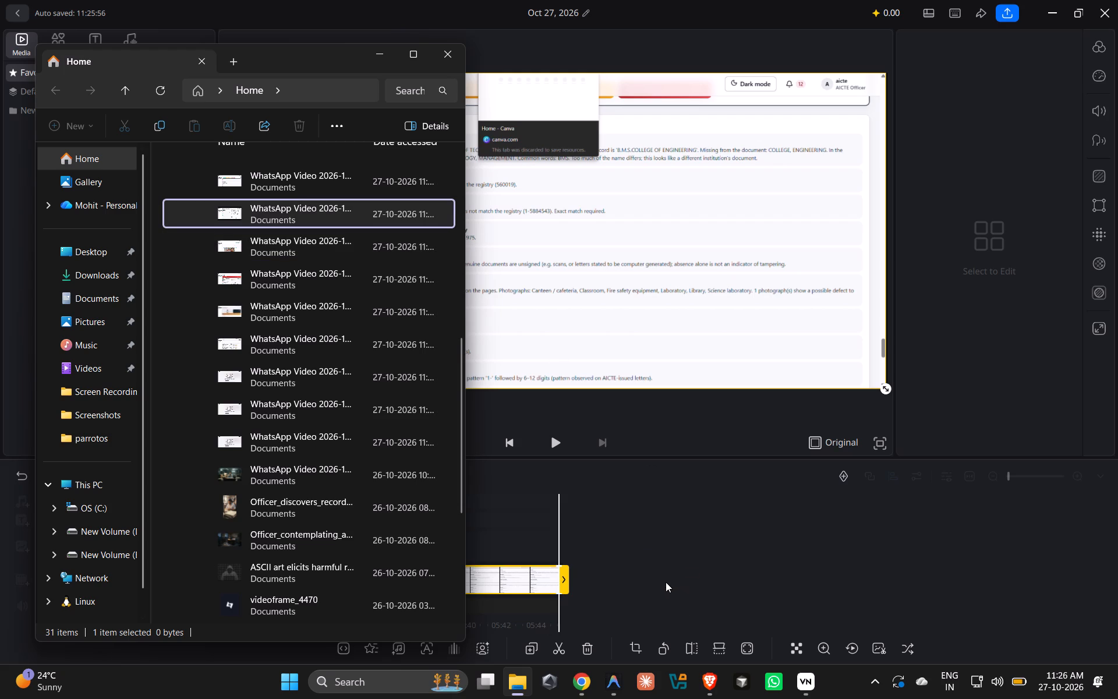
{"action": "scroll", "coordinate": [675, 590], "scroll_direction": "left", "scroll_amount": 9}
{"action": "scroll", "coordinate": [710, 594], "scroll_direction": "left", "scroll_amount": 17}
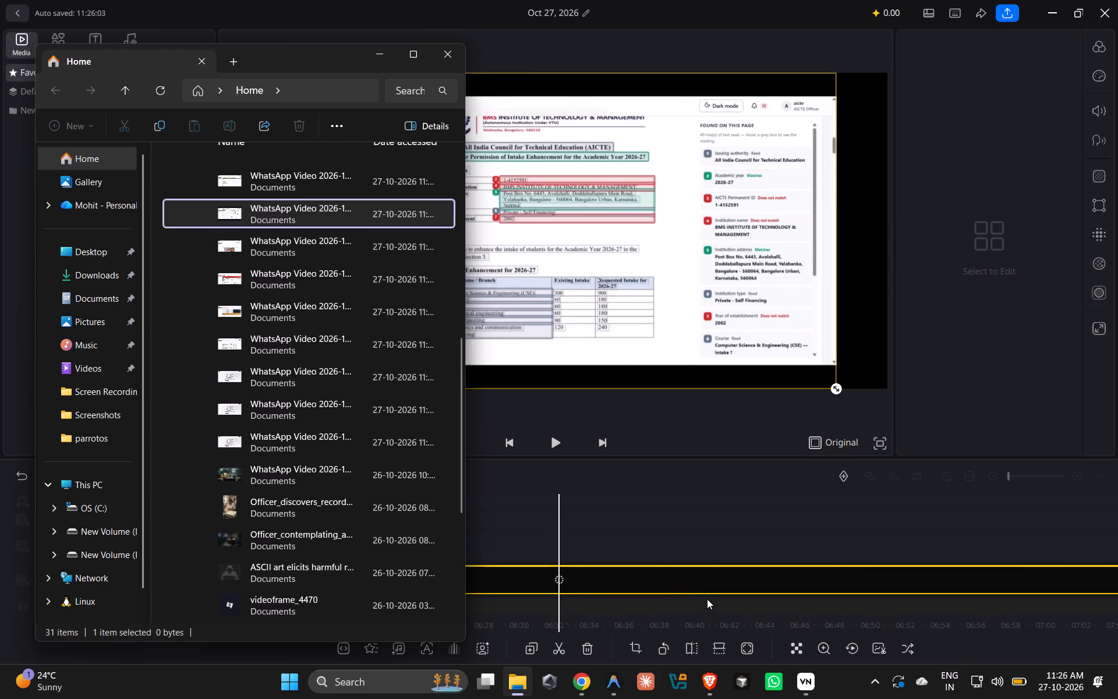
{"action": "scroll", "coordinate": [707, 599], "scroll_direction": "left", "scroll_amount": 19}
{"action": "scroll", "coordinate": [694, 601], "scroll_direction": "left", "scroll_amount": 17}
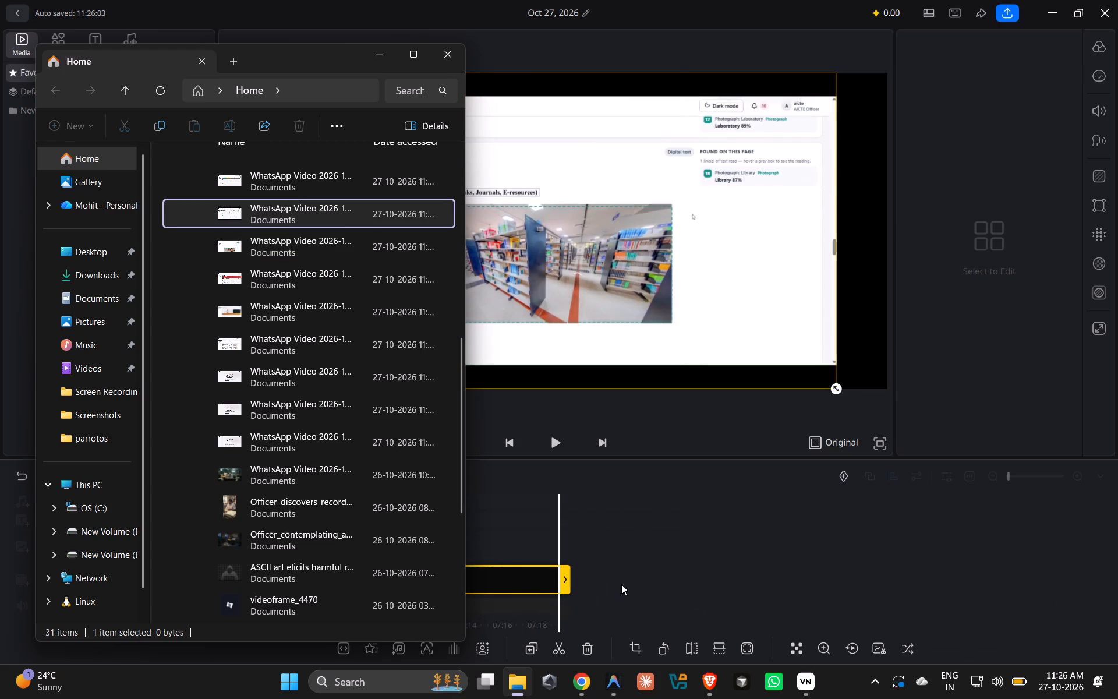
{"action": "scroll", "coordinate": [622, 584], "scroll_direction": "left", "scroll_amount": 8}
Append the first WhatsApp video in the Recent list as the ninth clip on the main track, move the playhead near its end and minimize File Explorer.
{"action": "left_click_drag", "start_coordinate": [251, 184], "coordinate": [641, 524]}
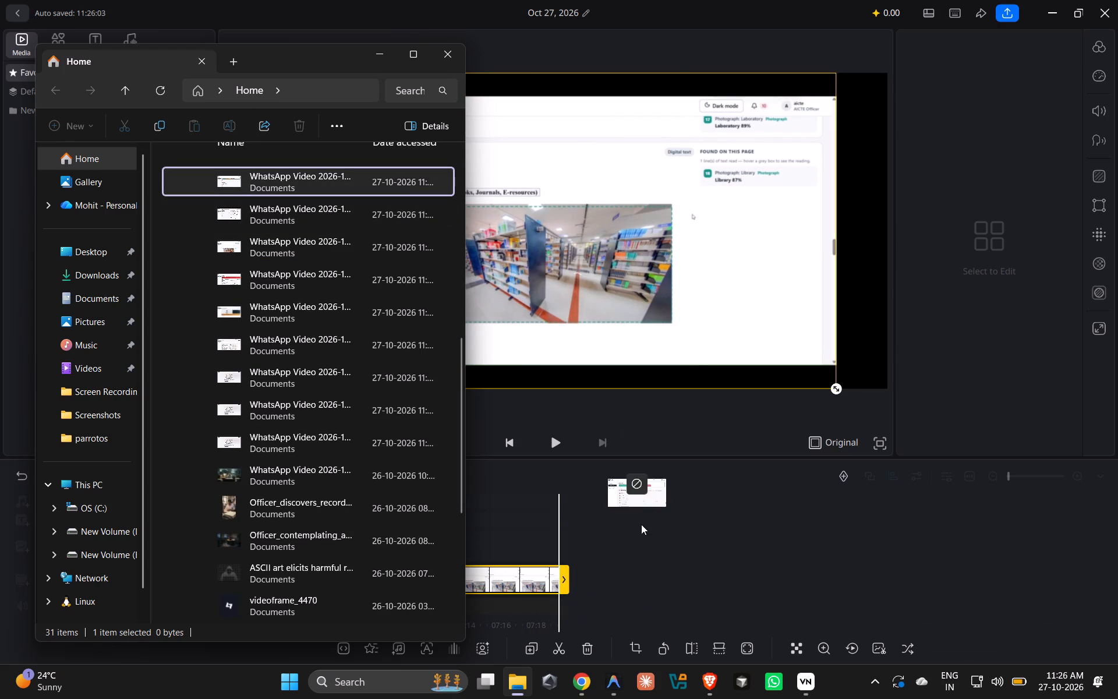
{"action": "left_click_drag", "start_coordinate": [641, 524], "coordinate": [644, 584]}
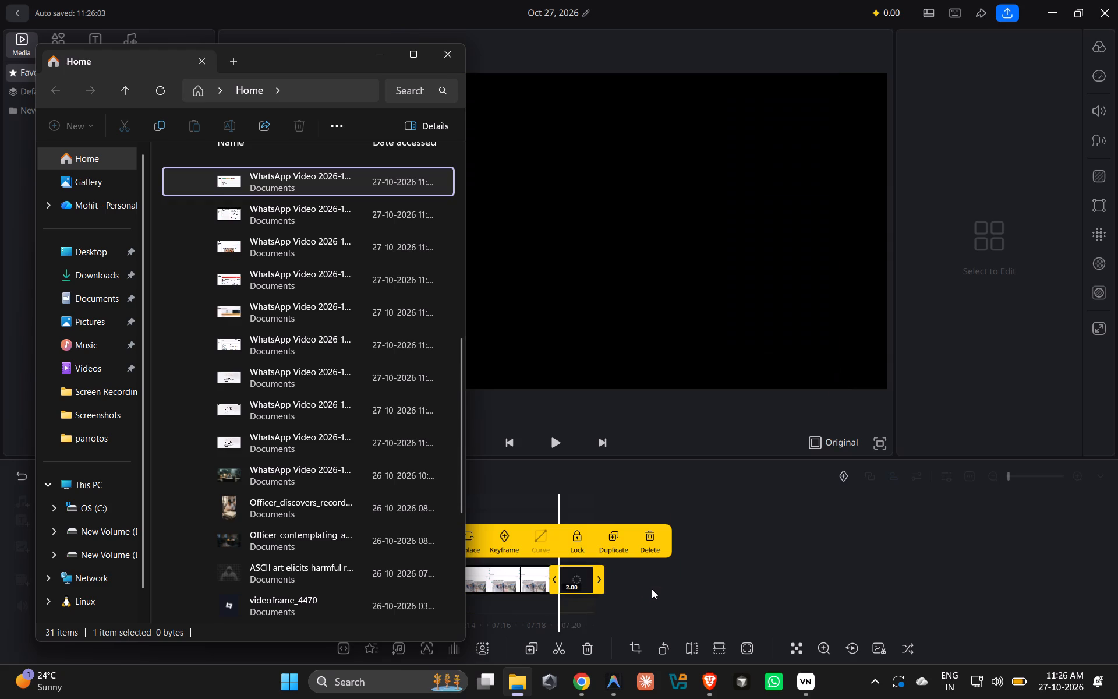
{"action": "scroll", "coordinate": [652, 589], "scroll_direction": "left", "scroll_amount": 10}
{"action": "scroll", "coordinate": [650, 589], "scroll_direction": "left", "scroll_amount": 20}
{"action": "scroll", "coordinate": [650, 589], "scroll_direction": "left", "scroll_amount": 5}
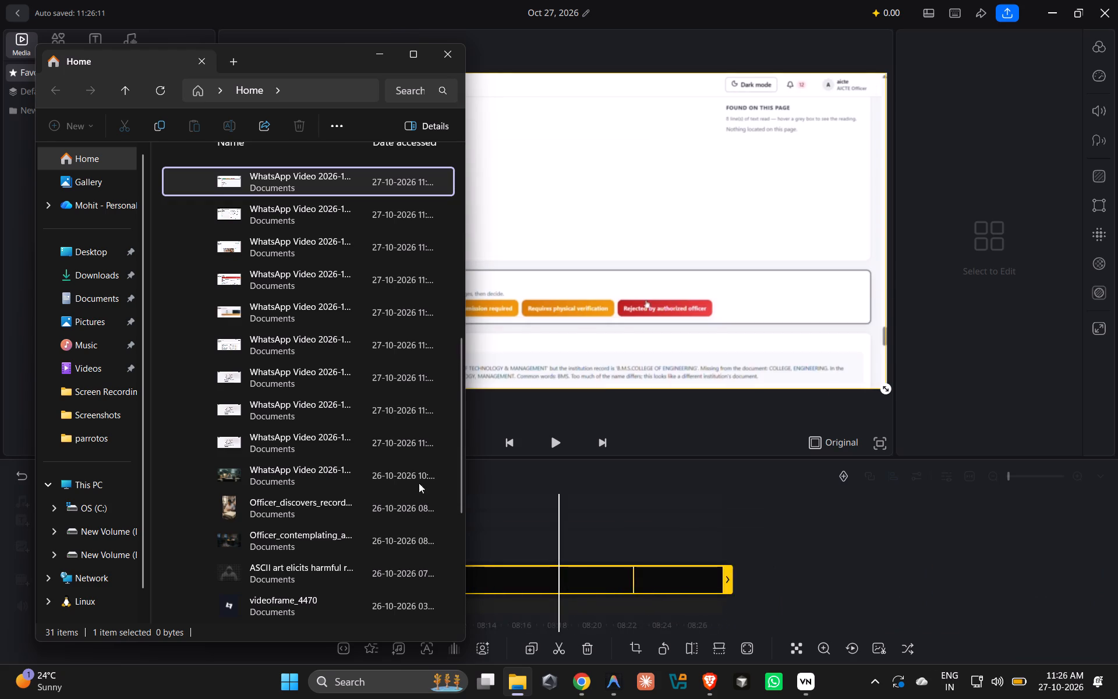
{"action": "scroll", "coordinate": [359, 437], "scroll_direction": "up", "scroll_amount": 5}
{"action": "scroll", "coordinate": [338, 439], "scroll_direction": "left", "scroll_amount": 8}
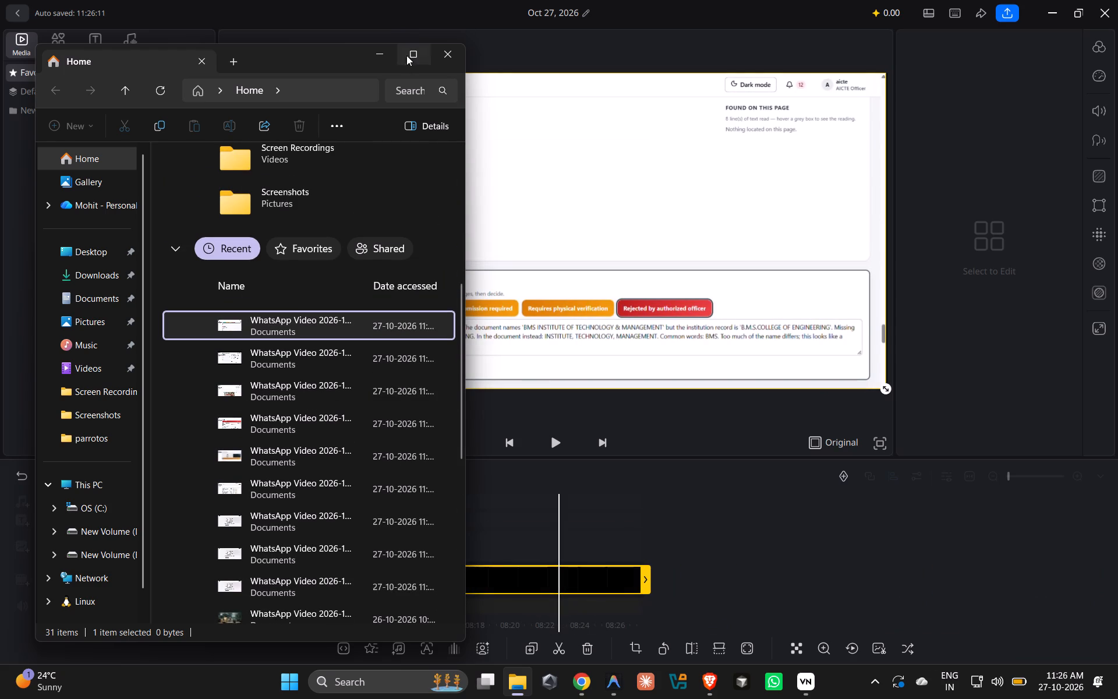
{"action": "left_click", "coordinate": [383, 54]}
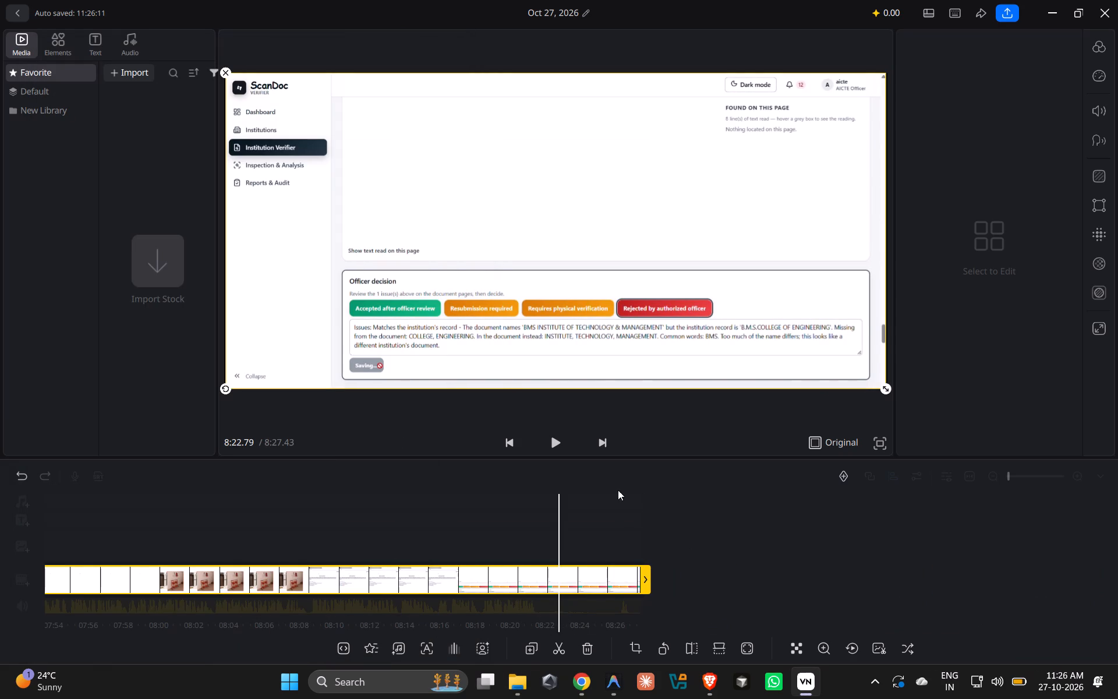
Bring the playhead back through the assembled clips to the very start of the timeline.
{"action": "scroll", "coordinate": [654, 506], "scroll_direction": "right", "scroll_amount": 12}
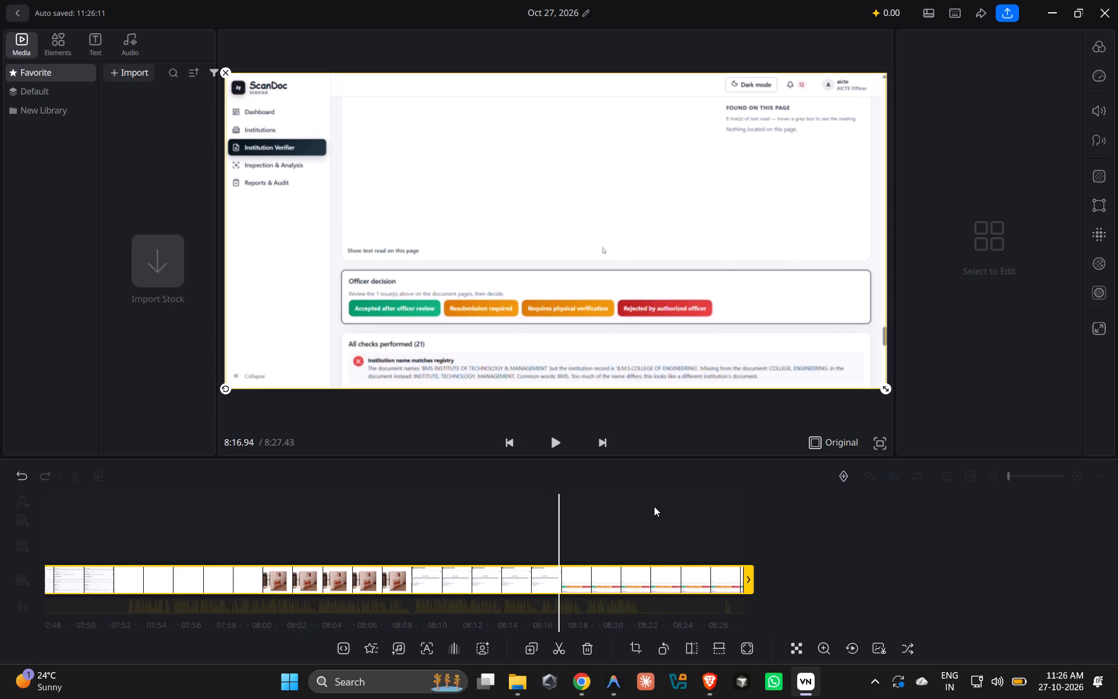
{"action": "scroll", "coordinate": [654, 506], "scroll_direction": "right", "scroll_amount": 20}
{"action": "scroll", "coordinate": [654, 506], "scroll_direction": "right", "scroll_amount": 20}
{"action": "scroll", "coordinate": [654, 506], "scroll_direction": "right", "scroll_amount": 3}
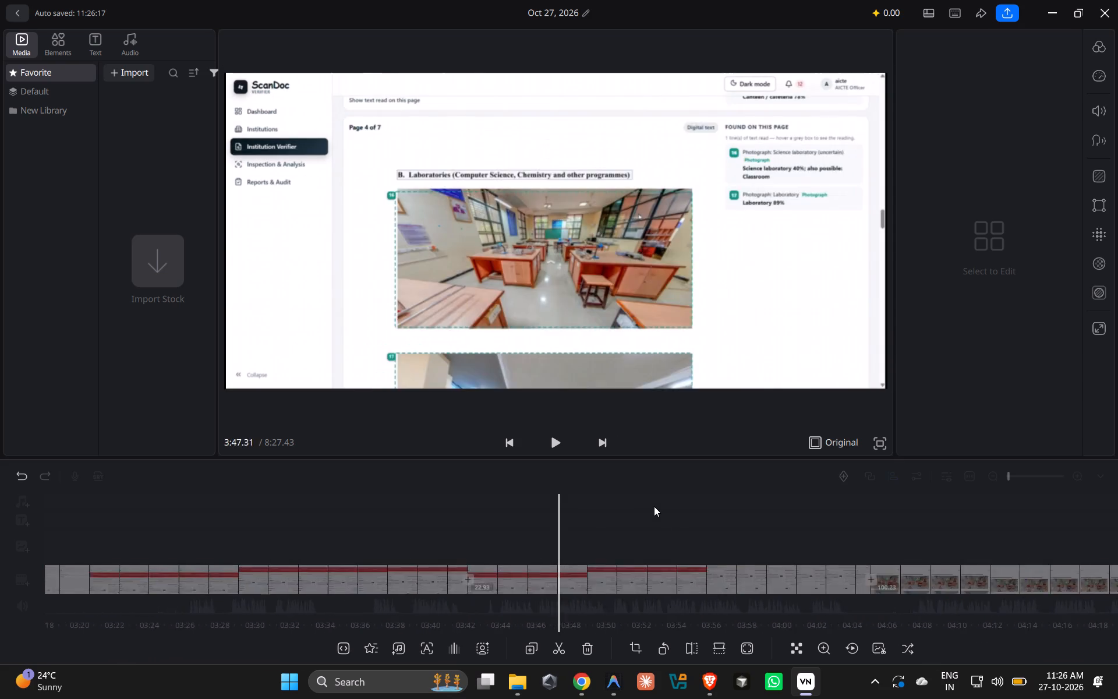
{"action": "scroll", "coordinate": [654, 506], "scroll_direction": "right", "scroll_amount": 20}
{"action": "scroll", "coordinate": [654, 506], "scroll_direction": "right", "scroll_amount": 16}
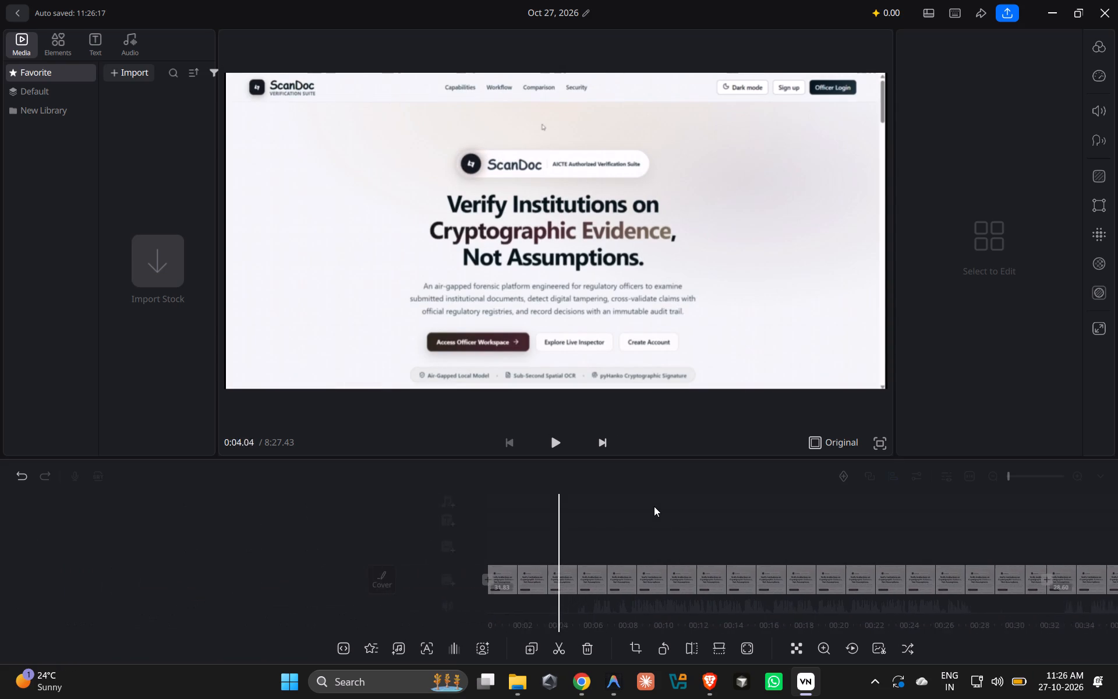
{"action": "scroll", "coordinate": [654, 506], "scroll_direction": "right", "scroll_amount": 18}
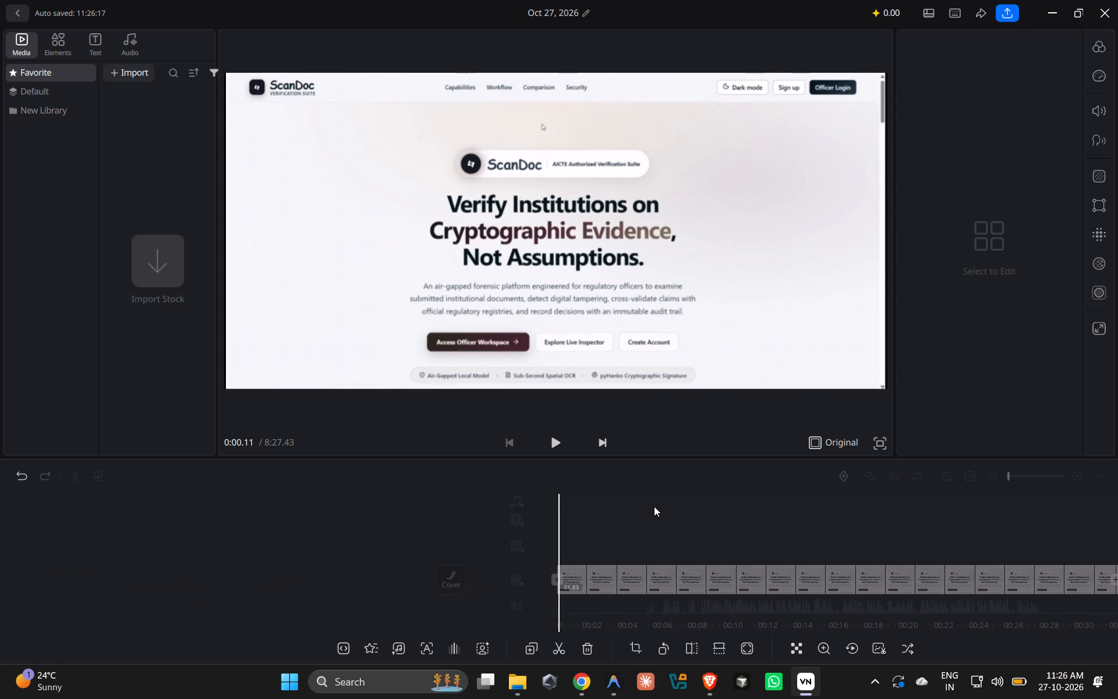
{"action": "scroll", "coordinate": [654, 506], "scroll_direction": "right", "scroll_amount": 13}
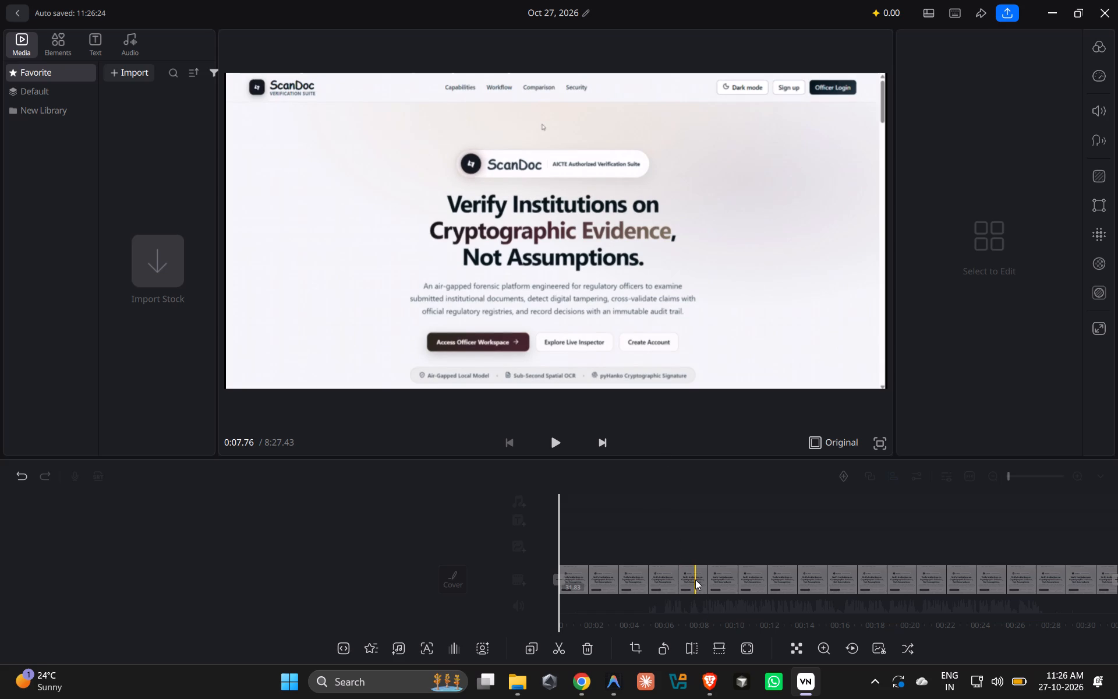
Play the opening of the timeline to review the first clip, and leave that clip selected.
{"action": "left_click", "coordinate": [553, 435]}
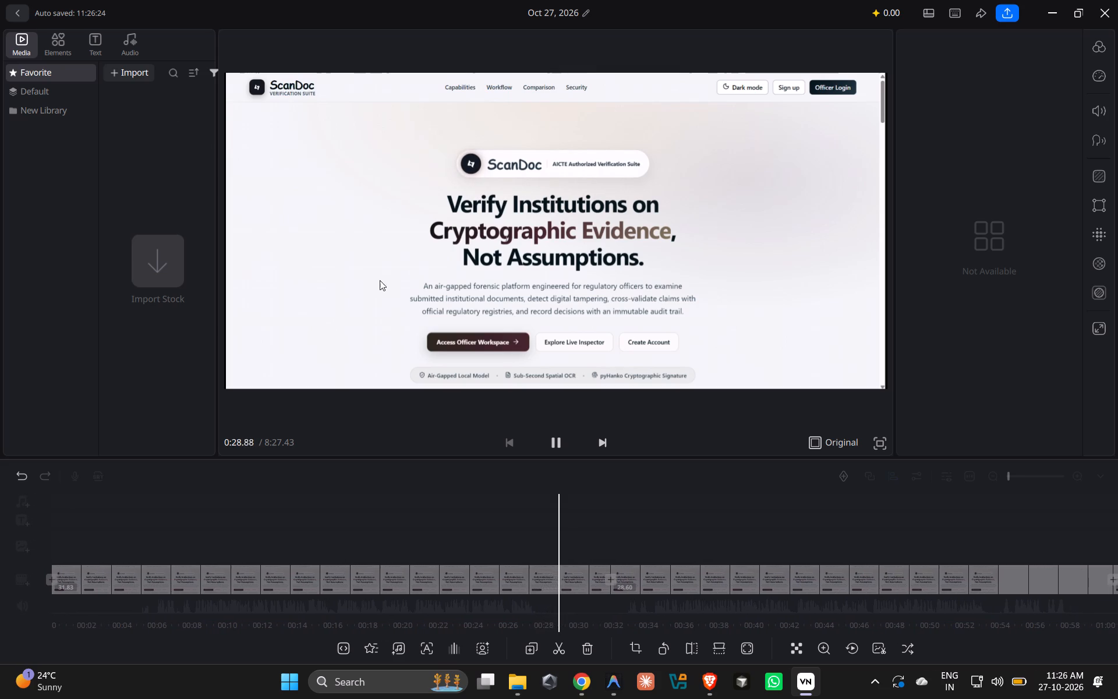
{"action": "left_click", "coordinate": [423, 306]}
{"action": "left_click", "coordinate": [565, 443]}
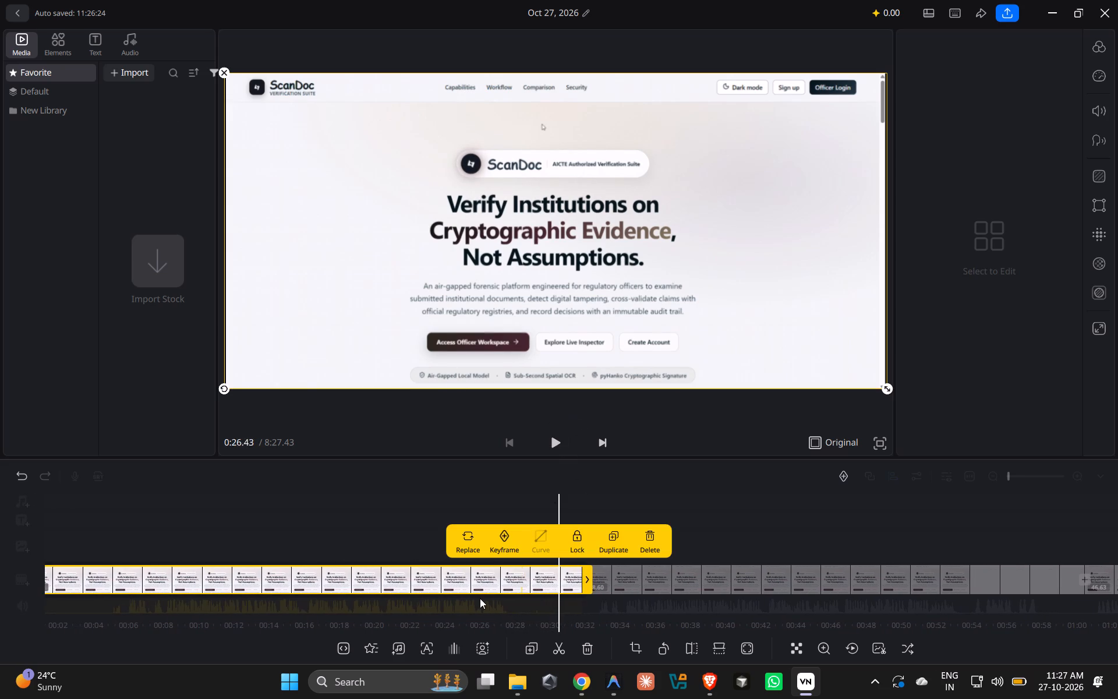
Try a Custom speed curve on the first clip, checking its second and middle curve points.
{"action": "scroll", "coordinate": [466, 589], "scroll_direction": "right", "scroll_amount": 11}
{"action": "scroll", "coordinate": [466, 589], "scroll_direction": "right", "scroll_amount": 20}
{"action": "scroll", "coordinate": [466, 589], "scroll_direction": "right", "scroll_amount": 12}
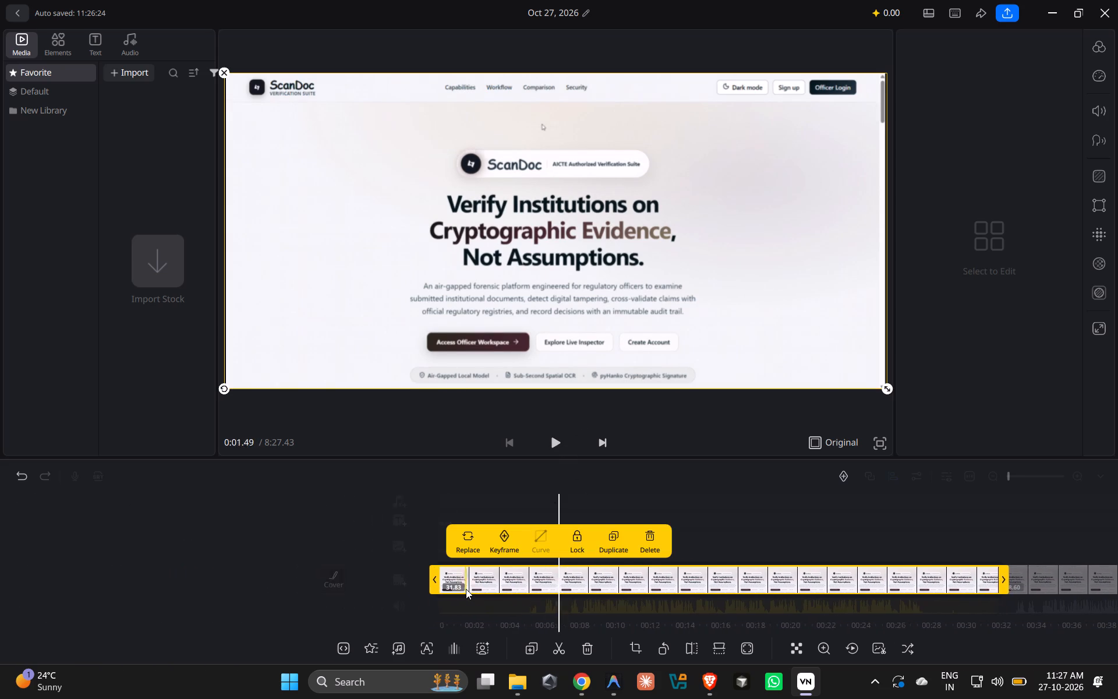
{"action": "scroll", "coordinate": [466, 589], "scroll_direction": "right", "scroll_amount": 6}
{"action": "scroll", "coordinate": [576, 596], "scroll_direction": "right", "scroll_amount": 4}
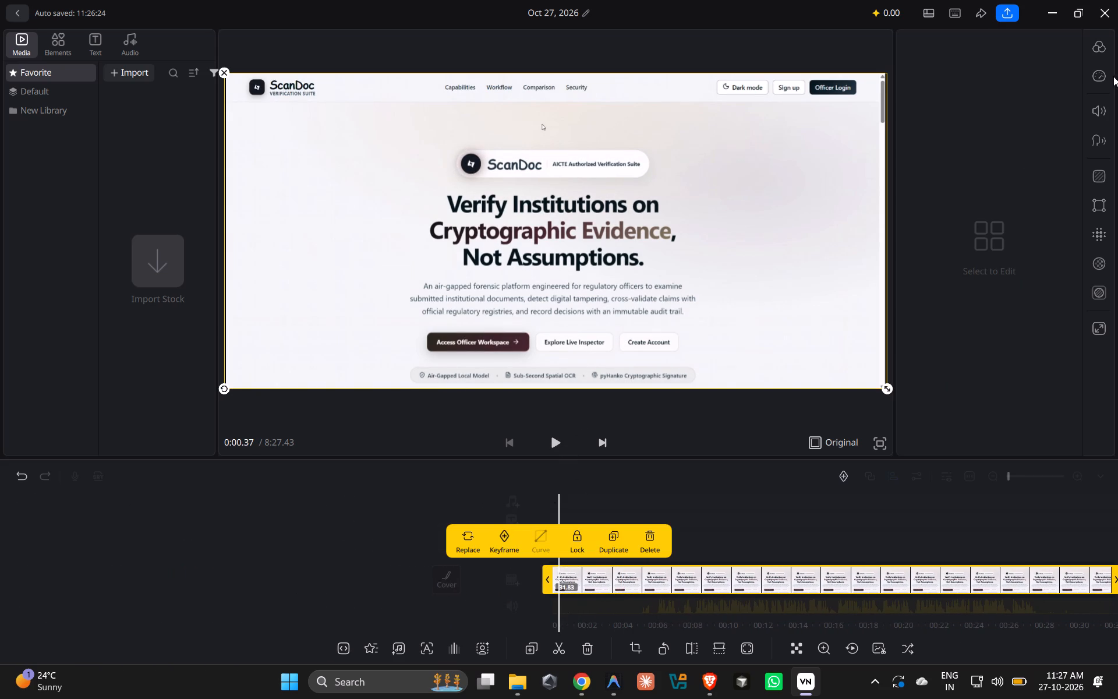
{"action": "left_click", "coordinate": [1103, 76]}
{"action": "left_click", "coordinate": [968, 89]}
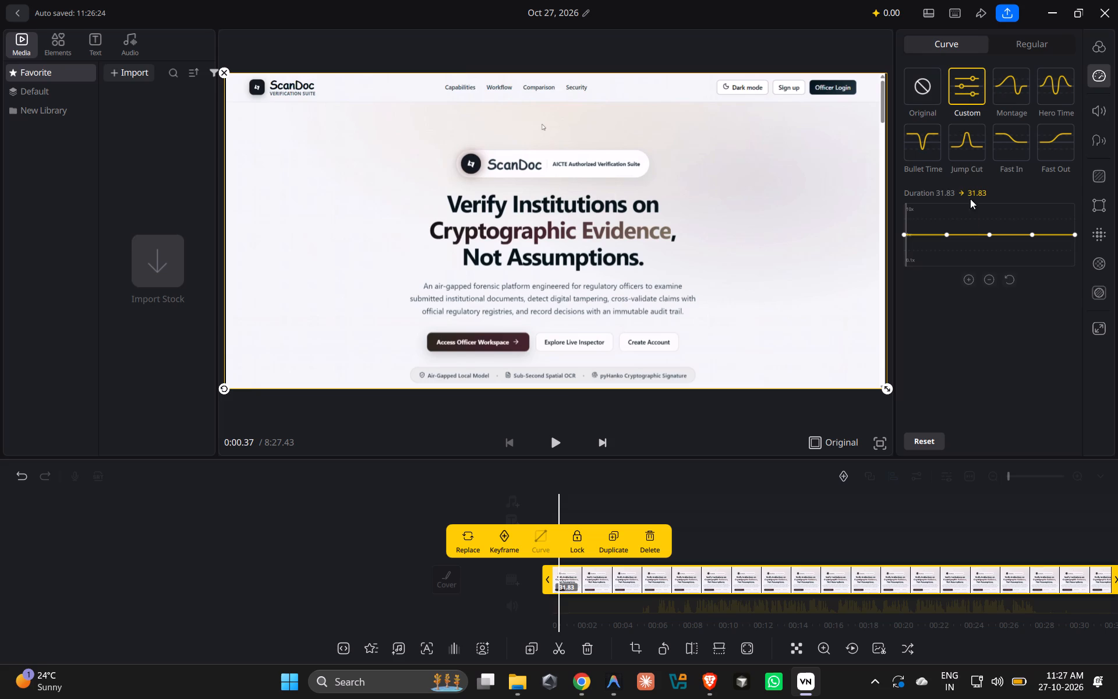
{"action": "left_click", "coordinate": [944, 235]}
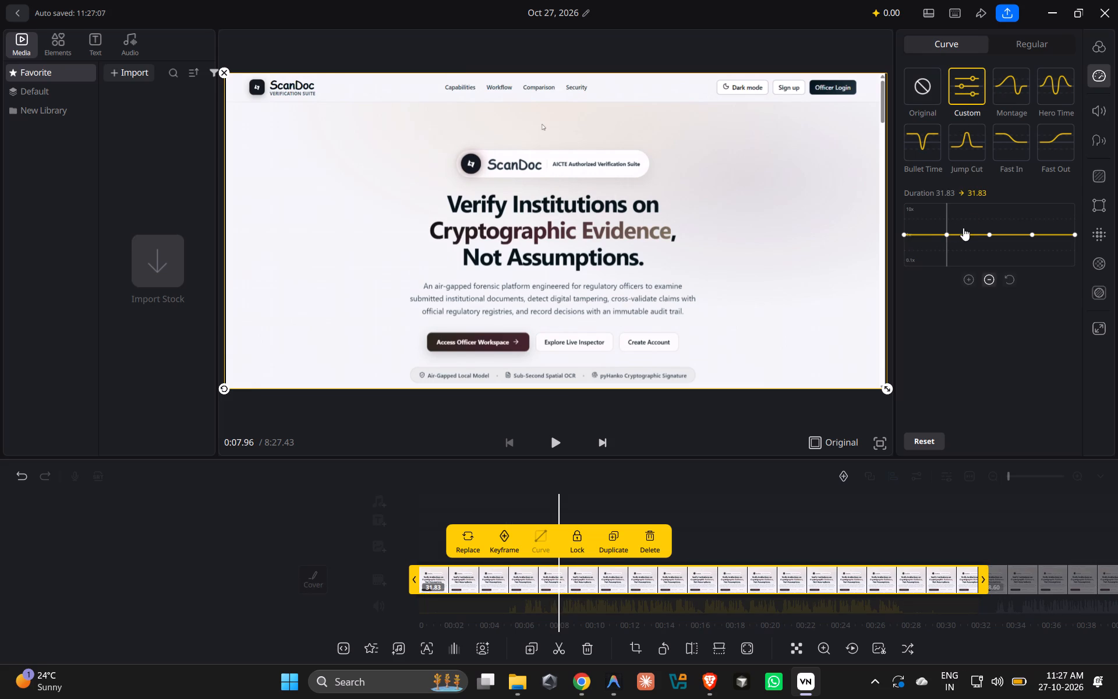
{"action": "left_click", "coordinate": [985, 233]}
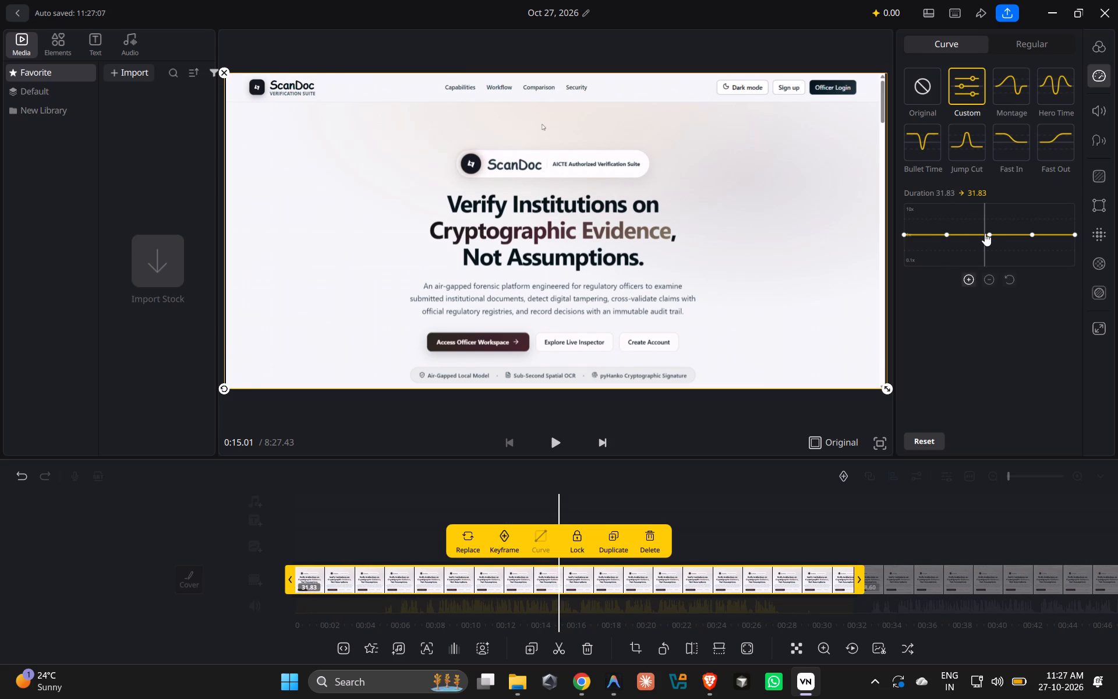
Play and scrub through the first clip and the start of the second to examine their pacing.
{"action": "left_click", "coordinate": [551, 449]}
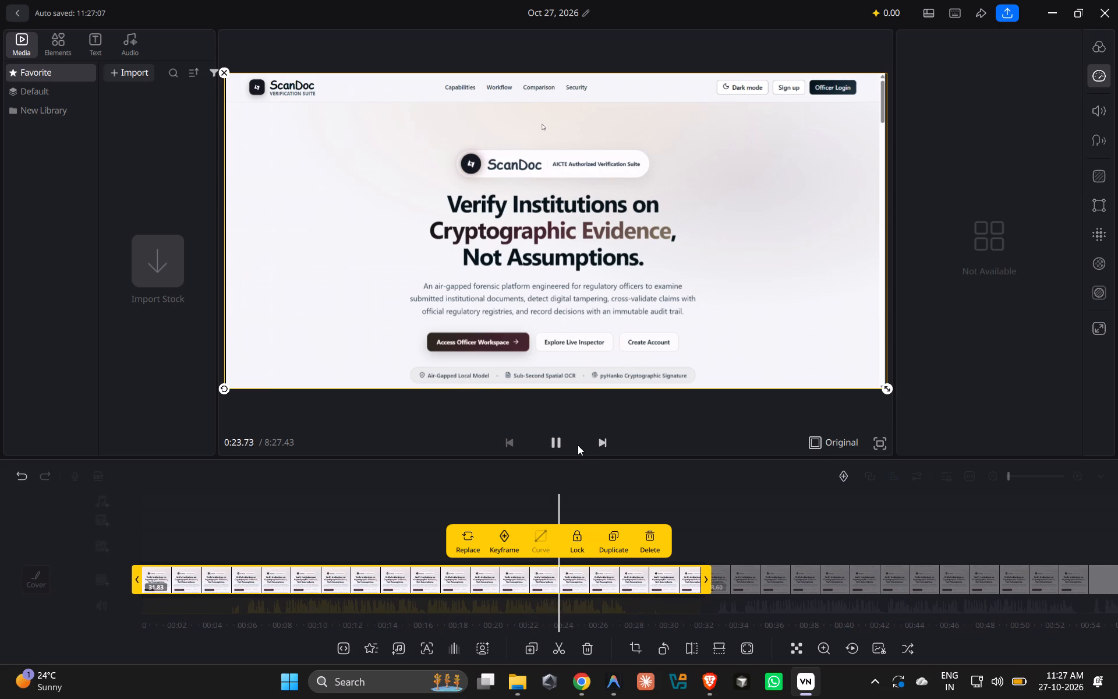
{"action": "scroll", "coordinate": [436, 600], "scroll_direction": "right", "scroll_amount": 13}
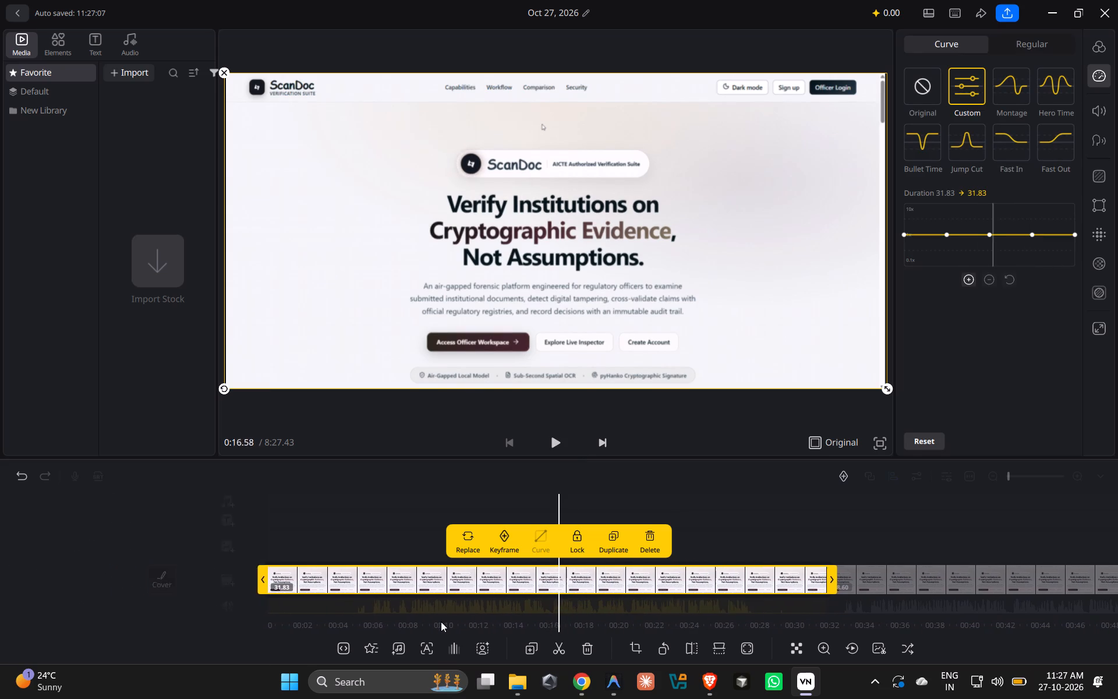
{"action": "scroll", "coordinate": [441, 622], "scroll_direction": "right", "scroll_amount": 3}
{"action": "scroll", "coordinate": [440, 627], "scroll_direction": "right", "scroll_amount": 20}
{"action": "scroll", "coordinate": [440, 627], "scroll_direction": "right", "scroll_amount": 3}
{"action": "scroll", "coordinate": [484, 611], "scroll_direction": "right", "scroll_amount": 2}
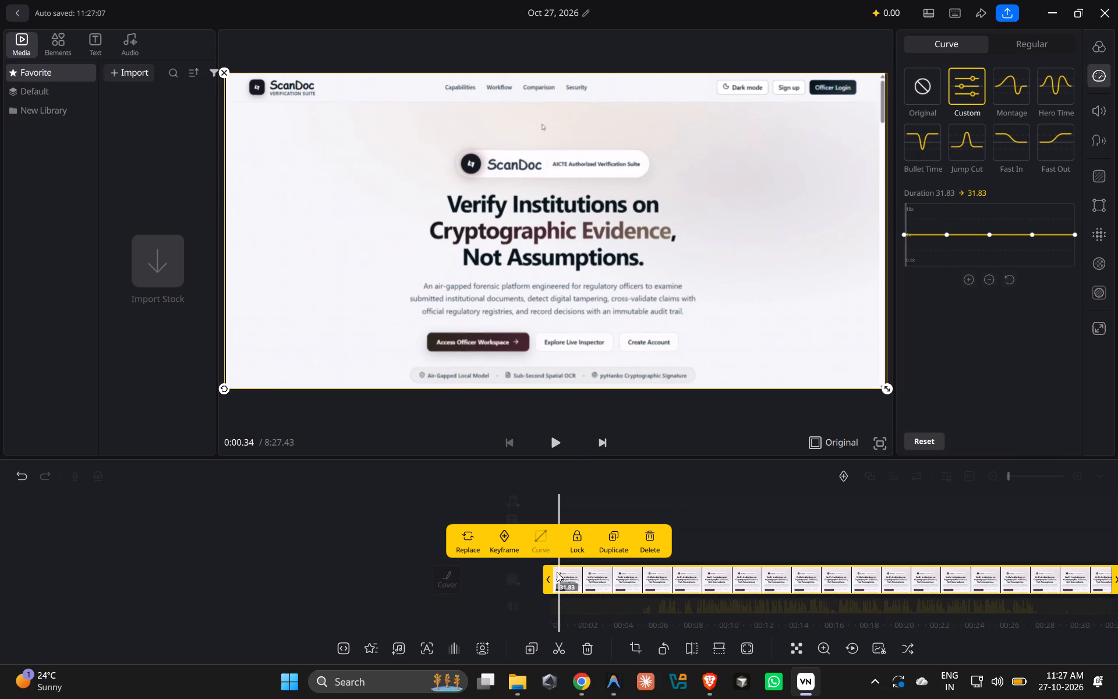
{"action": "scroll", "coordinate": [557, 572], "scroll_direction": "right", "scroll_amount": 2}
{"action": "scroll", "coordinate": [749, 525], "scroll_direction": "right", "scroll_amount": 2}
{"action": "scroll", "coordinate": [798, 336], "scroll_direction": "right", "scroll_amount": 5}
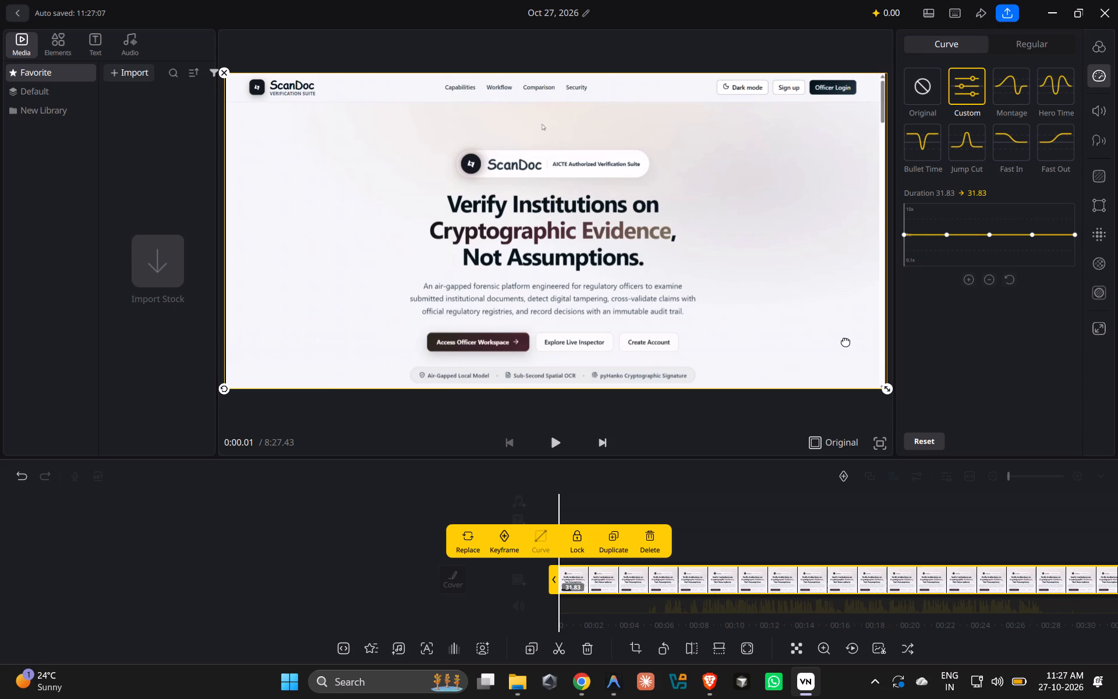
{"action": "scroll", "coordinate": [952, 315], "scroll_direction": "left", "scroll_amount": 13}
{"action": "scroll", "coordinate": [901, 317], "scroll_direction": "left", "scroll_amount": 20}
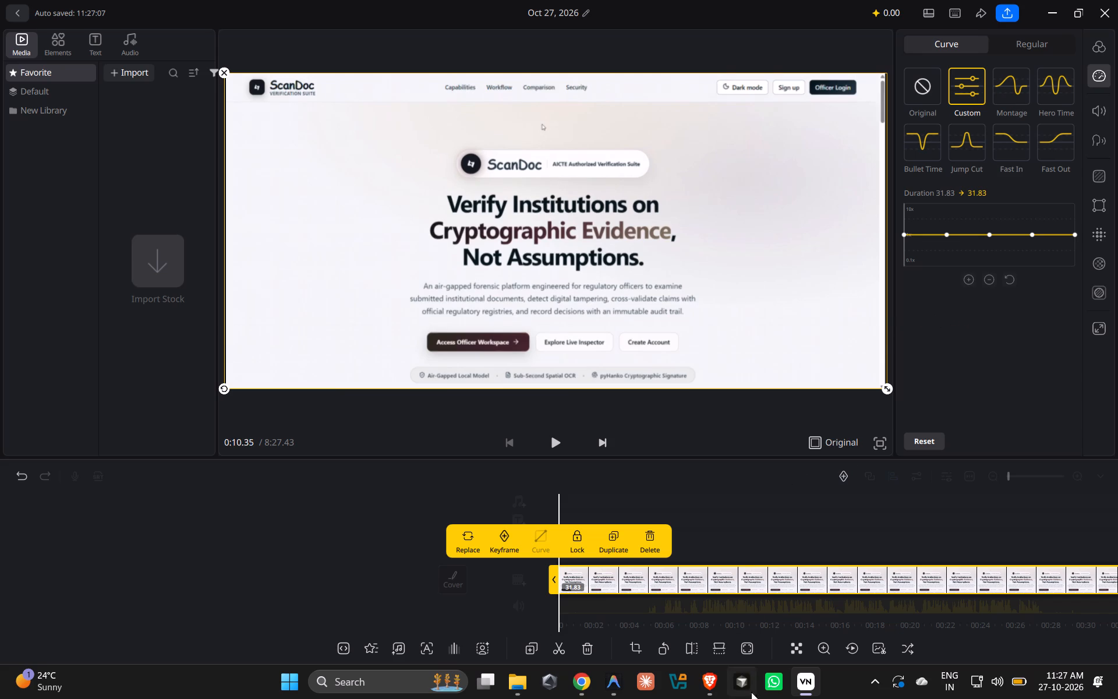
{"action": "scroll", "coordinate": [745, 582], "scroll_direction": "left", "scroll_amount": 16}
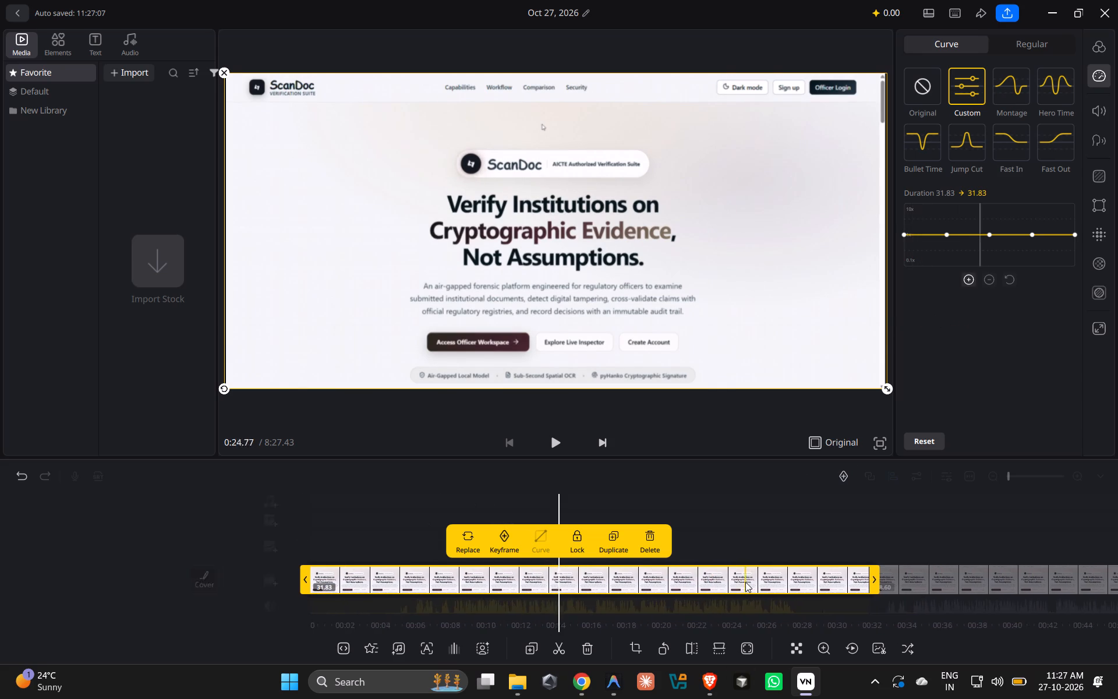
{"action": "scroll", "coordinate": [745, 582], "scroll_direction": "left", "scroll_amount": 7}
{"action": "scroll", "coordinate": [745, 582], "scroll_direction": "right", "scroll_amount": 4}
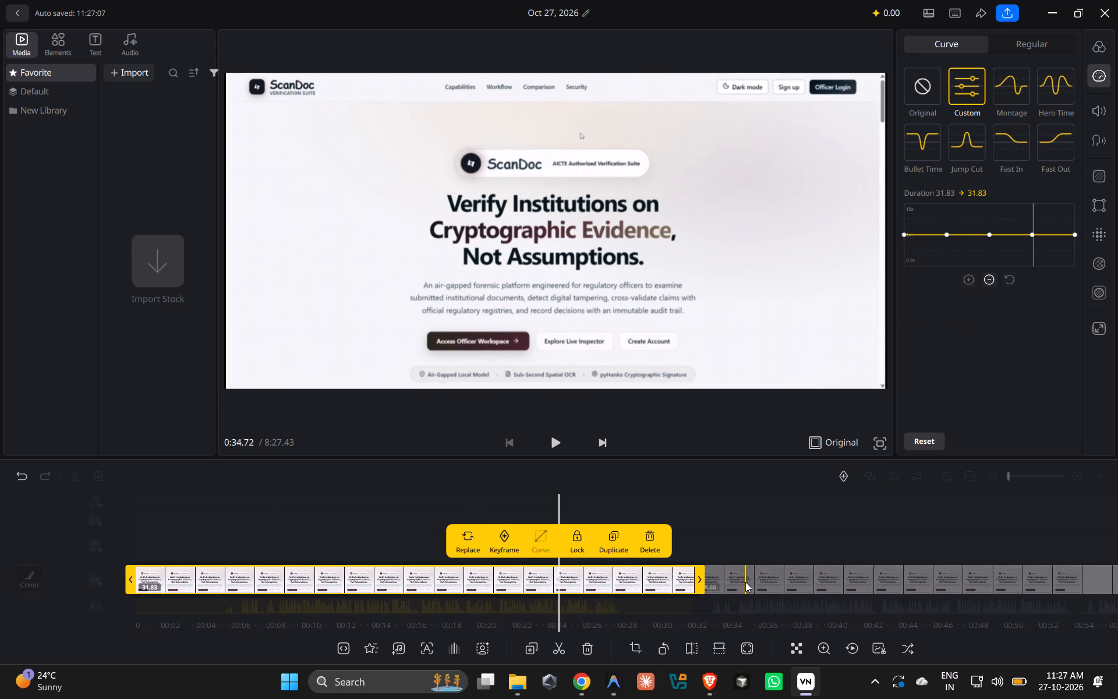
{"action": "scroll", "coordinate": [745, 582], "scroll_direction": "right", "scroll_amount": 19}
{"action": "scroll", "coordinate": [745, 582], "scroll_direction": "right", "scroll_amount": 8}
{"action": "scroll", "coordinate": [745, 582], "scroll_direction": "right", "scroll_amount": 13}
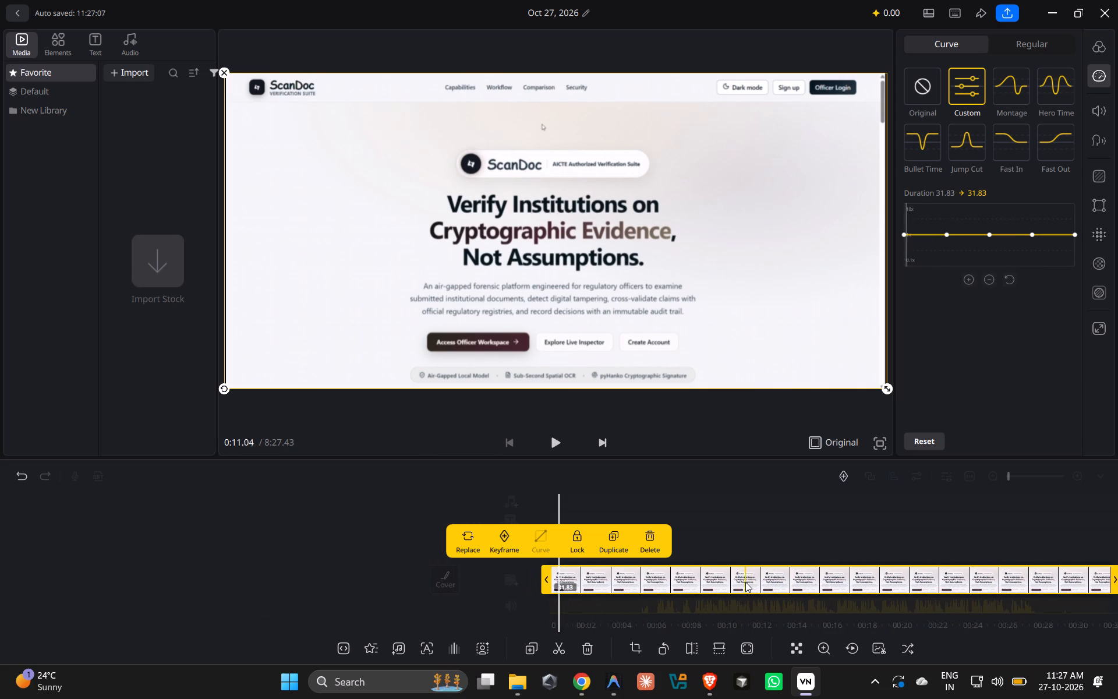
{"action": "scroll", "coordinate": [745, 582], "scroll_direction": "right", "scroll_amount": 12}
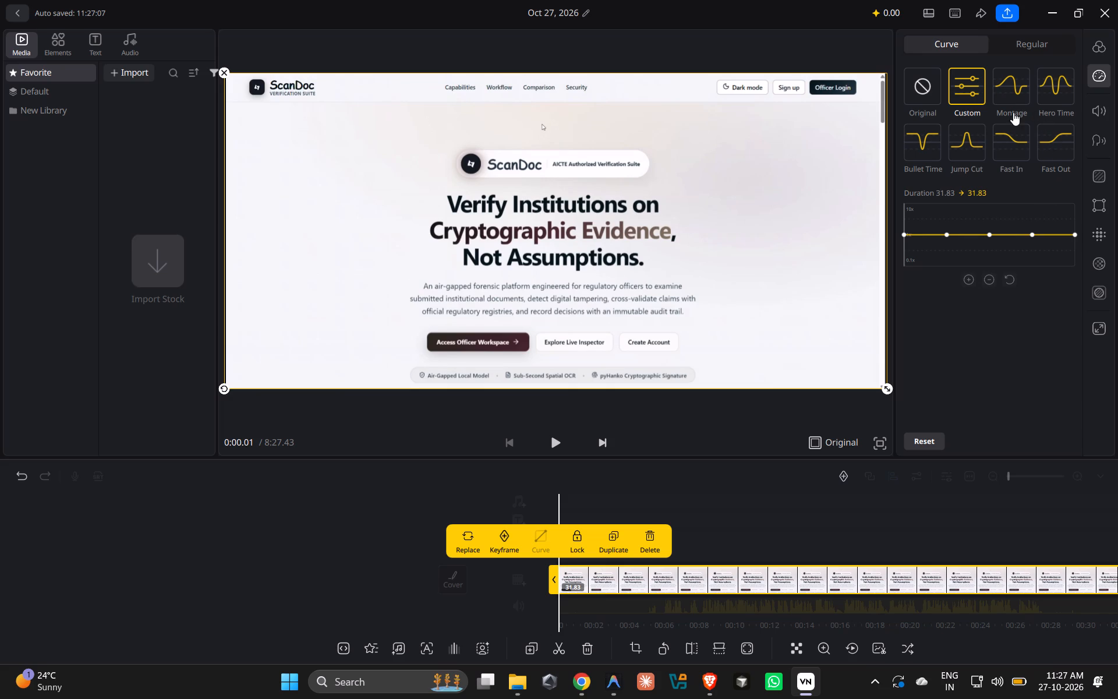
Set the first clip's regular speed to 1.7x.
{"action": "left_click", "coordinate": [1017, 44]}
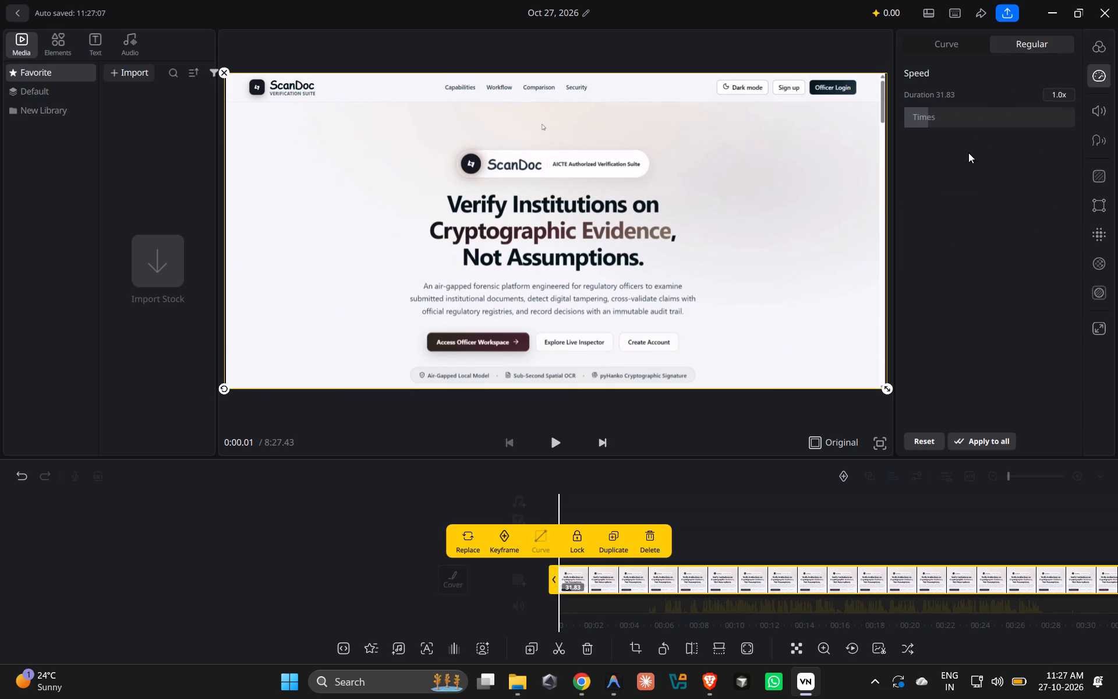
{"action": "left_click_drag", "start_coordinate": [931, 119], "coordinate": [943, 122]}
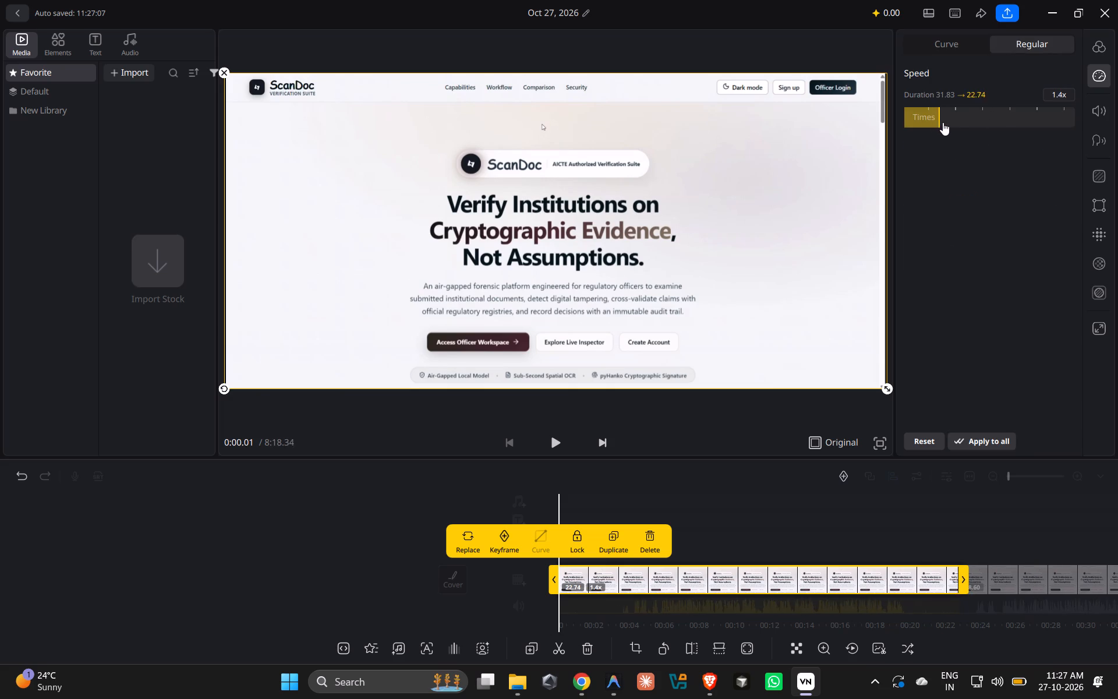
{"action": "left_click_drag", "start_coordinate": [943, 122], "coordinate": [954, 123]}
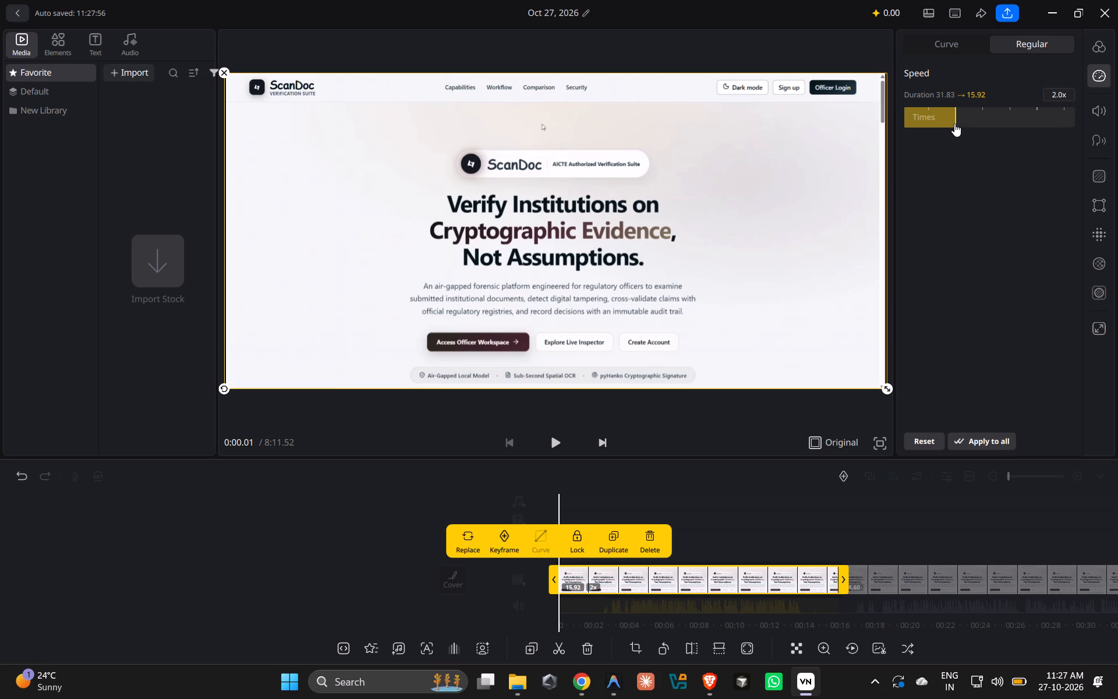
{"action": "left_click_drag", "start_coordinate": [954, 123], "coordinate": [949, 125]}
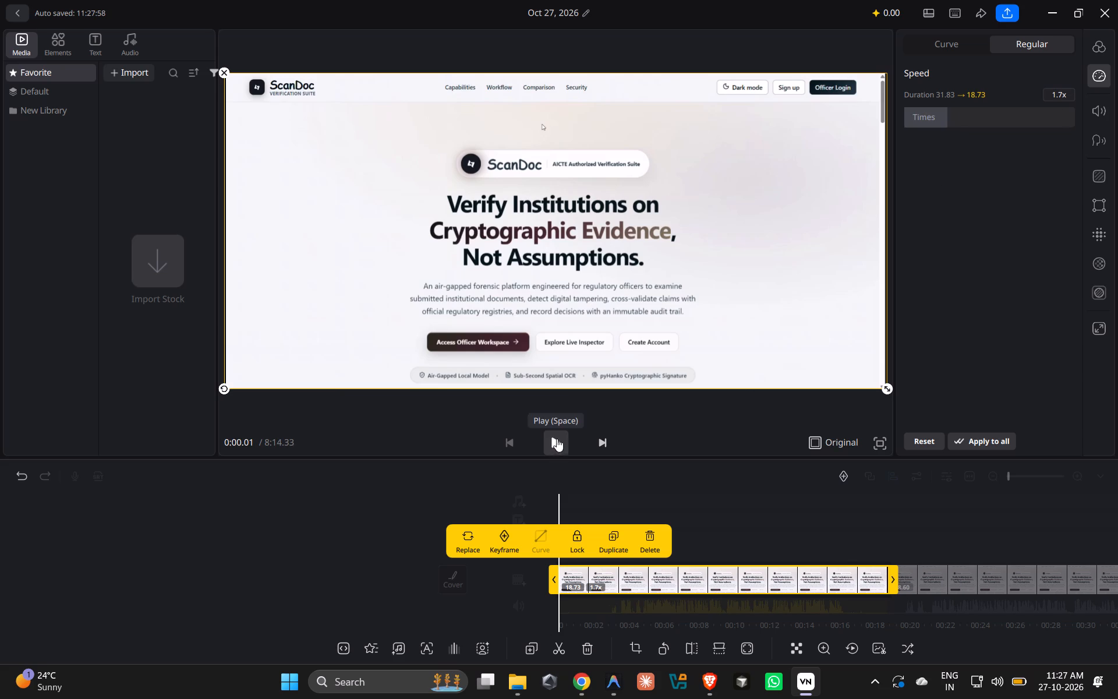
Preview the first few seconds of the sped-up first clip.
{"action": "left_click", "coordinate": [557, 439]}
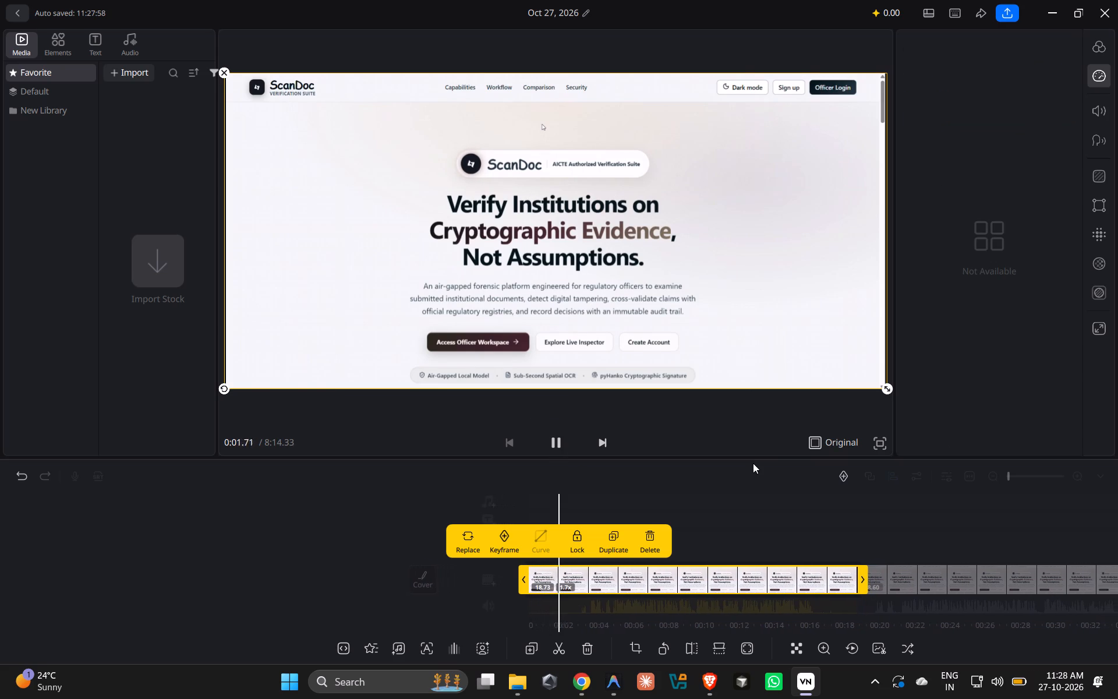
{"action": "key", "text": "space"}
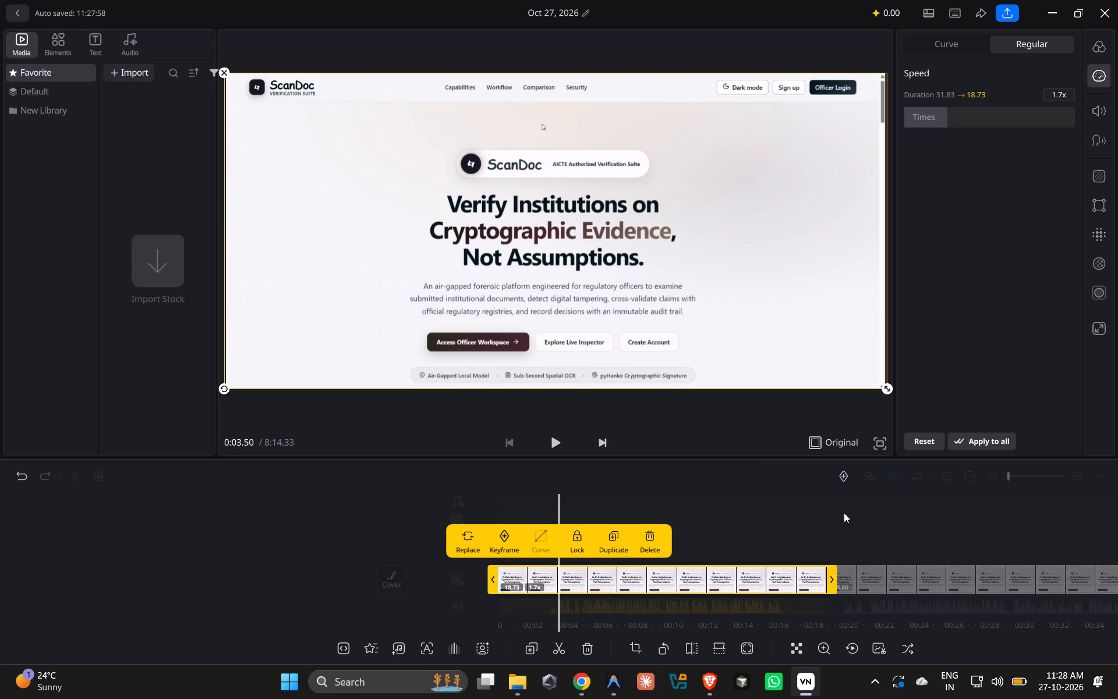
Look through the nearby Bluetooth devices in the system's quick settings, including the full device list.
{"action": "left_click", "coordinate": [978, 698]}
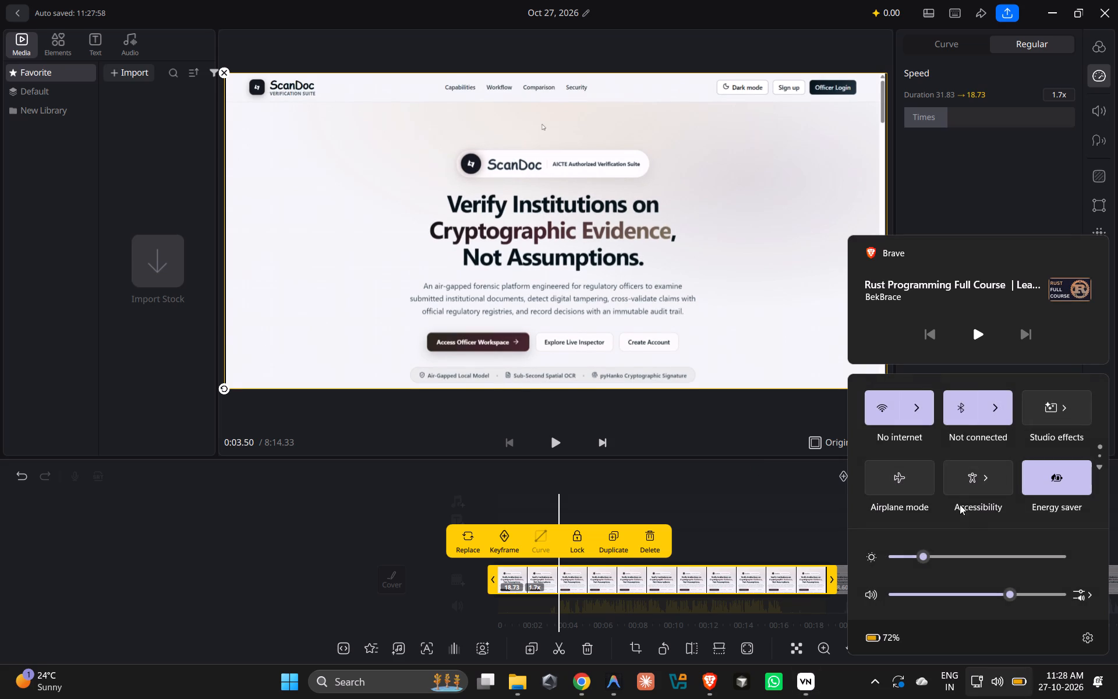
{"action": "left_click", "coordinate": [1006, 405]}
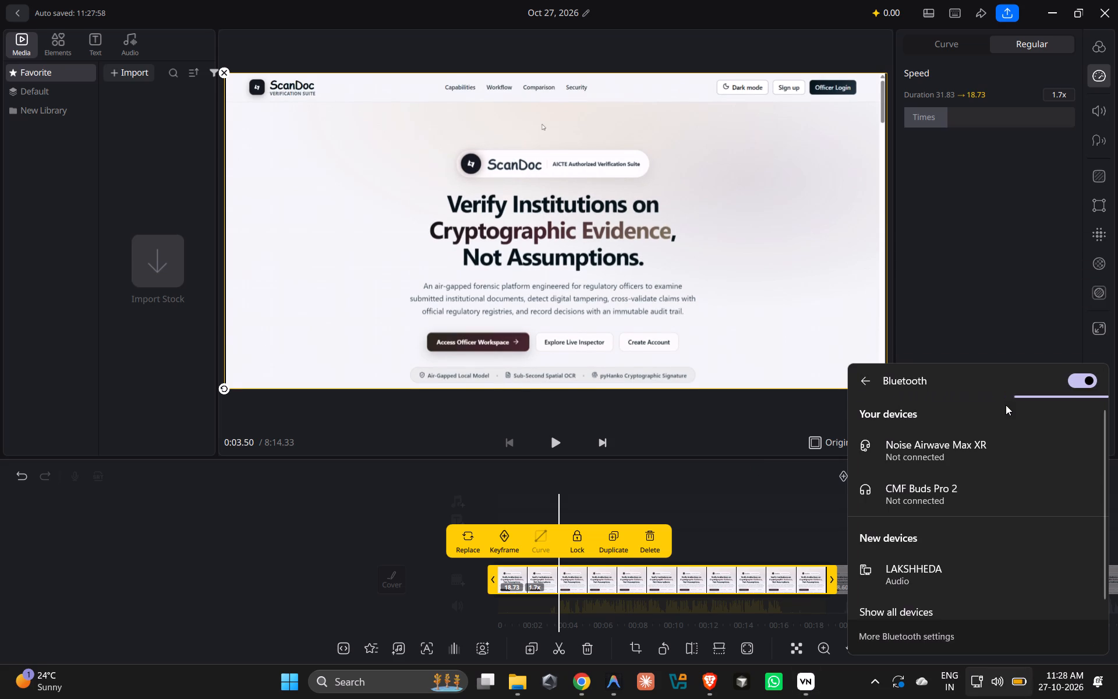
{"action": "scroll", "coordinate": [977, 519], "scroll_direction": "down", "scroll_amount": 1}
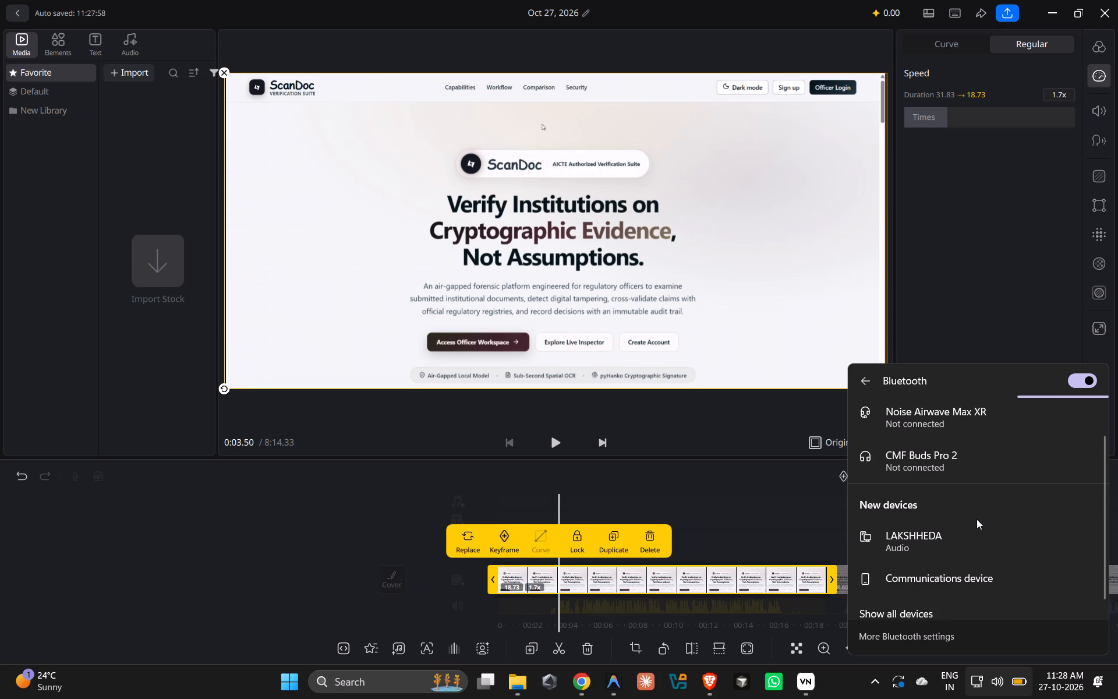
{"action": "scroll", "coordinate": [977, 519], "scroll_direction": "down", "scroll_amount": 1}
{"action": "left_click", "coordinate": [932, 607]}
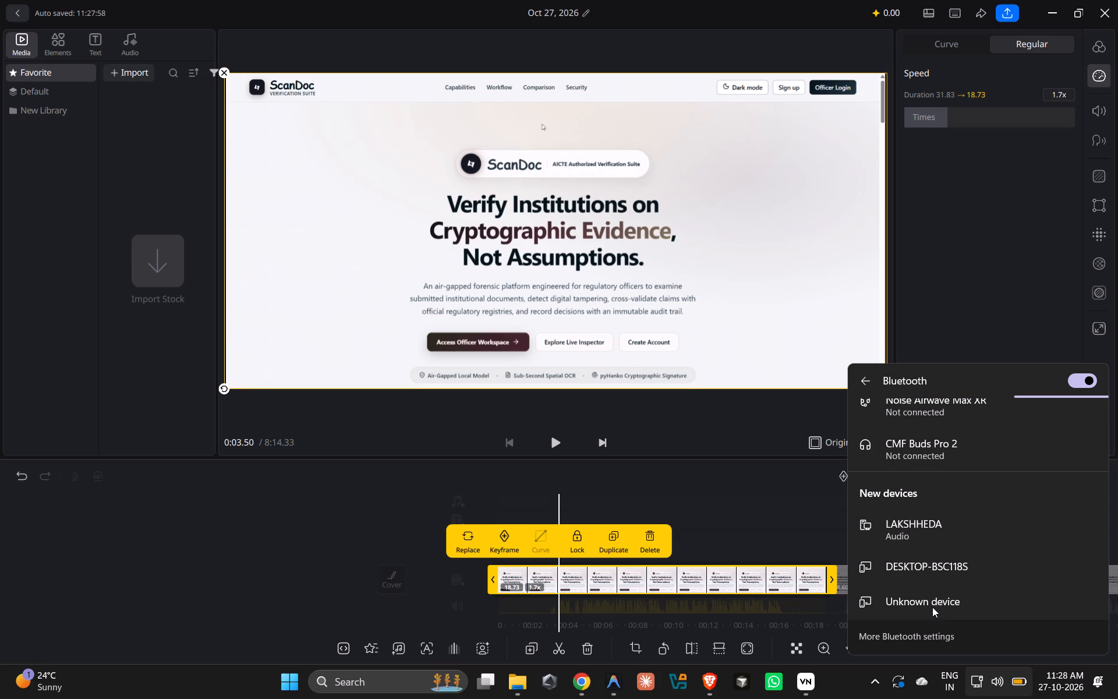
{"action": "scroll", "coordinate": [926, 556], "scroll_direction": "up", "scroll_amount": 1}
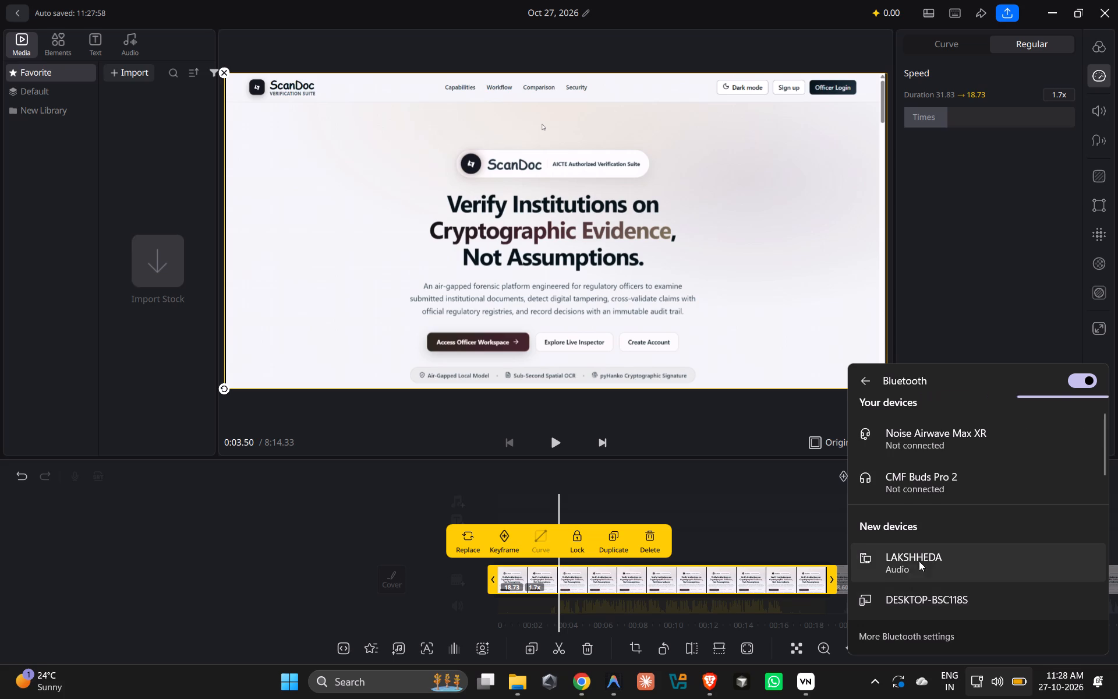
{"action": "scroll", "coordinate": [919, 560], "scroll_direction": "down", "scroll_amount": 4}
{"action": "scroll", "coordinate": [921, 576], "scroll_direction": "up", "scroll_amount": 3}
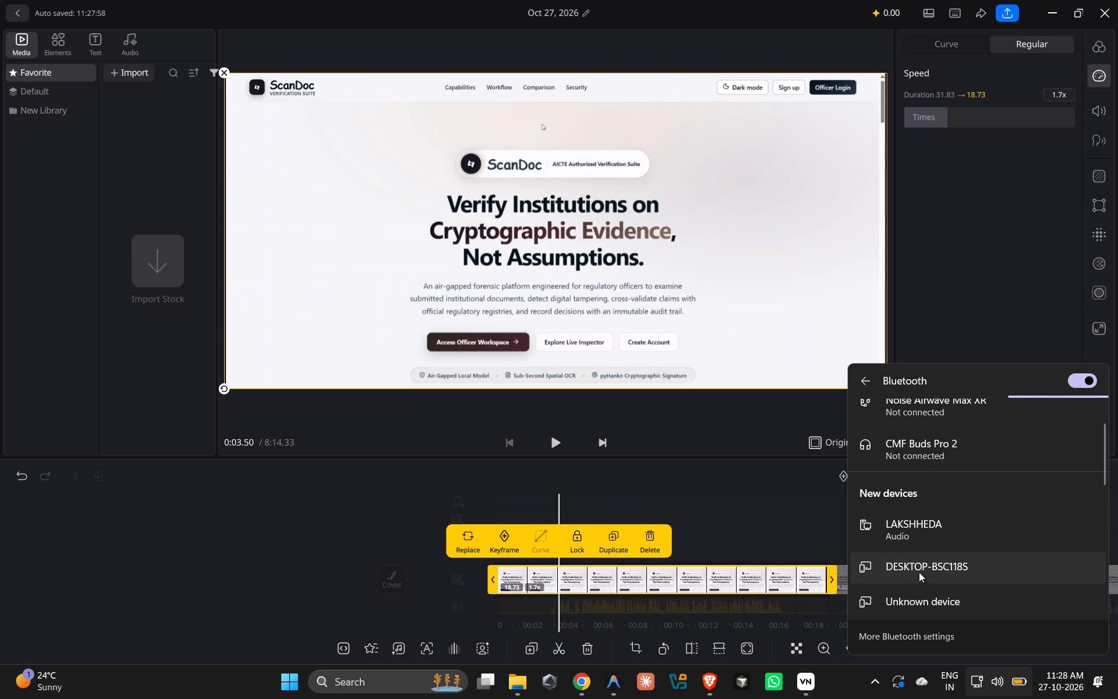
{"action": "scroll", "coordinate": [917, 564], "scroll_direction": "down", "scroll_amount": 8}
{"action": "scroll", "coordinate": [928, 571], "scroll_direction": "up", "scroll_amount": 4}
{"action": "scroll", "coordinate": [928, 570], "scroll_direction": "down", "scroll_amount": 4}
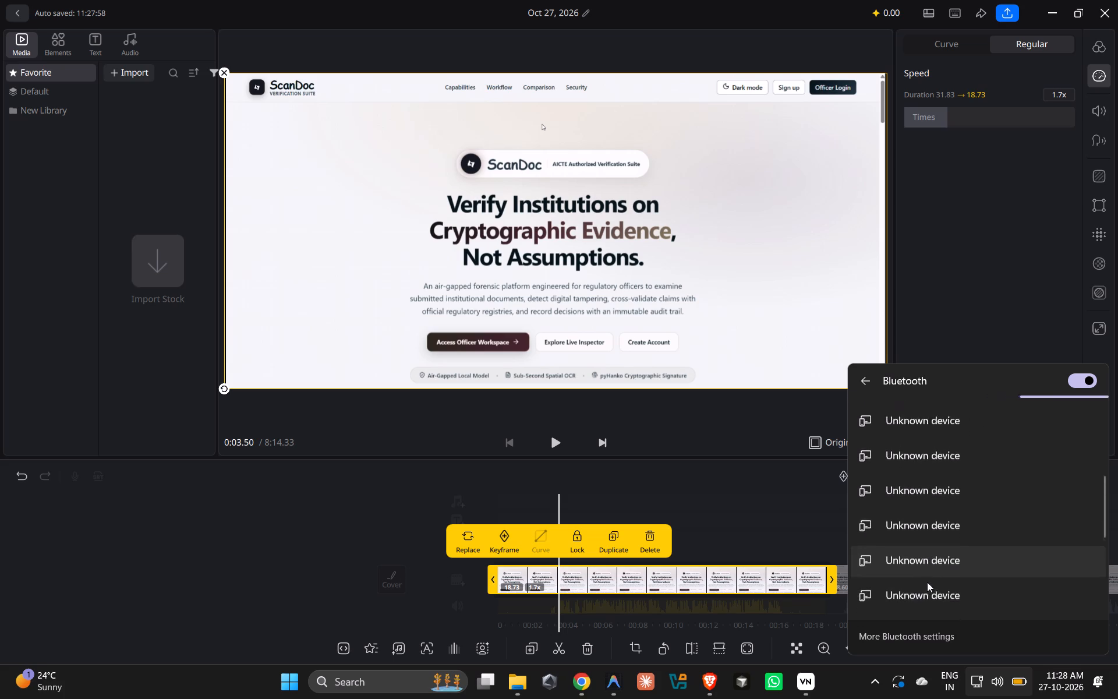
{"action": "scroll", "coordinate": [927, 582], "scroll_direction": "down", "scroll_amount": 6}
{"action": "scroll", "coordinate": [936, 592], "scroll_direction": "up", "scroll_amount": 3}
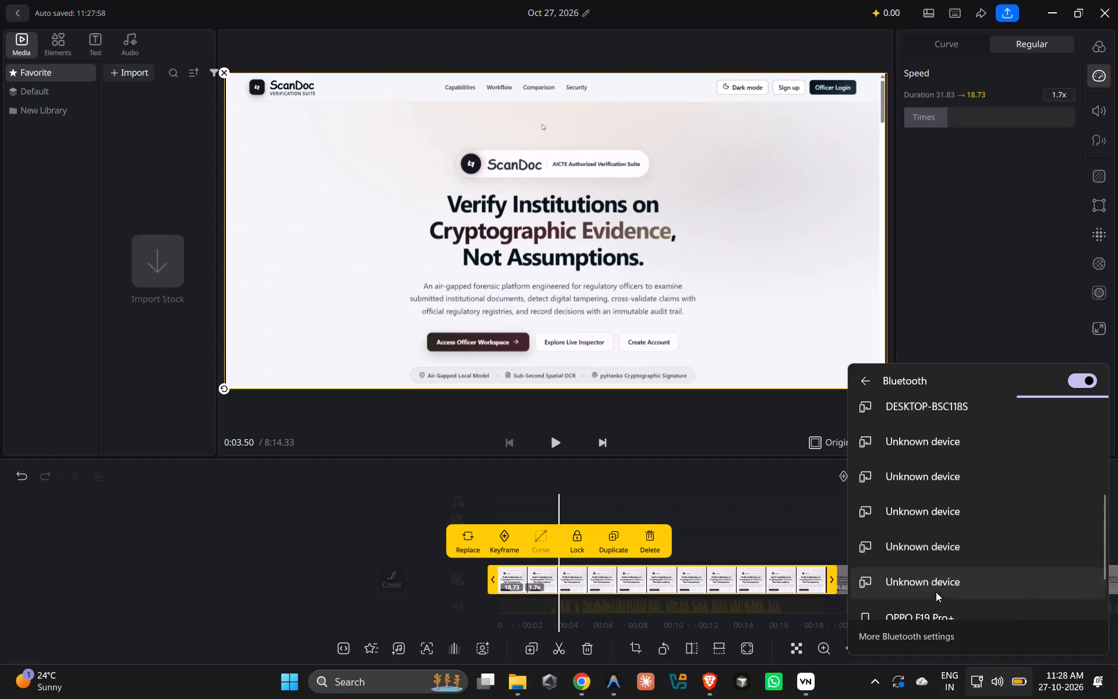
{"action": "scroll", "coordinate": [935, 578], "scroll_direction": "up", "scroll_amount": 8}
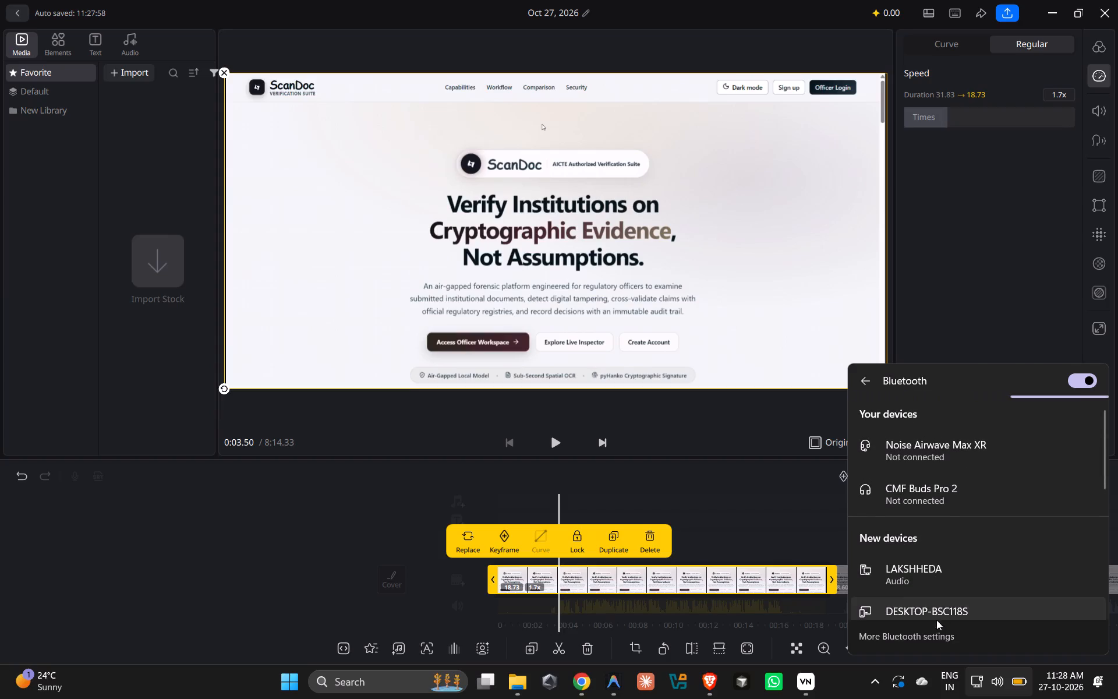
Switch to the Windows Bluetooth & devices settings and examine all discoverable Bluetooth devices available to add.
{"action": "left_click", "coordinate": [893, 634]}
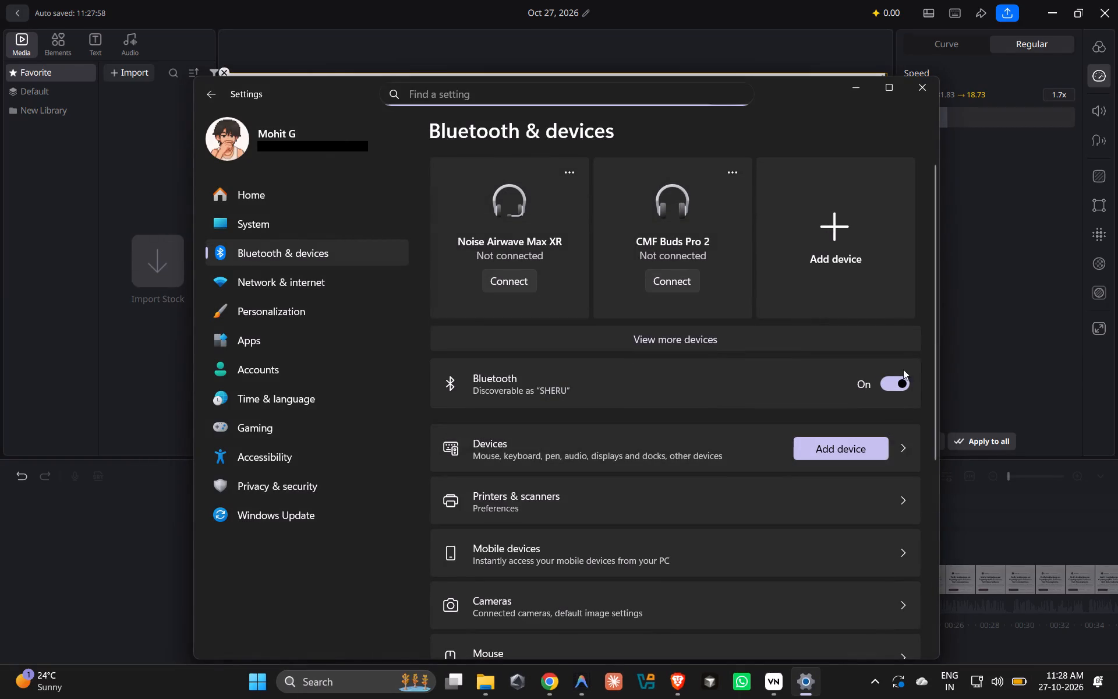
{"action": "left_click", "coordinate": [817, 264]}
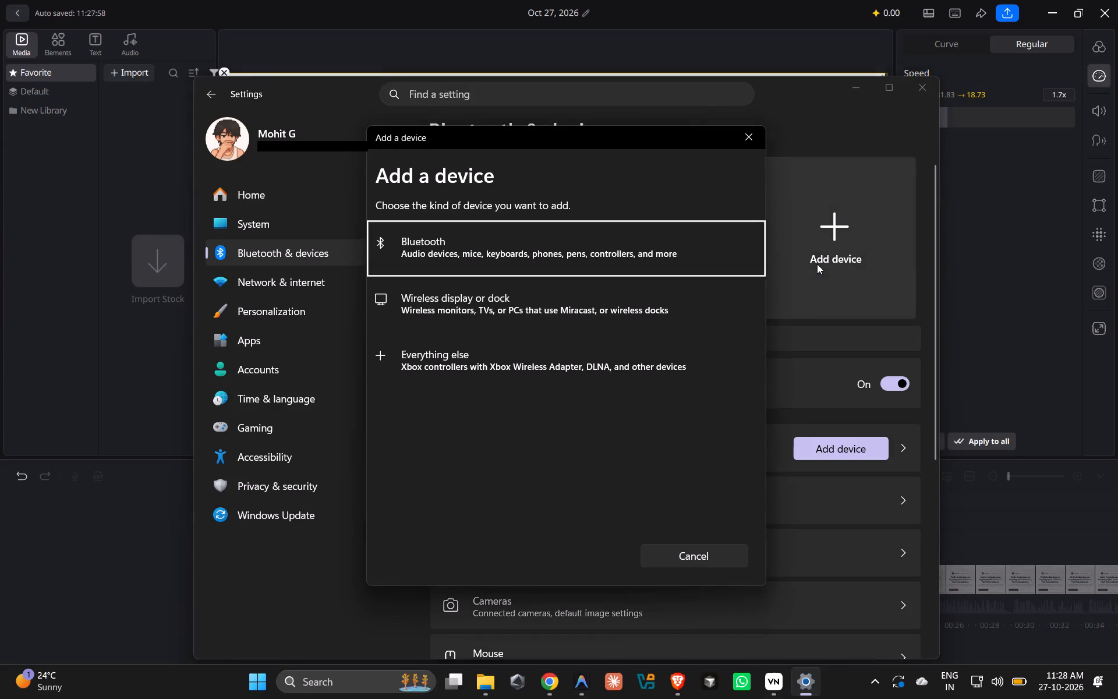
{"action": "left_click", "coordinate": [639, 243]}
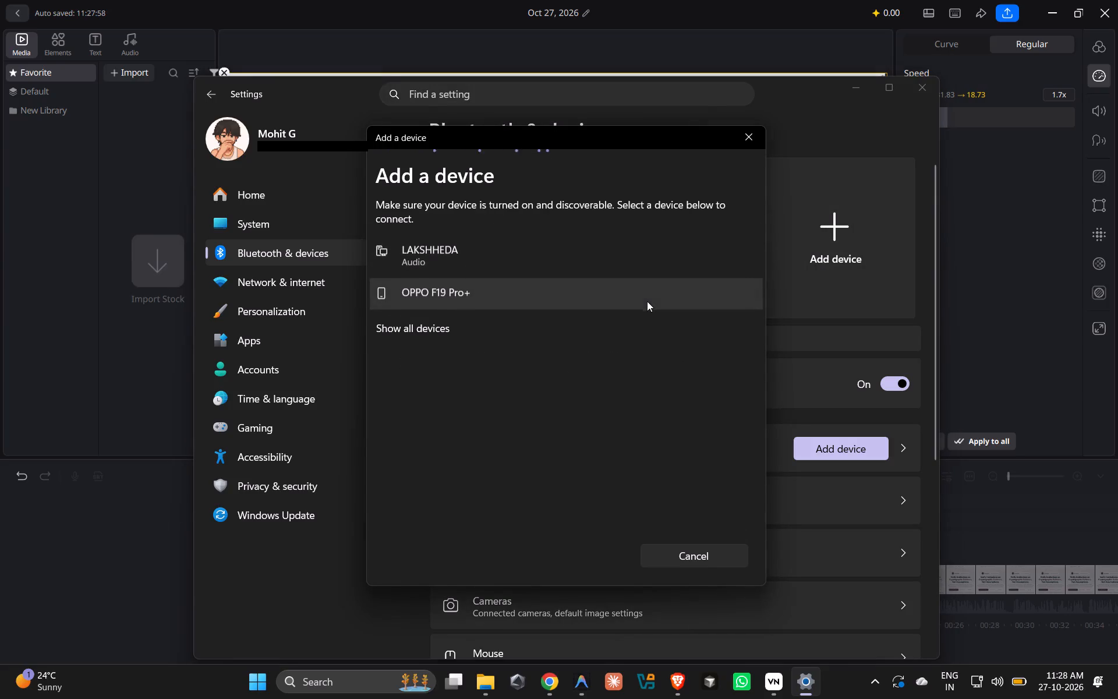
{"action": "left_click", "coordinate": [454, 323]}
{"action": "scroll", "coordinate": [536, 301], "scroll_direction": "down", "scroll_amount": 4}
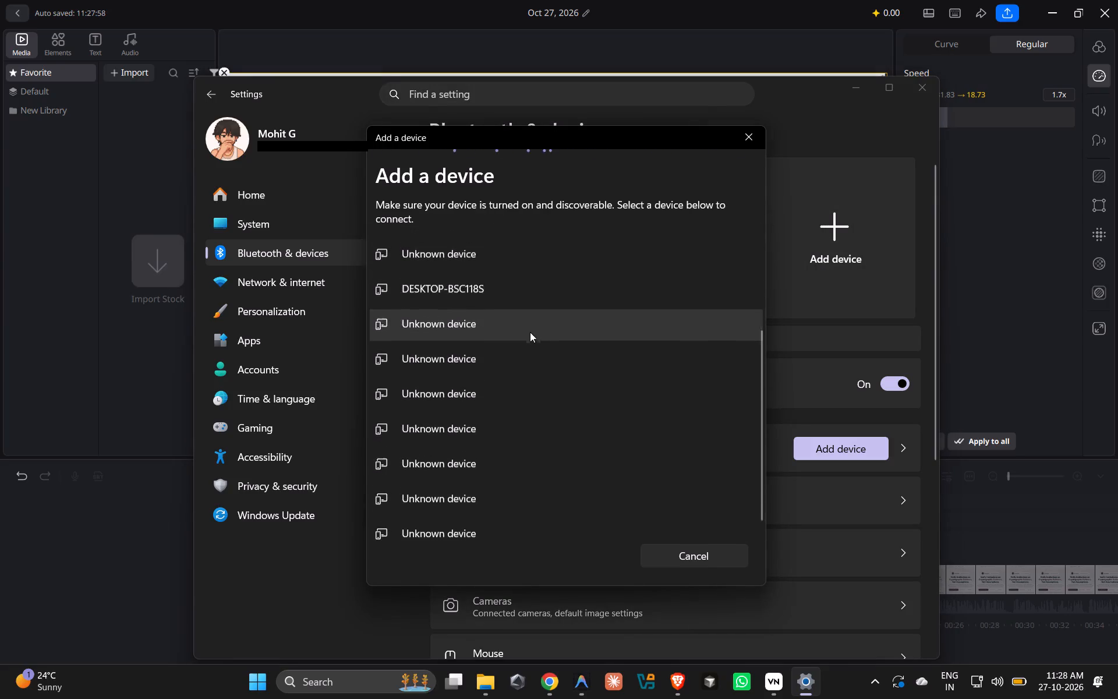
{"action": "scroll", "coordinate": [528, 384], "scroll_direction": "down", "scroll_amount": 9}
{"action": "scroll", "coordinate": [522, 473], "scroll_direction": "up", "scroll_amount": 9}
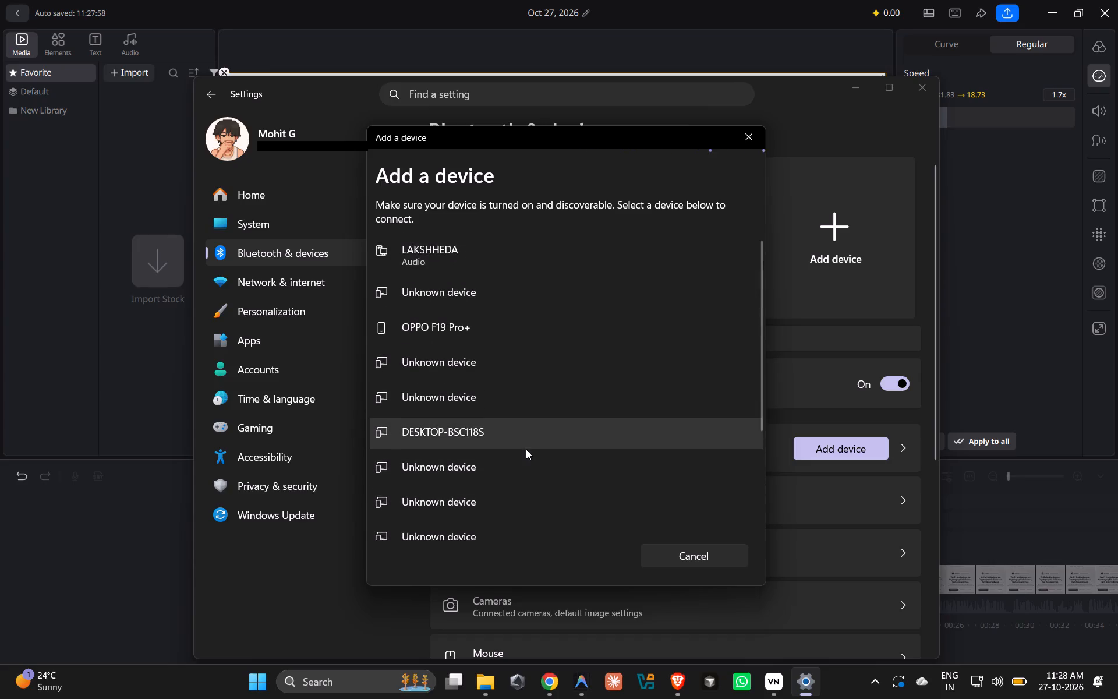
{"action": "scroll", "coordinate": [523, 404], "scroll_direction": "up", "scroll_amount": 3}
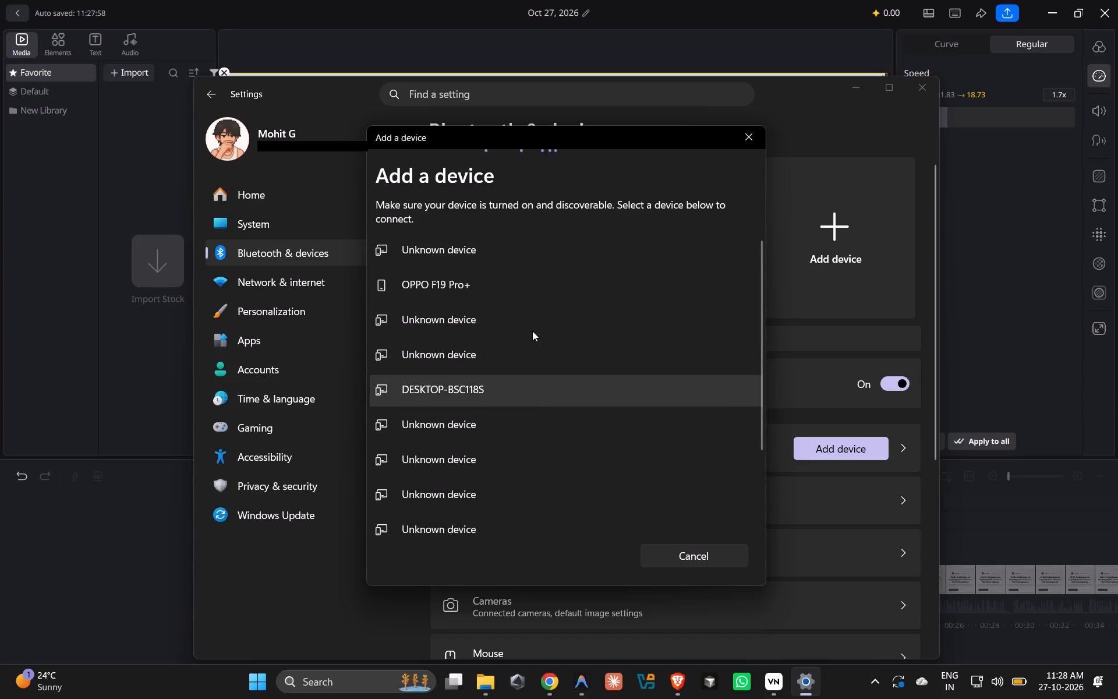
{"action": "scroll", "coordinate": [524, 295], "scroll_direction": "down", "scroll_amount": 2}
{"action": "scroll", "coordinate": [530, 348], "scroll_direction": "down", "scroll_amount": 8}
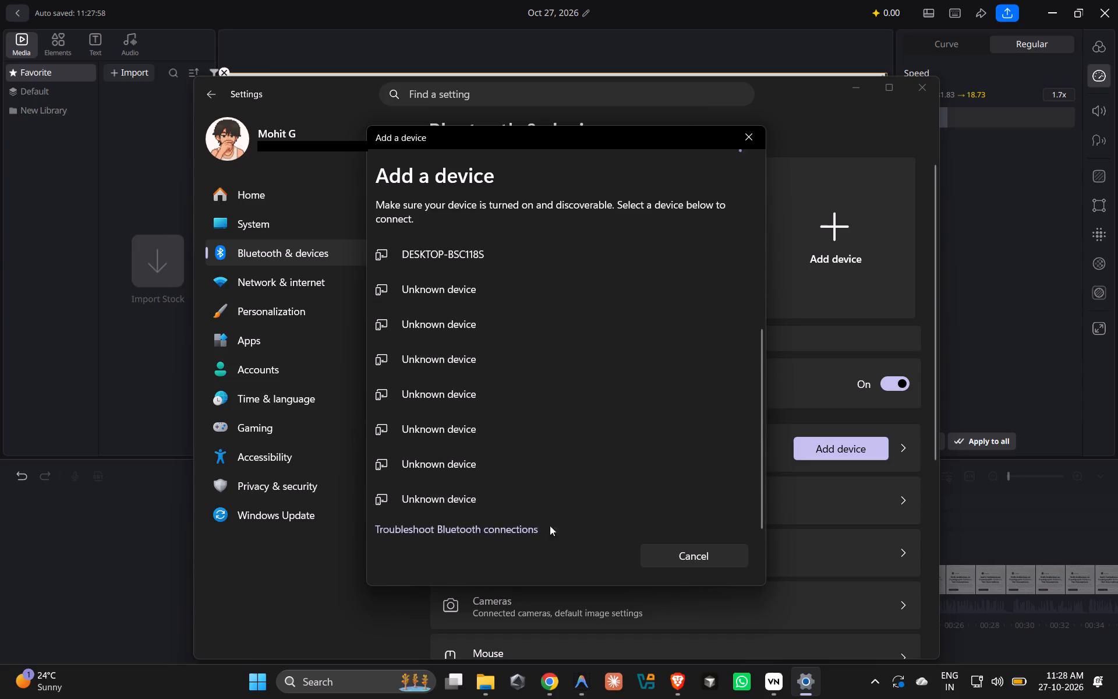
{"action": "scroll", "coordinate": [558, 528], "scroll_direction": "up", "scroll_amount": 5}
{"action": "scroll", "coordinate": [566, 474], "scroll_direction": "up", "scroll_amount": 4}
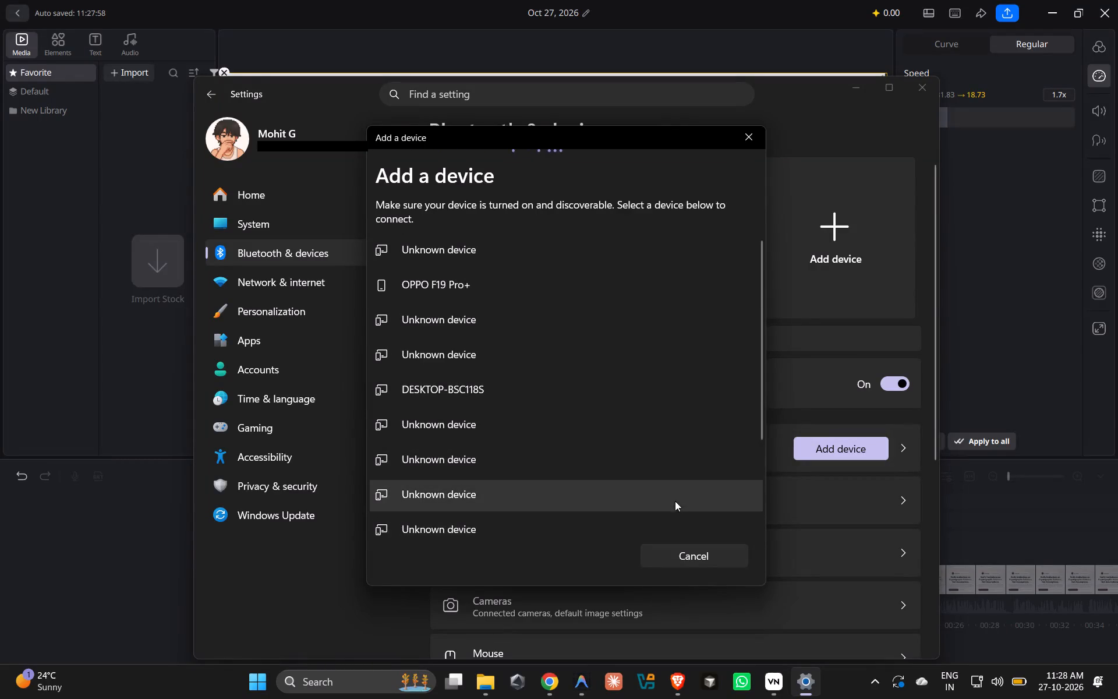
{"action": "left_click", "coordinate": [685, 560]}
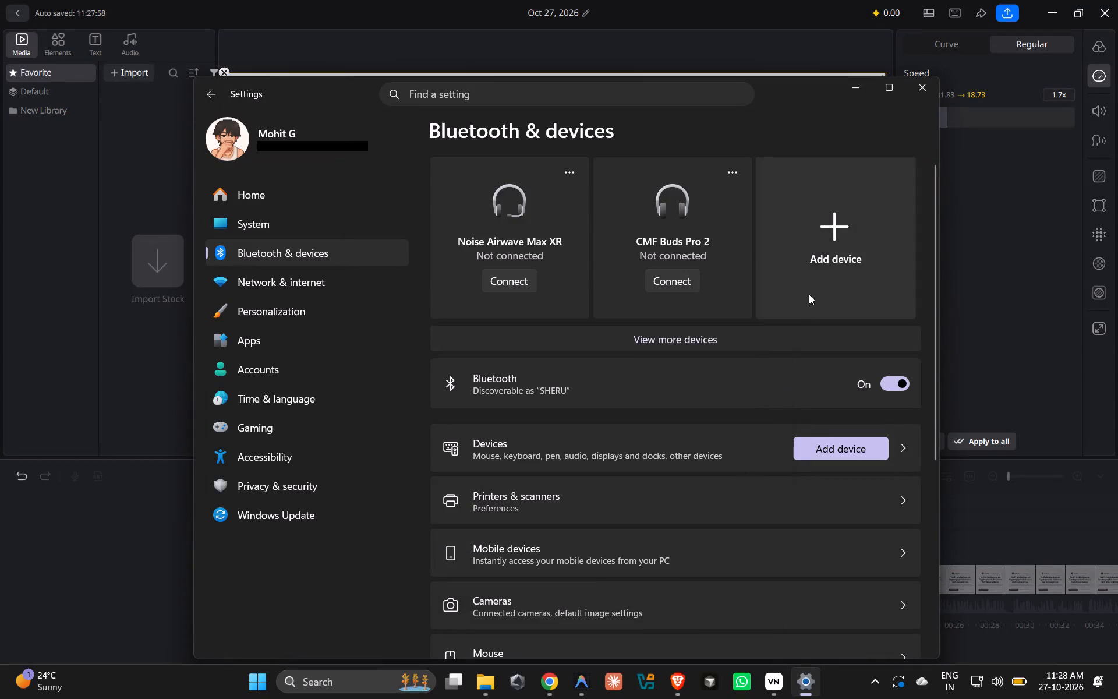
Repeat the search for a new Bluetooth device and examine the full list of discoverable devices.
{"action": "scroll", "coordinate": [812, 255], "scroll_direction": "down", "scroll_amount": 5}
{"action": "scroll", "coordinate": [815, 382], "scroll_direction": "up", "scroll_amount": 10}
{"action": "left_click", "coordinate": [837, 232]}
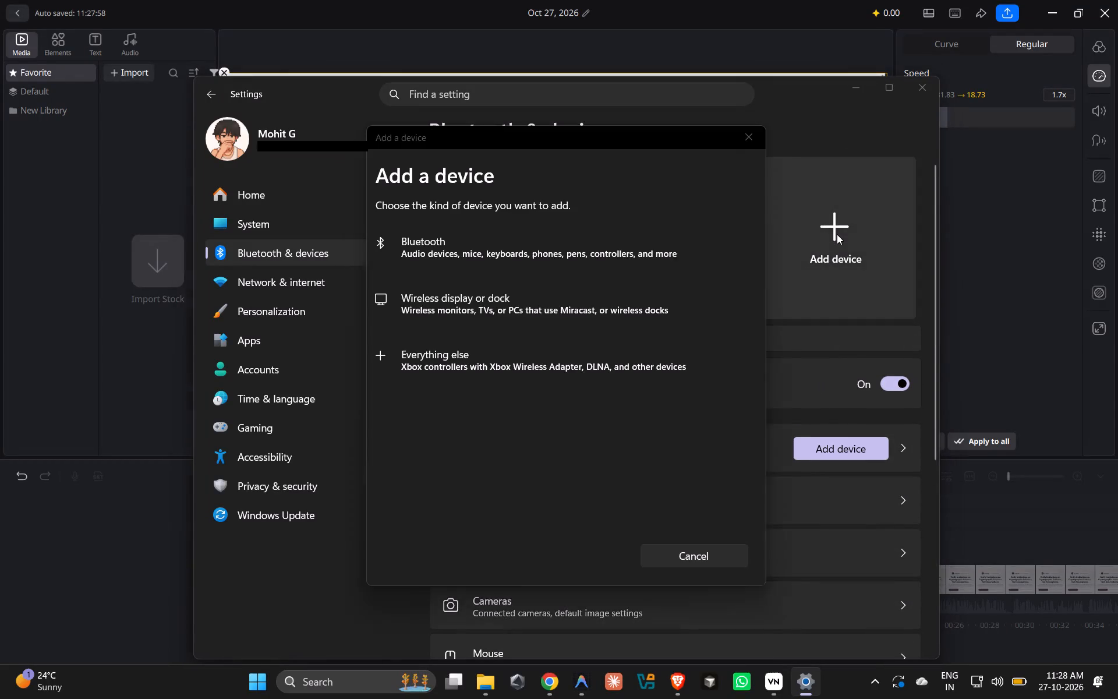
{"action": "left_click", "coordinate": [614, 243]}
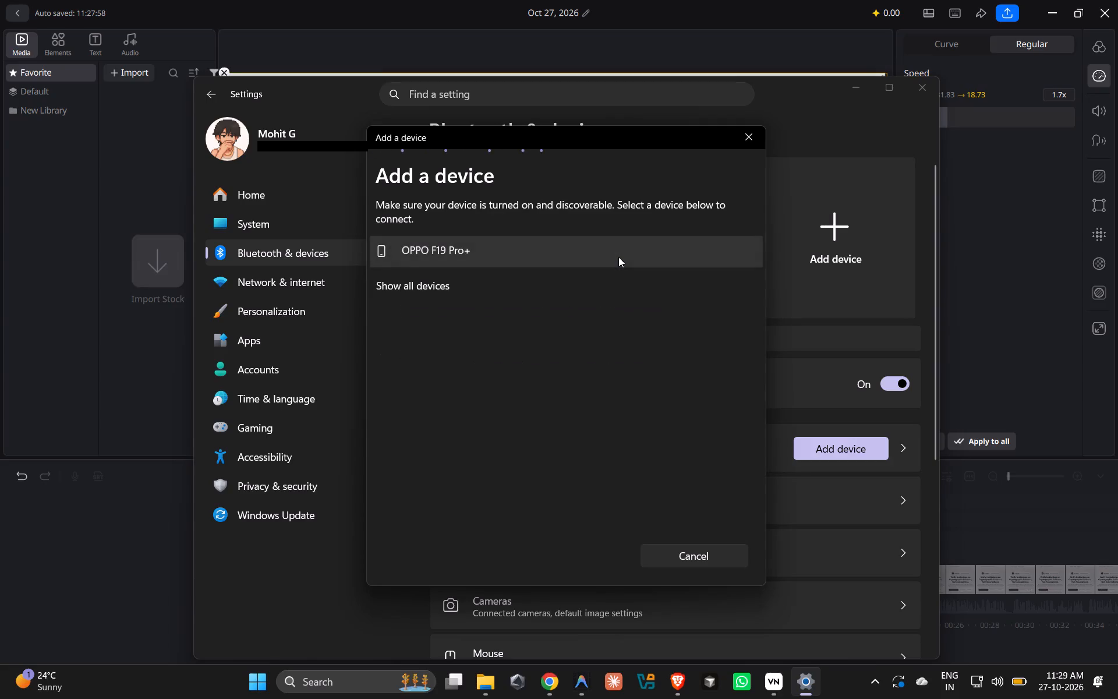
{"action": "left_click", "coordinate": [437, 288]}
{"action": "scroll", "coordinate": [521, 296], "scroll_direction": "down", "scroll_amount": 2}
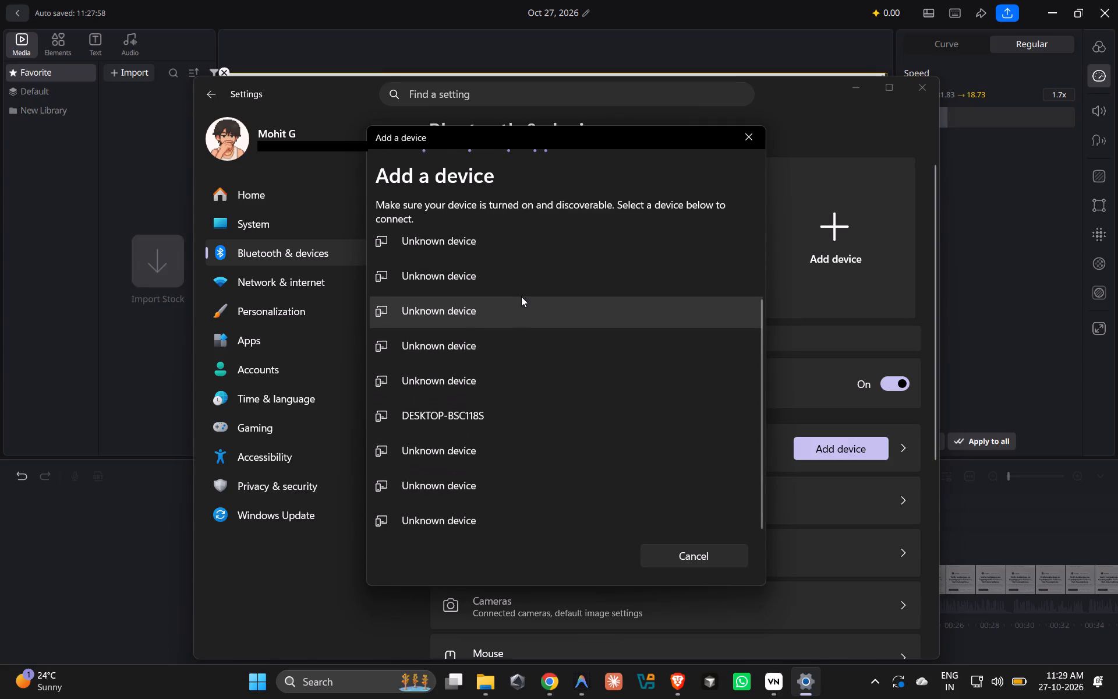
{"action": "scroll", "coordinate": [521, 296], "scroll_direction": "down", "scroll_amount": 2}
{"action": "scroll", "coordinate": [532, 343], "scroll_direction": "down", "scroll_amount": 3}
{"action": "scroll", "coordinate": [530, 419], "scroll_direction": "down", "scroll_amount": 4}
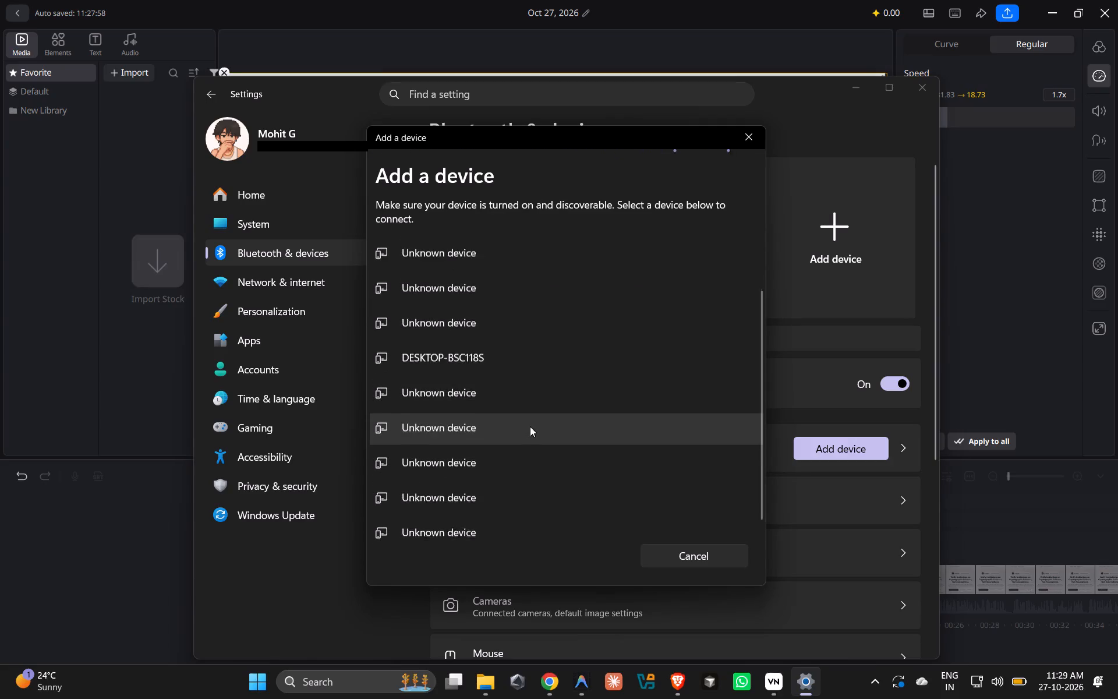
{"action": "scroll", "coordinate": [529, 443], "scroll_direction": "down", "scroll_amount": 9}
{"action": "scroll", "coordinate": [530, 449], "scroll_direction": "up", "scroll_amount": 20}
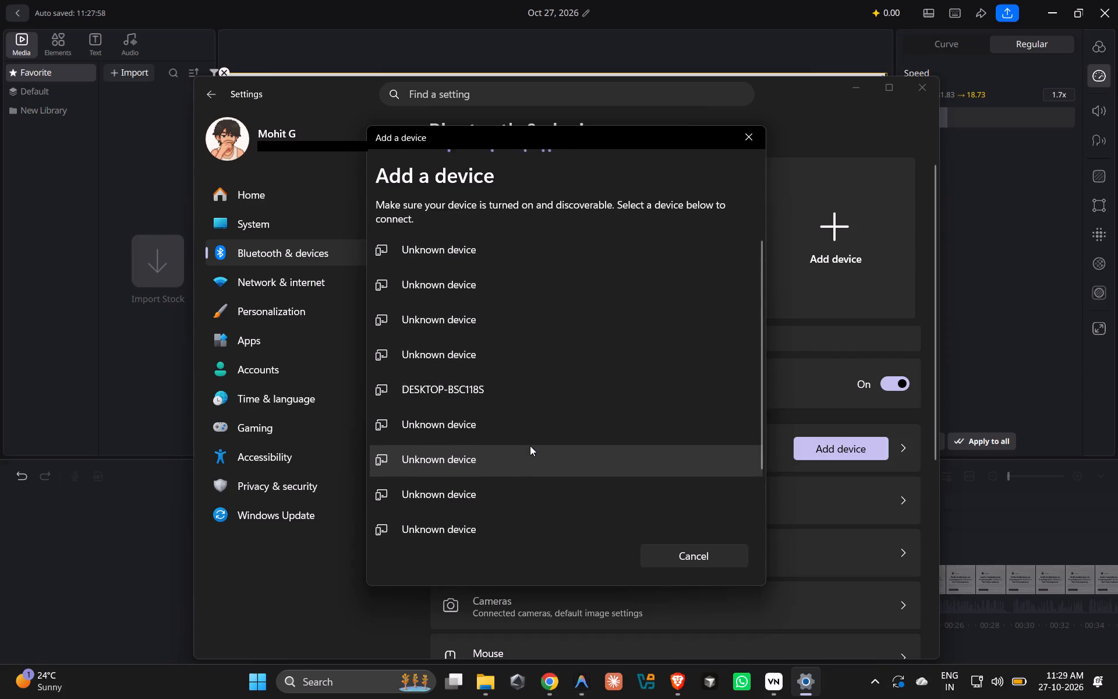
{"action": "scroll", "coordinate": [530, 446], "scroll_direction": "up", "scroll_amount": 16}
{"action": "left_click", "coordinate": [674, 557]}
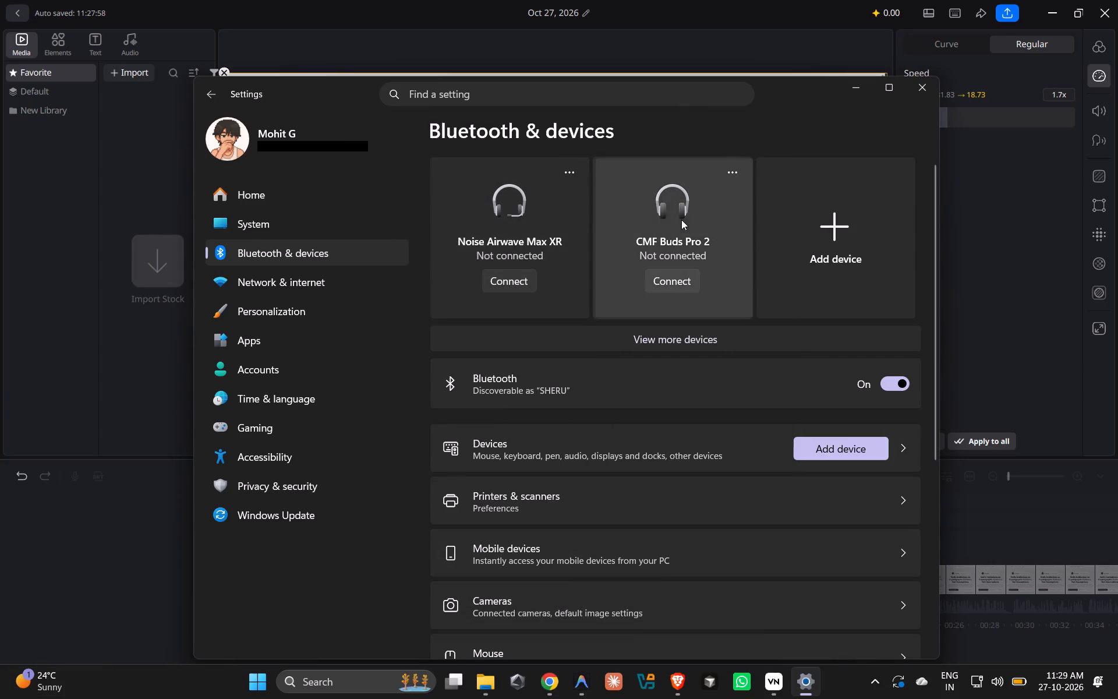
{"action": "left_click", "coordinate": [845, 253]}
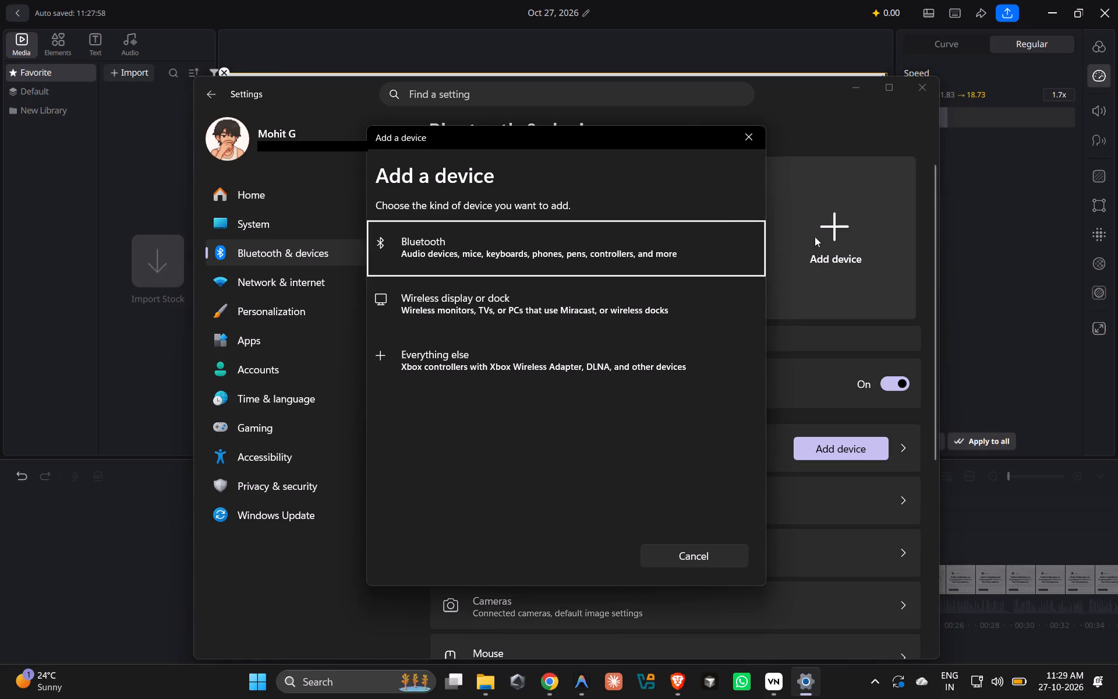
{"action": "left_click", "coordinate": [738, 136]}
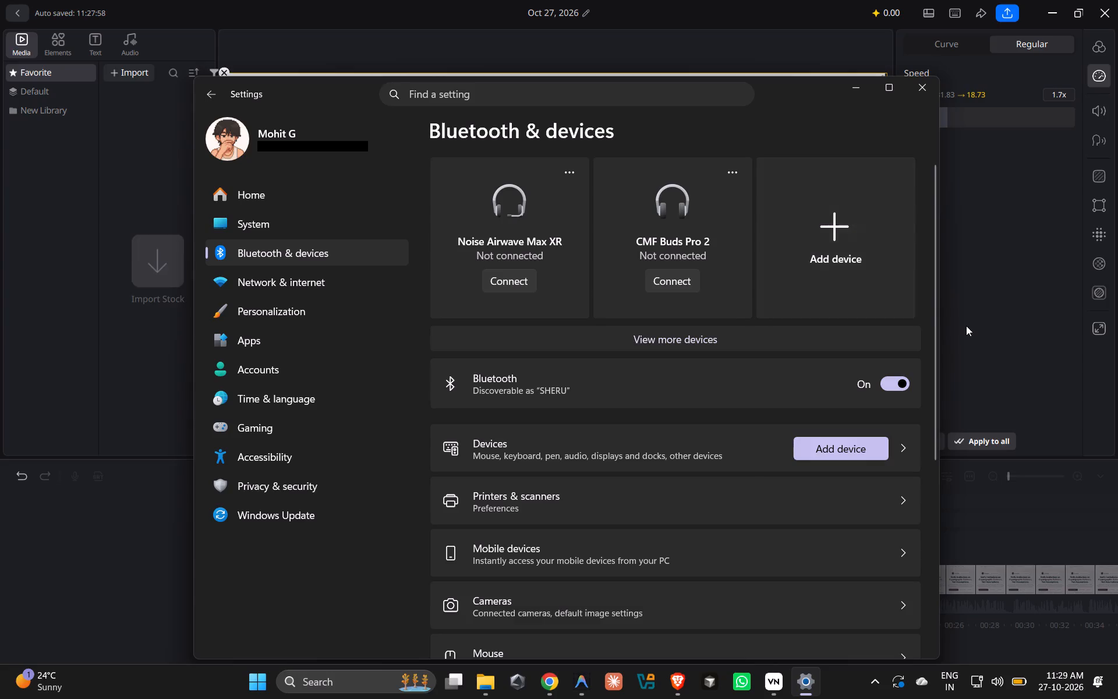
Search for Bluetooth devices to add once more and look for the Rockerz 413 headset among all devices.
{"action": "left_click_drag", "start_coordinate": [871, 286], "coordinate": [882, 298]}
{"action": "left_click", "coordinate": [598, 247]}
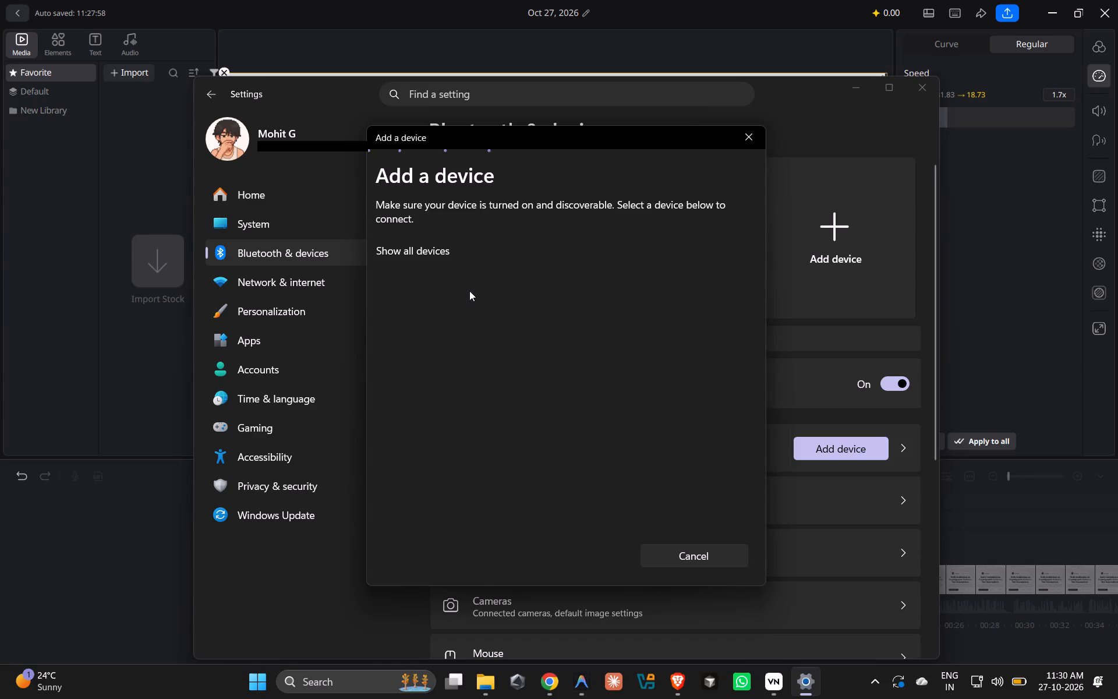
{"action": "left_click", "coordinate": [403, 250]}
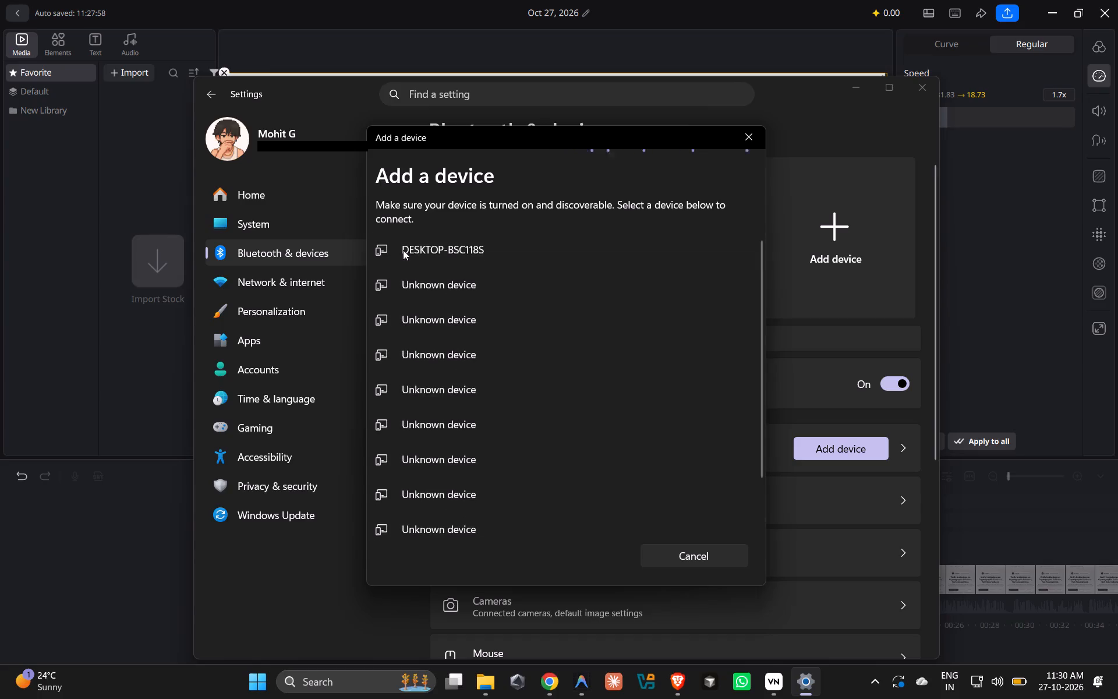
{"action": "scroll", "coordinate": [501, 420], "scroll_direction": "down", "scroll_amount": 6}
{"action": "scroll", "coordinate": [501, 420], "scroll_direction": "up", "scroll_amount": 11}
{"action": "scroll", "coordinate": [501, 420], "scroll_direction": "down", "scroll_amount": 5}
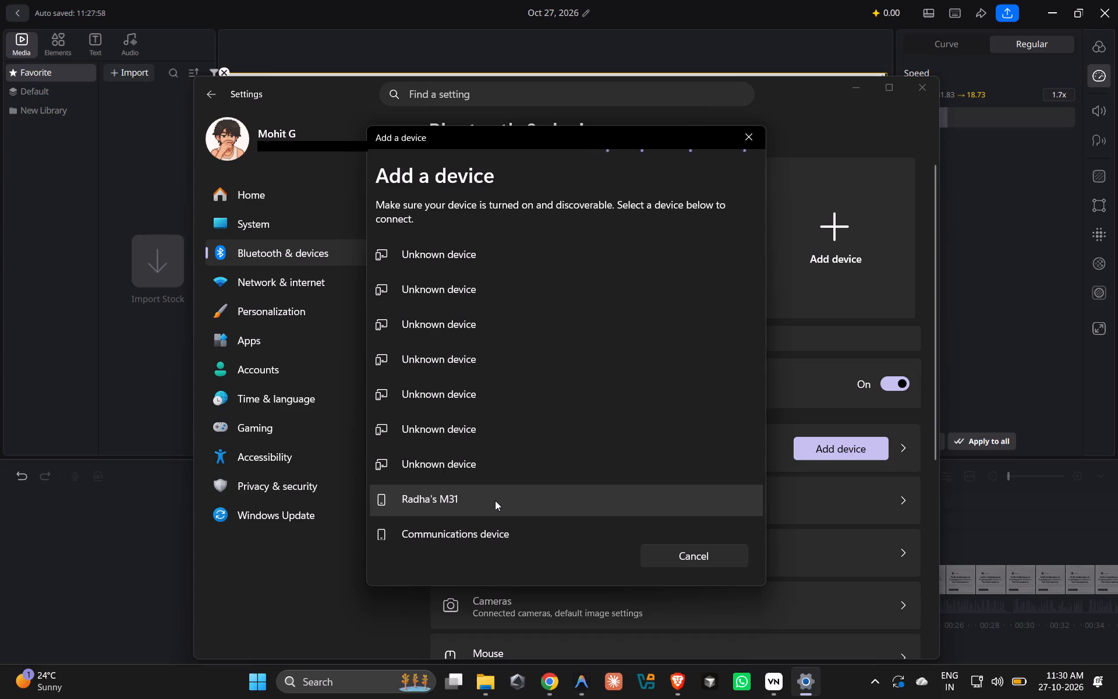
{"action": "scroll", "coordinate": [495, 500], "scroll_direction": "up", "scroll_amount": 7}
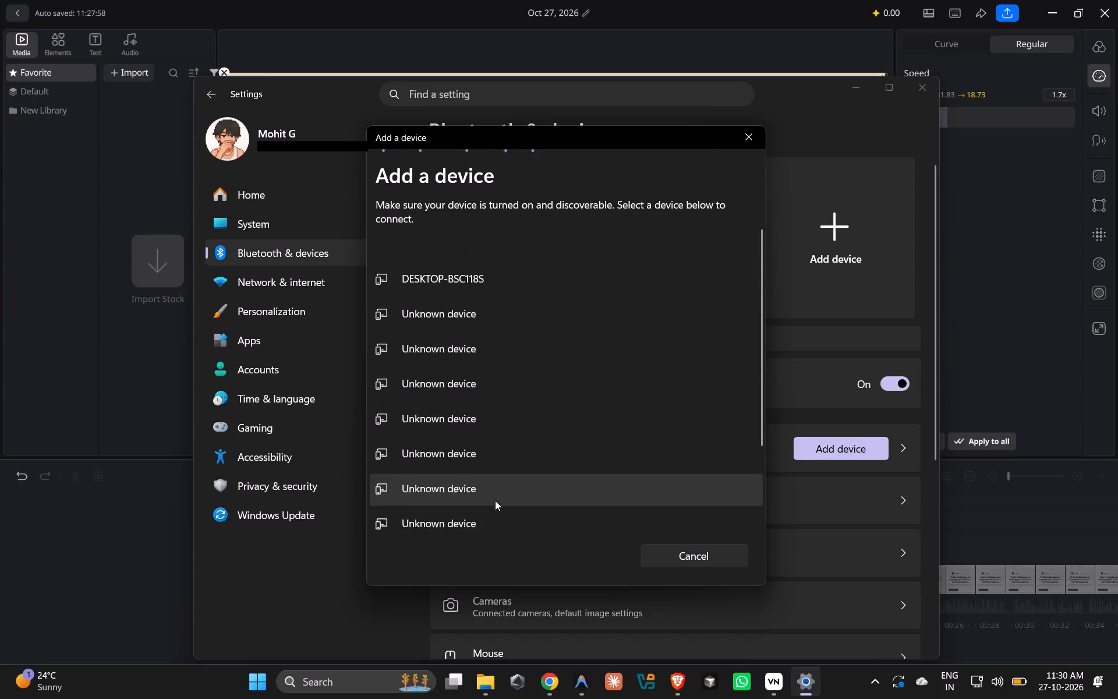
{"action": "scroll", "coordinate": [495, 500], "scroll_direction": "up", "scroll_amount": 6}
{"action": "scroll", "coordinate": [495, 500], "scroll_direction": "down", "scroll_amount": 6}
{"action": "scroll", "coordinate": [495, 500], "scroll_direction": "up", "scroll_amount": 6}
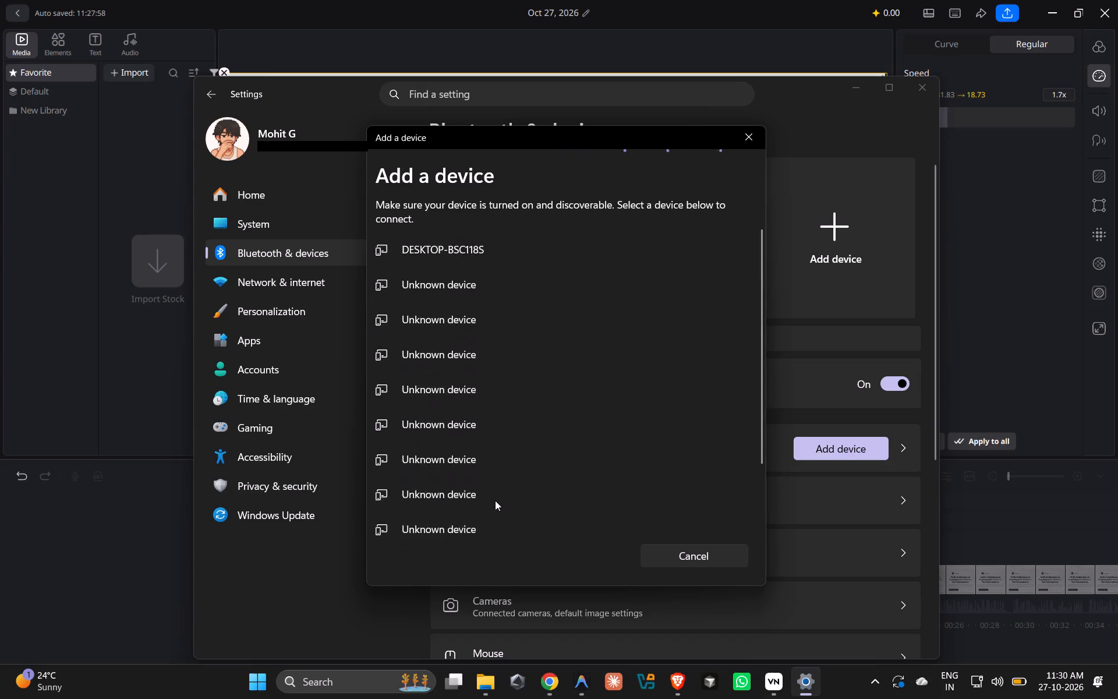
{"action": "scroll", "coordinate": [495, 500], "scroll_direction": "down", "scroll_amount": 5}
{"action": "scroll", "coordinate": [495, 500], "scroll_direction": "up", "scroll_amount": 3}
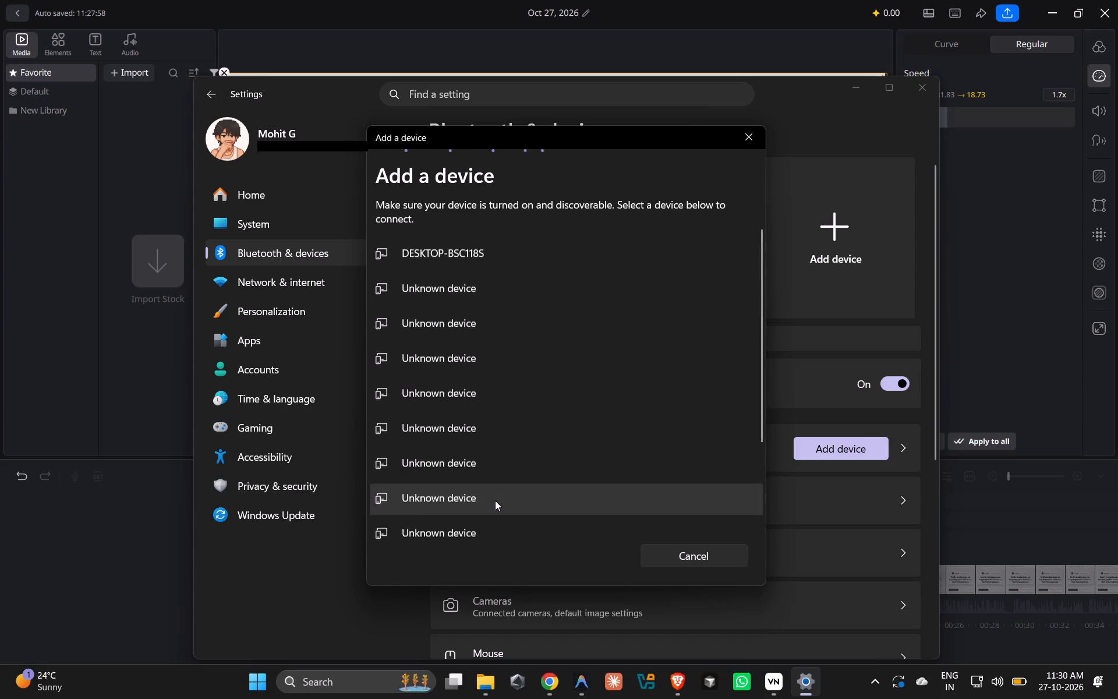
{"action": "scroll", "coordinate": [495, 500], "scroll_direction": "up", "scroll_amount": 2}
{"action": "scroll", "coordinate": [495, 500], "scroll_direction": "down", "scroll_amount": 5}
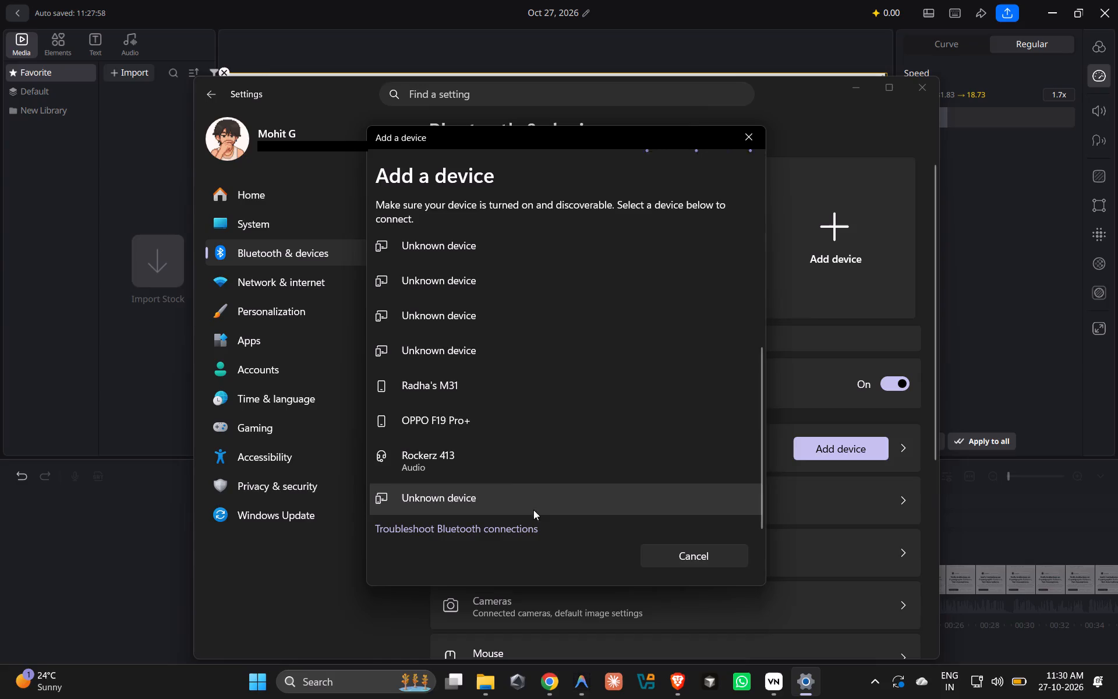
Pair the Rockerz 413 headset over Bluetooth, declining the phone's pairing request, and return to the VN editor.
{"action": "left_click", "coordinate": [500, 457]}
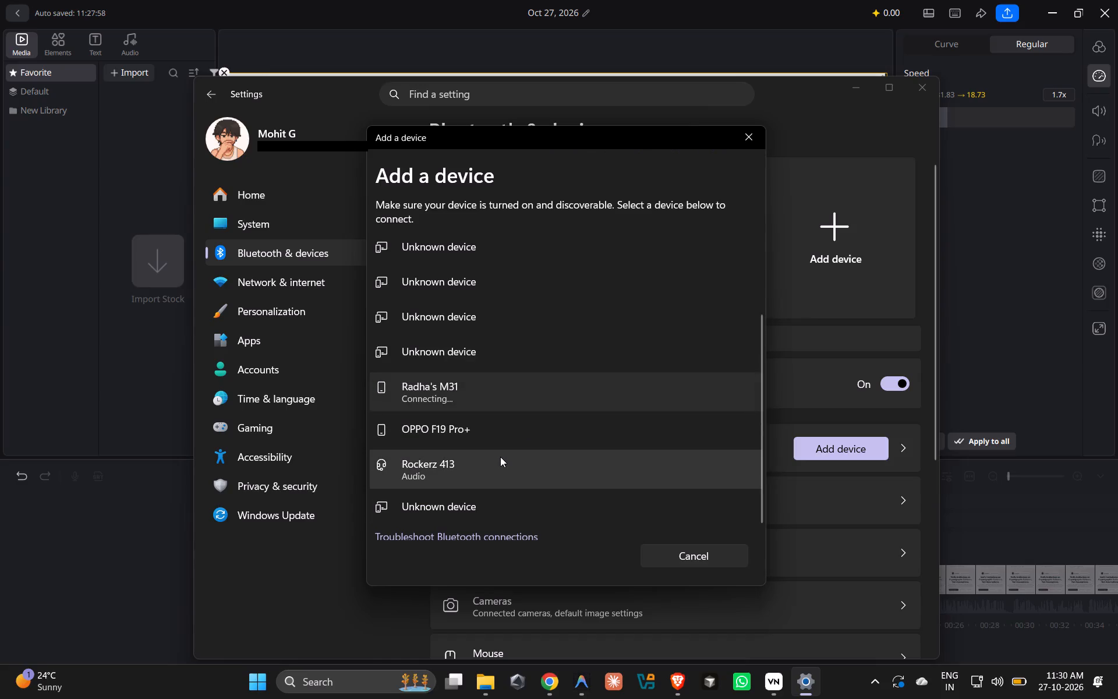
{"action": "left_click", "coordinate": [500, 457]}
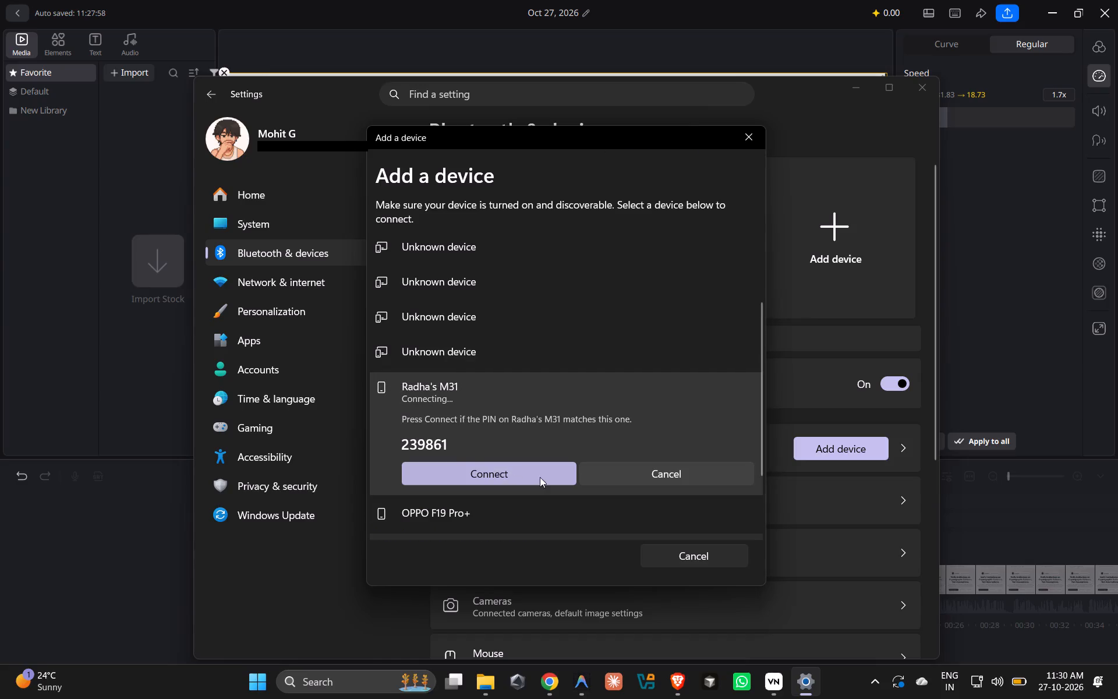
{"action": "left_click", "coordinate": [635, 478]}
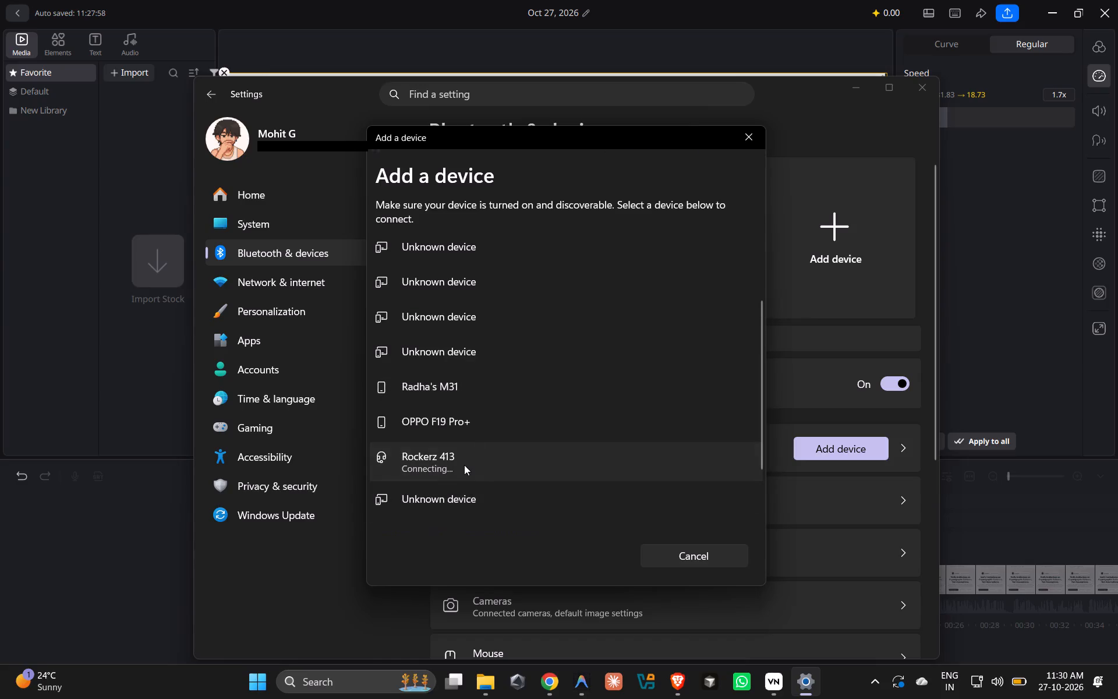
{"action": "left_click", "coordinate": [464, 465]}
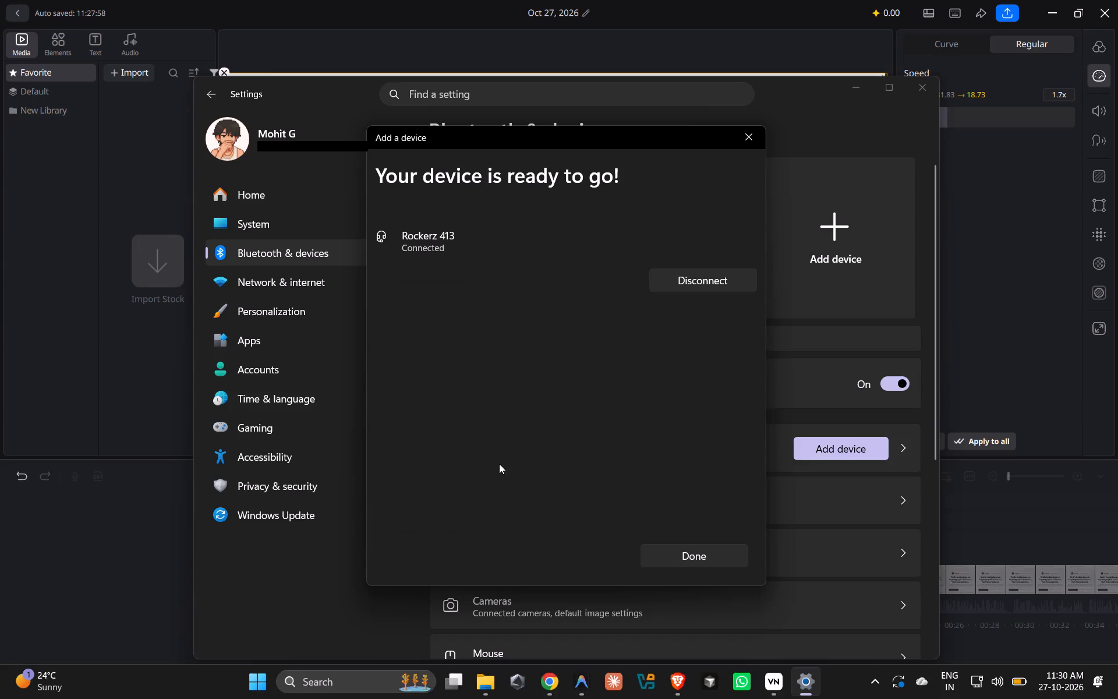
{"action": "left_click", "coordinate": [744, 139]}
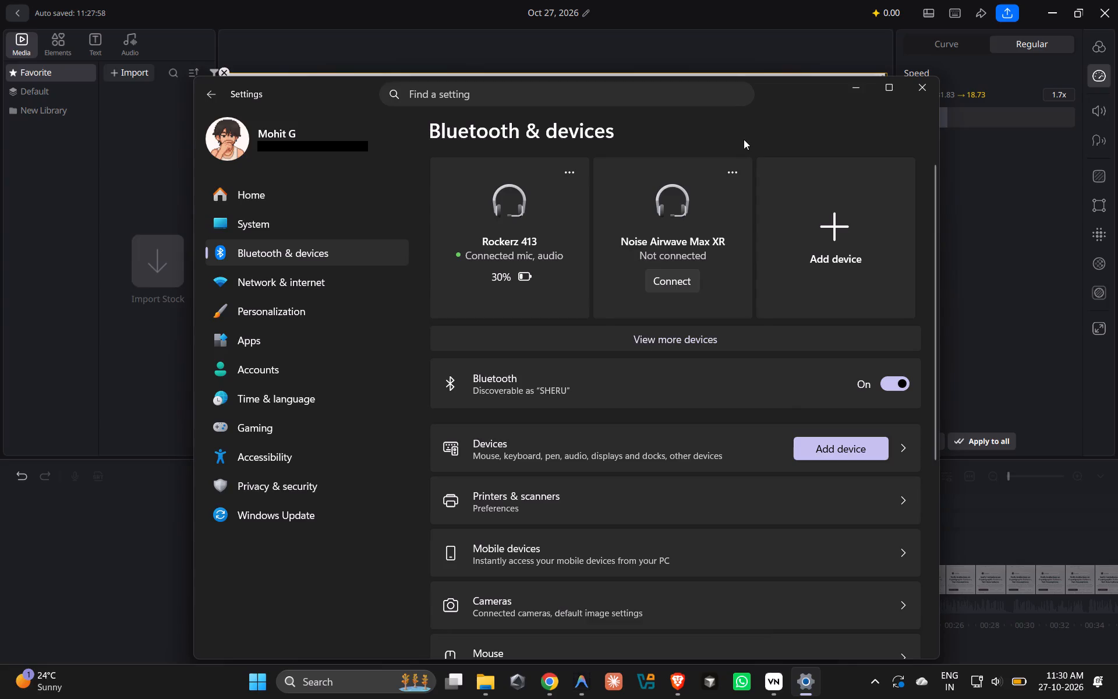
{"action": "left_click", "coordinate": [855, 85]}
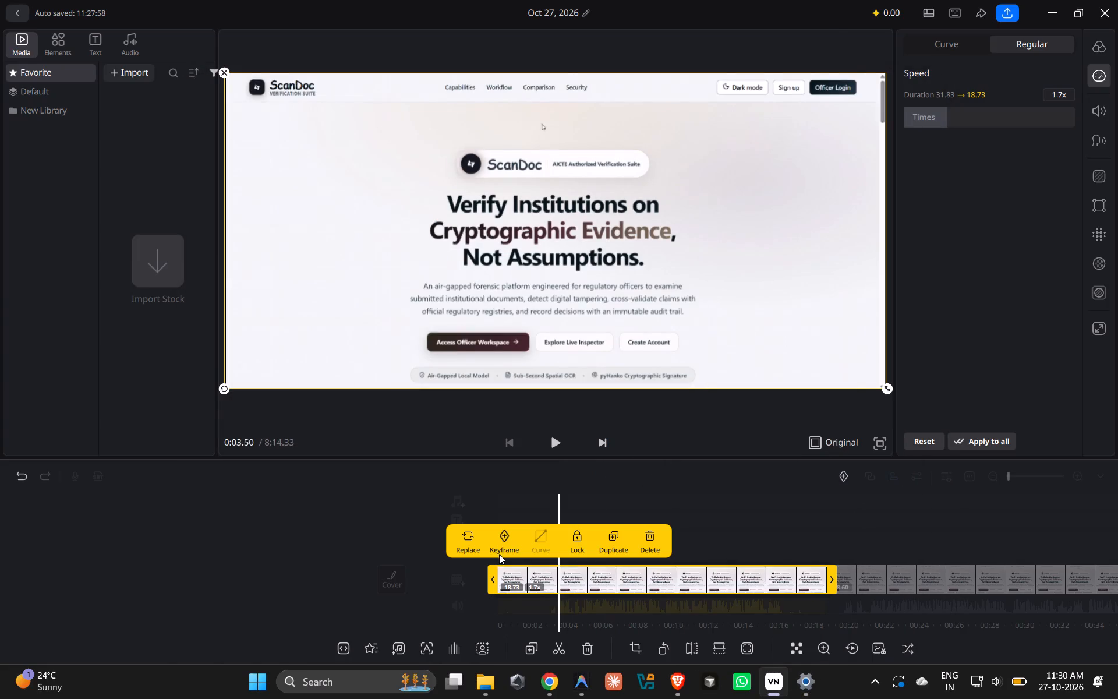
Play the first clip from its beginning to check the sped-up audio through the headset.
{"action": "scroll", "coordinate": [569, 585], "scroll_direction": "right", "scroll_amount": 11}
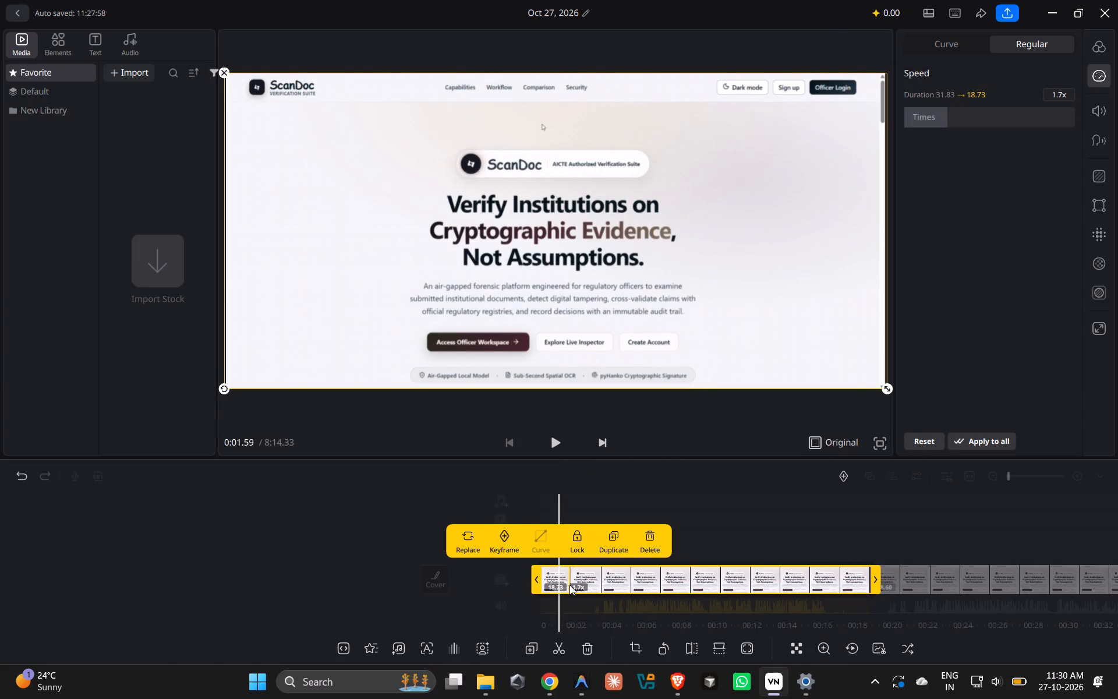
{"action": "scroll", "coordinate": [569, 585], "scroll_direction": "right", "scroll_amount": 11}
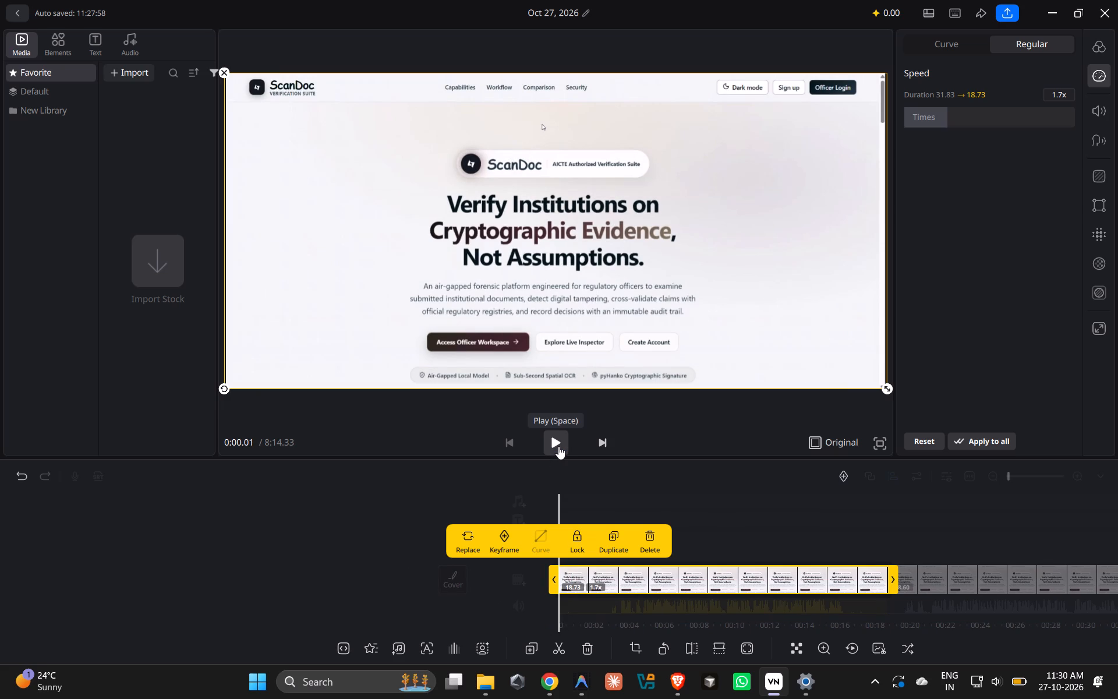
{"action": "left_click", "coordinate": [559, 441]}
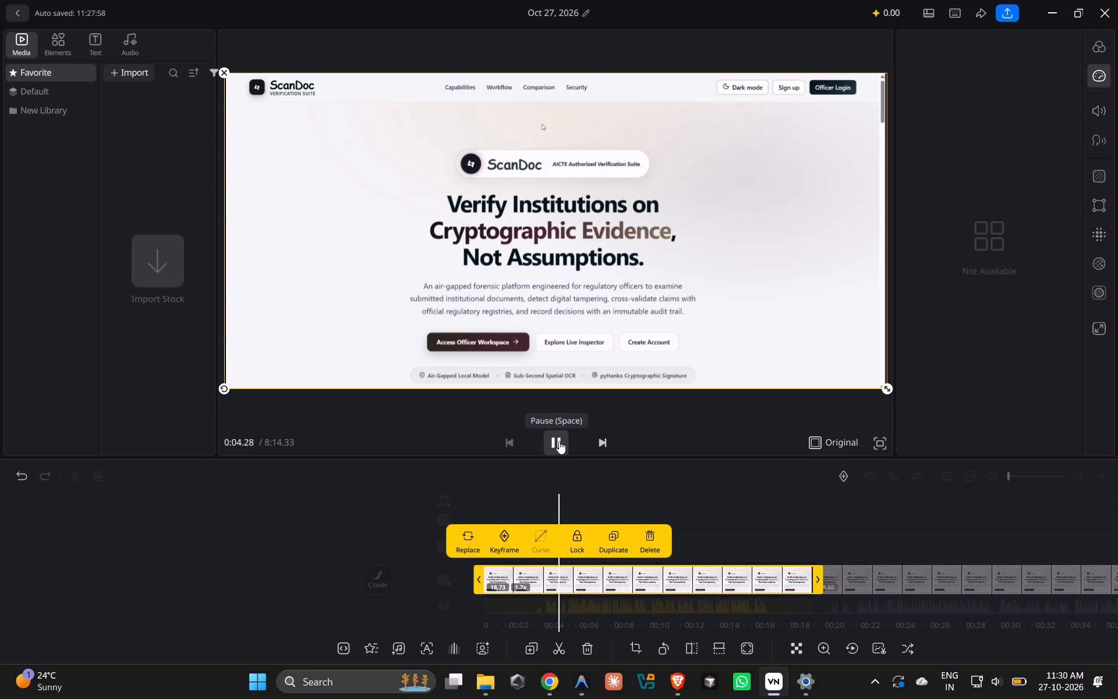
{"action": "left_click", "coordinate": [559, 441]}
Set the system volume to 50.
{"action": "left_click", "coordinate": [1018, 698]}
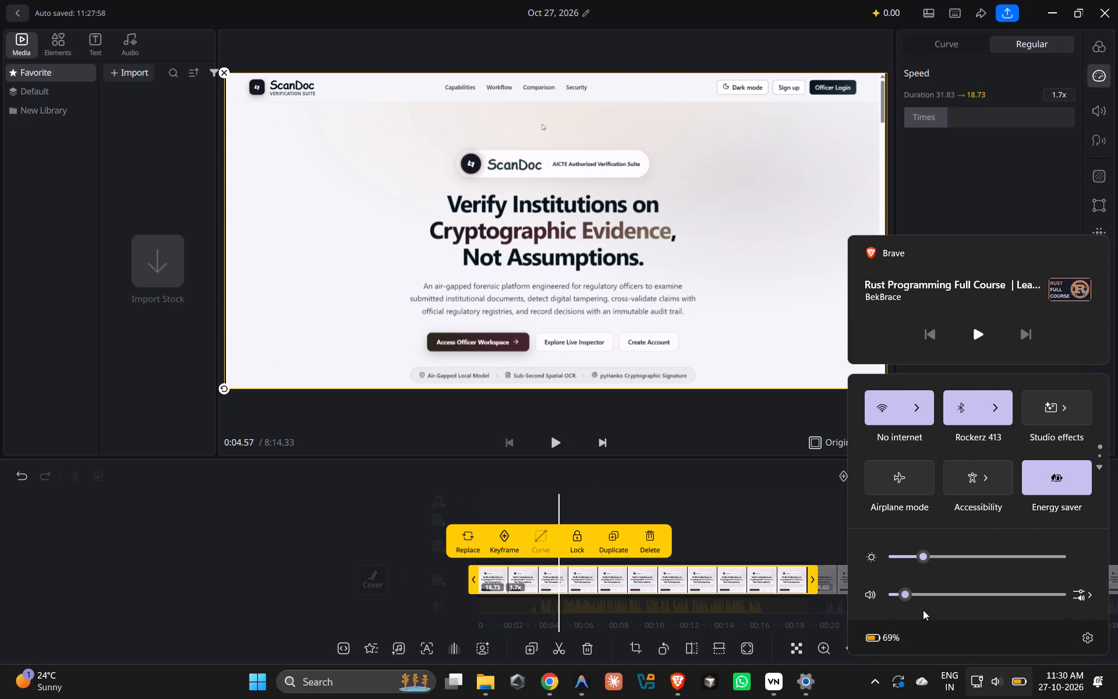
{"action": "left_click_drag", "start_coordinate": [908, 591], "coordinate": [981, 588]}
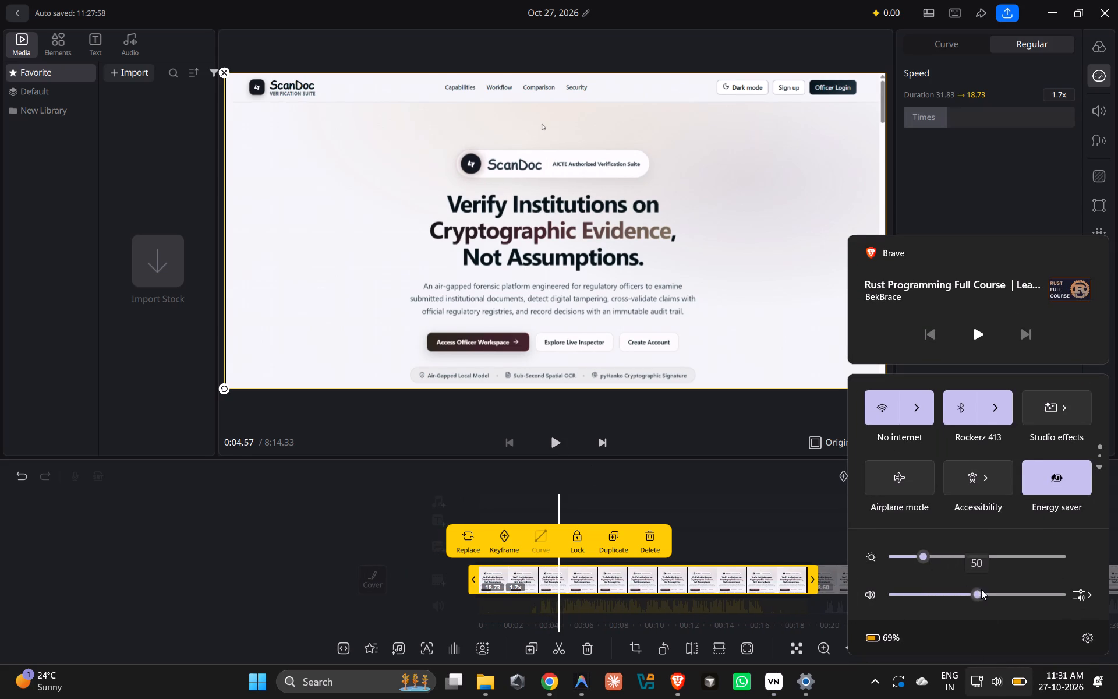
{"action": "left_click", "coordinate": [1006, 689]}
Resume playback of the first clip for a few seconds to check the audio at the new volume.
{"action": "left_click", "coordinate": [551, 437]}
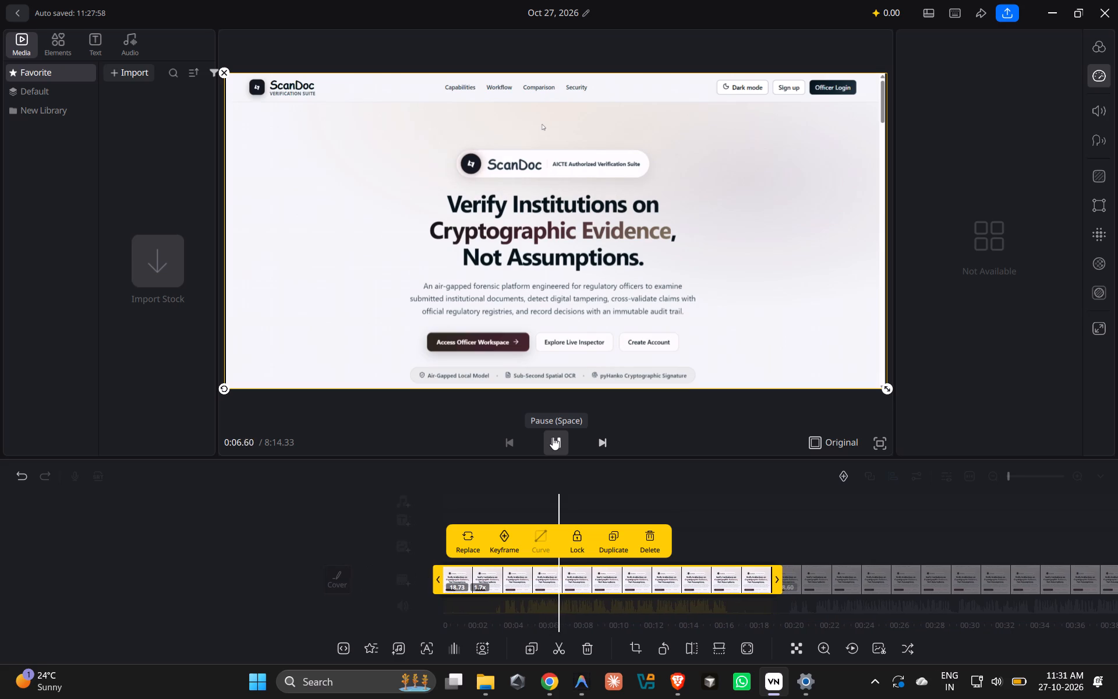
{"action": "left_click", "coordinate": [553, 437]}
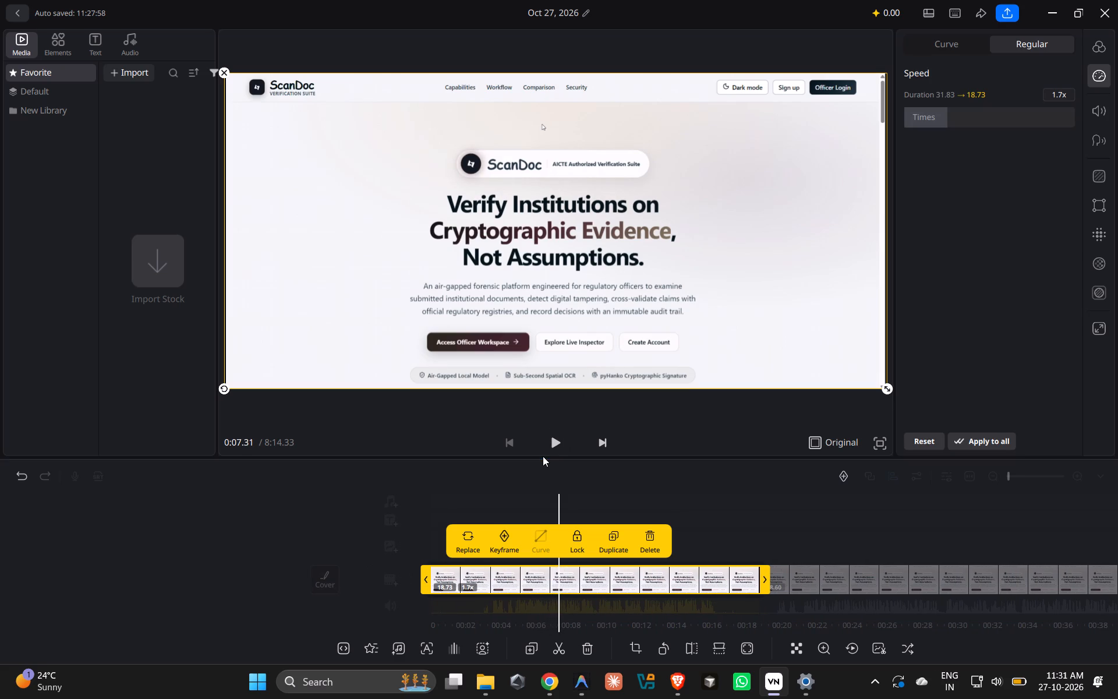
Play the first clip in short bursts from about 0:07 to 0:11 to check its sped-up audio.
{"action": "key", "text": "space"}
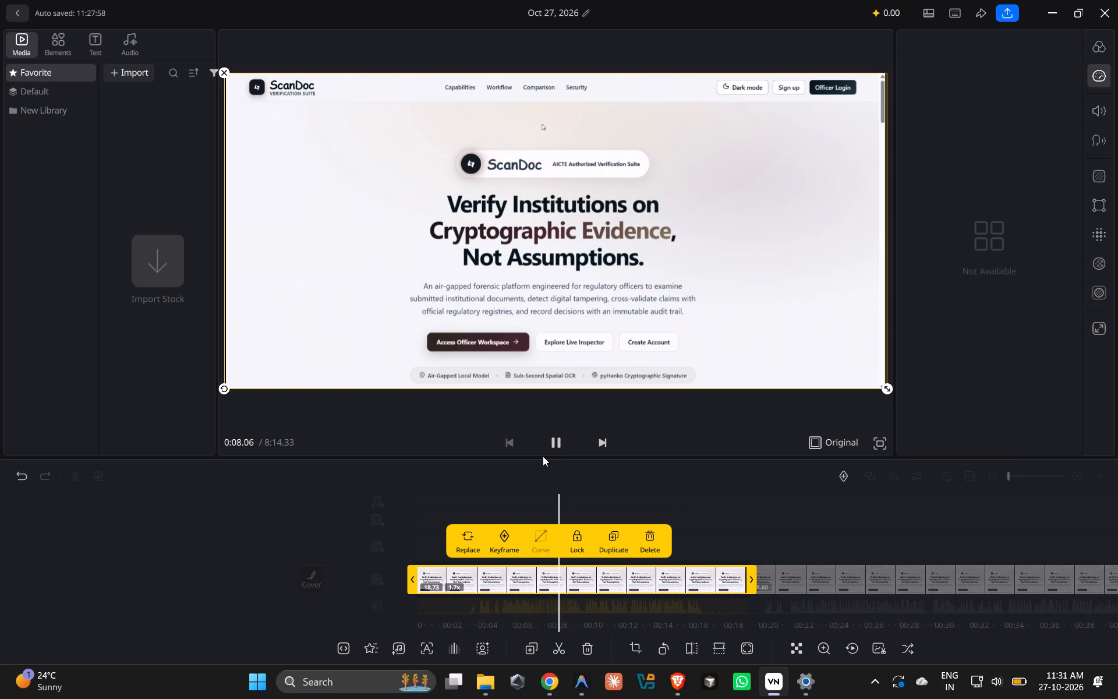
{"action": "key", "text": "space"}
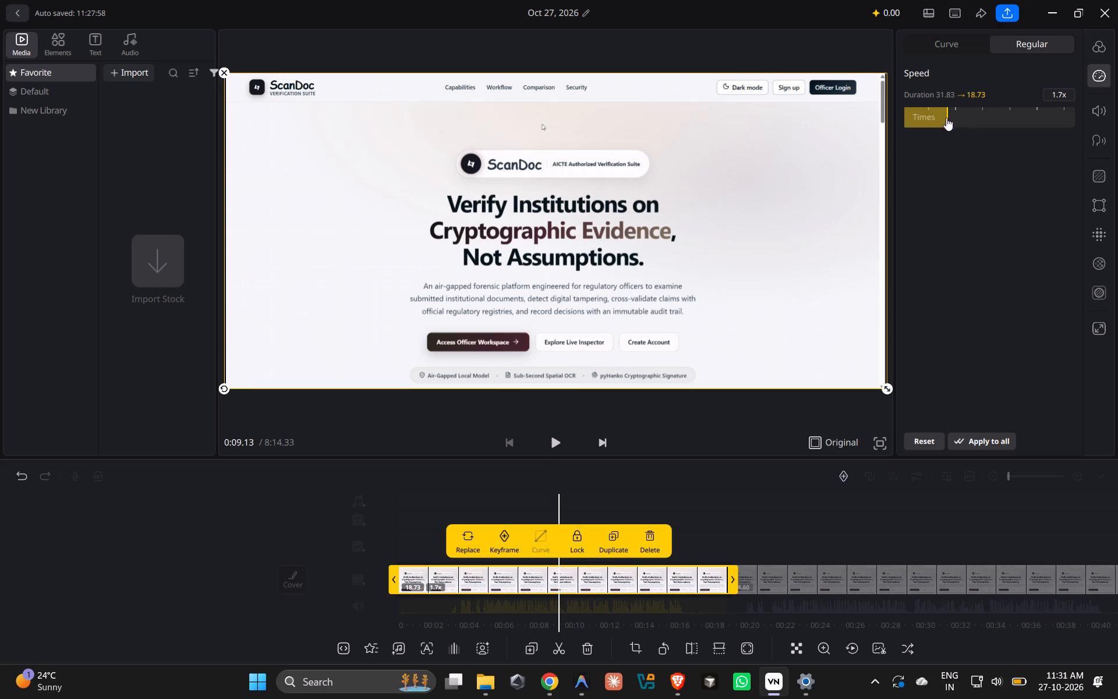
{"action": "left_click", "coordinate": [553, 446]}
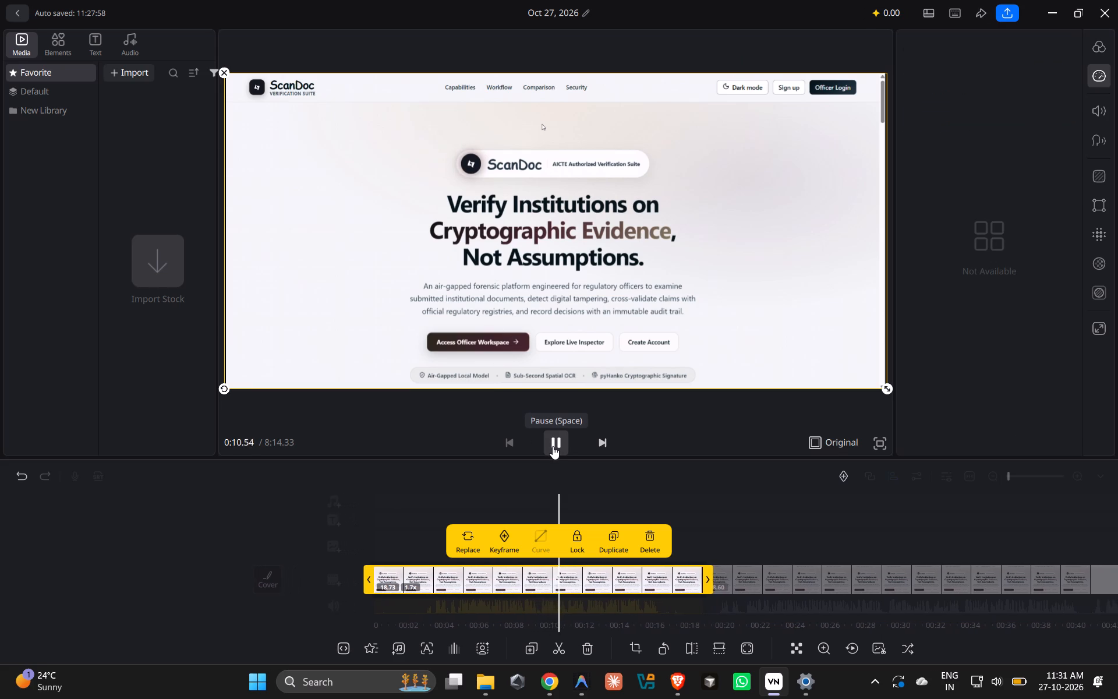
{"action": "key", "text": "space"}
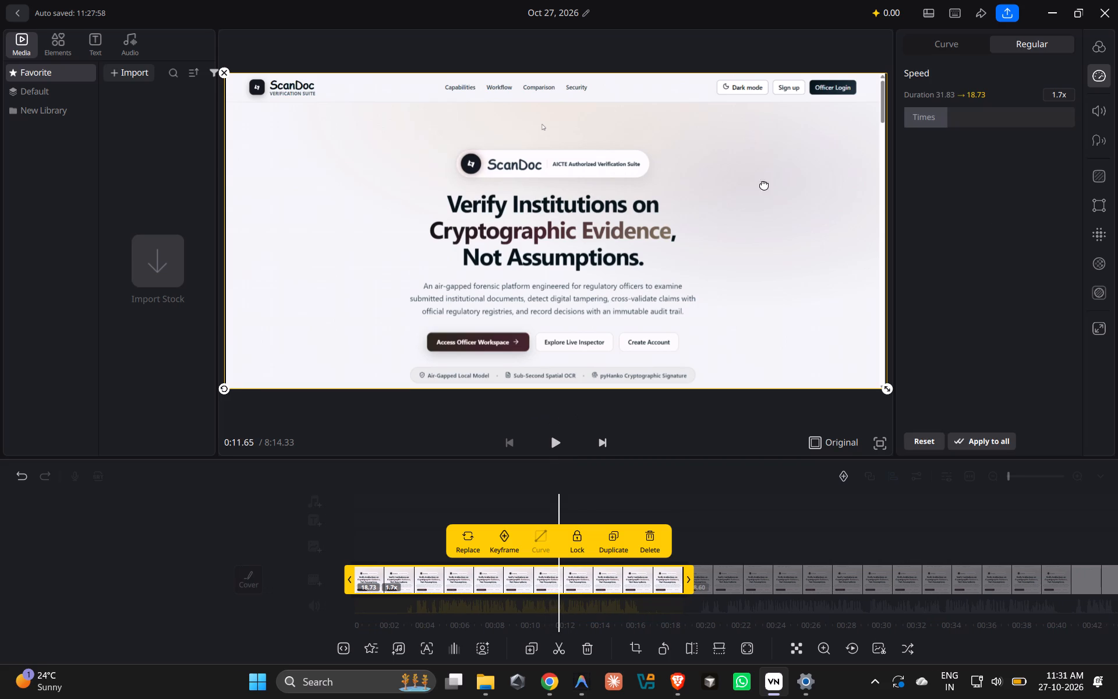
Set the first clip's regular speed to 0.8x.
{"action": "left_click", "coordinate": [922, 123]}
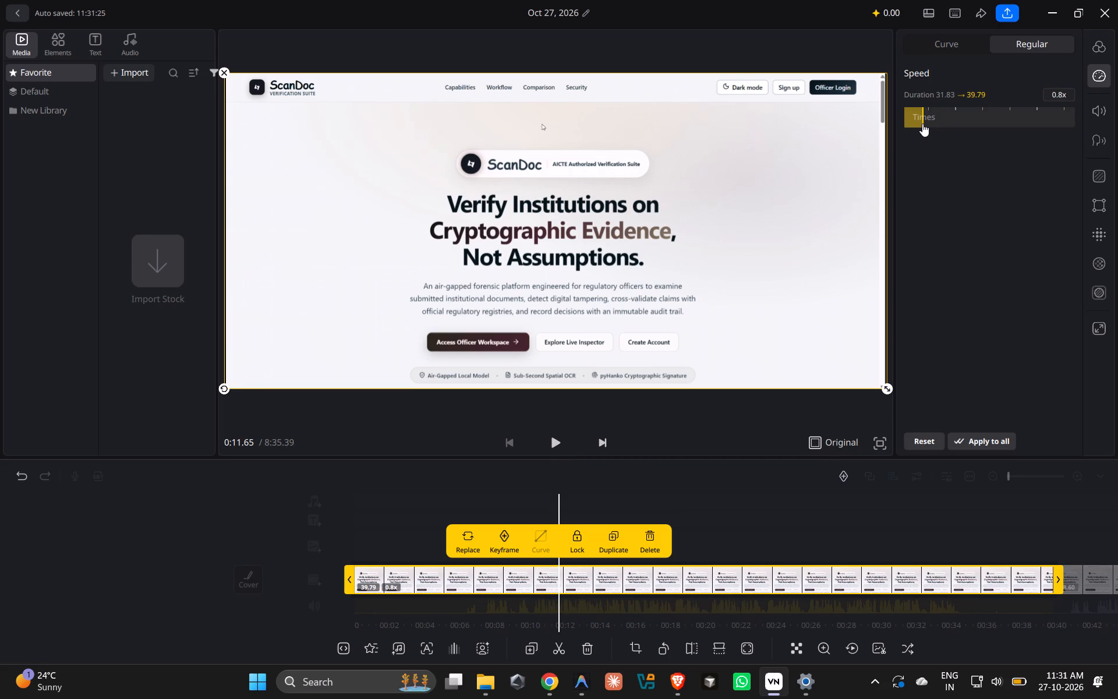
Play the slowed first clip up to about 0:33 to check its pacing and audio.
{"action": "left_click", "coordinate": [556, 442]}
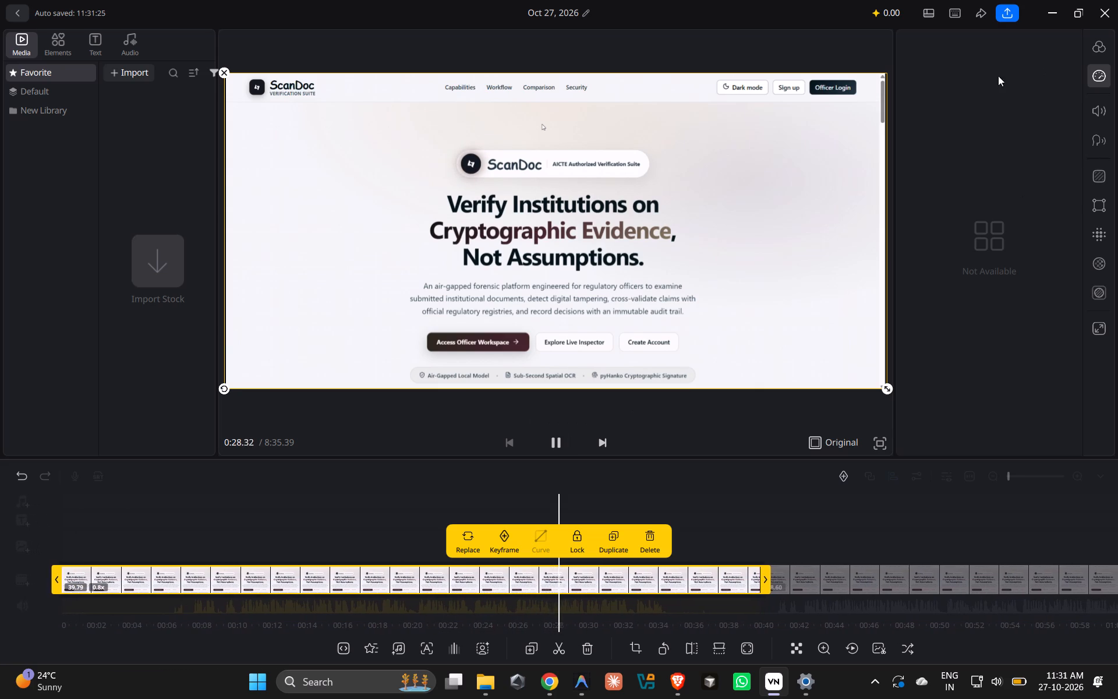
{"action": "left_click", "coordinate": [1095, 82]}
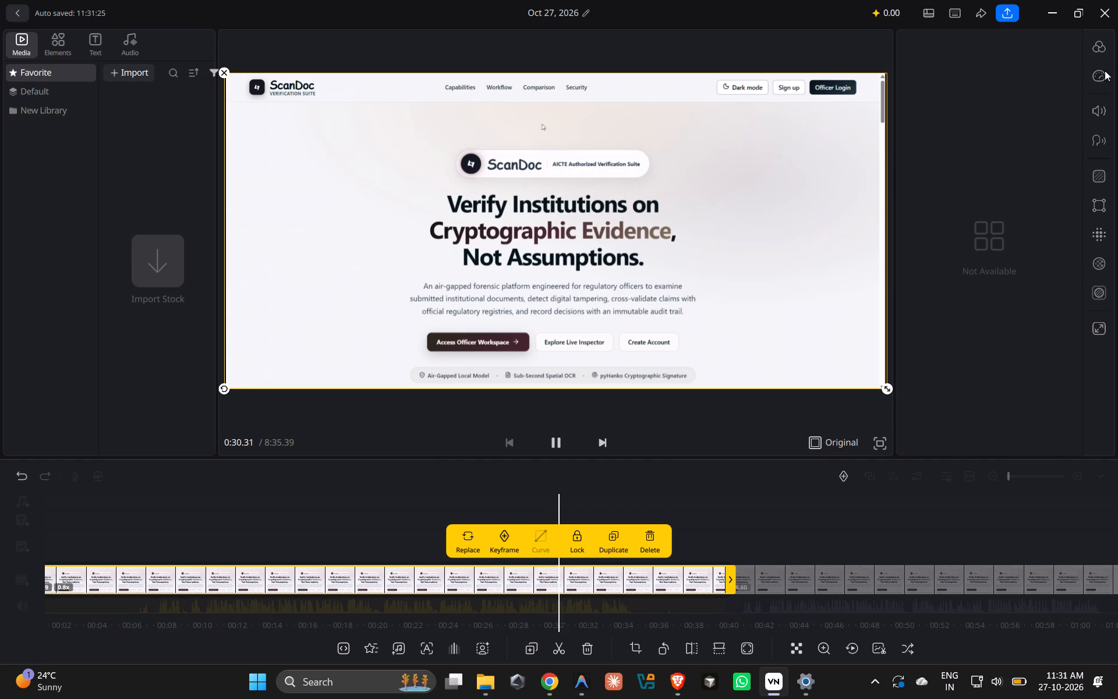
{"action": "left_click", "coordinate": [1090, 80]}
{"action": "left_click", "coordinate": [1108, 73]}
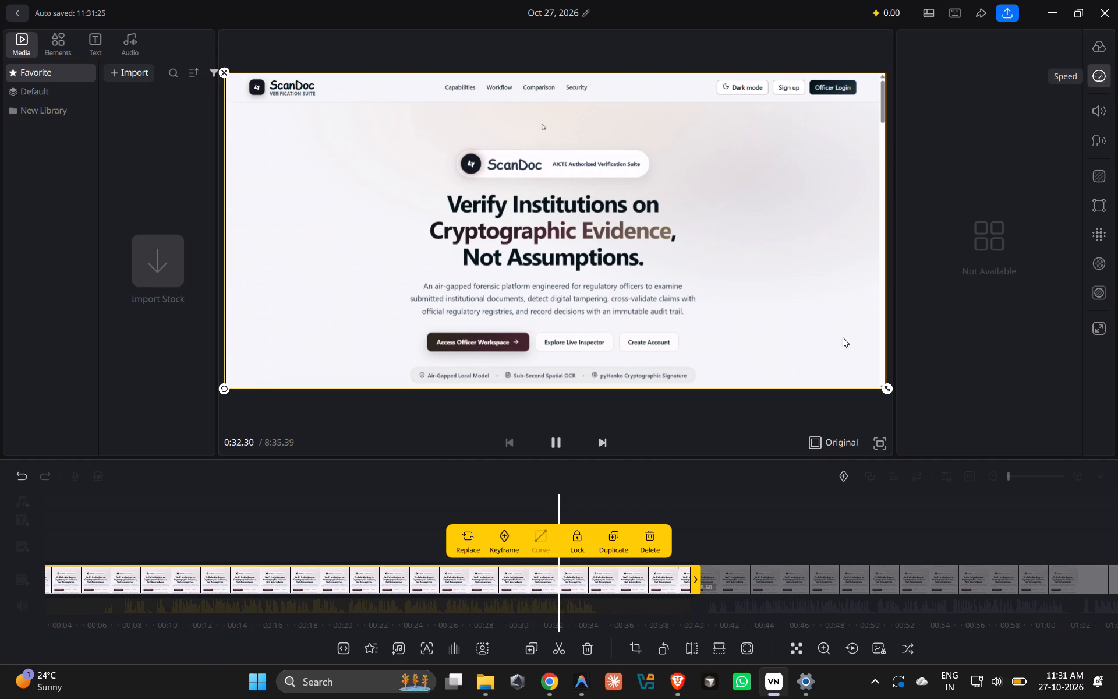
{"action": "left_click", "coordinate": [550, 442]}
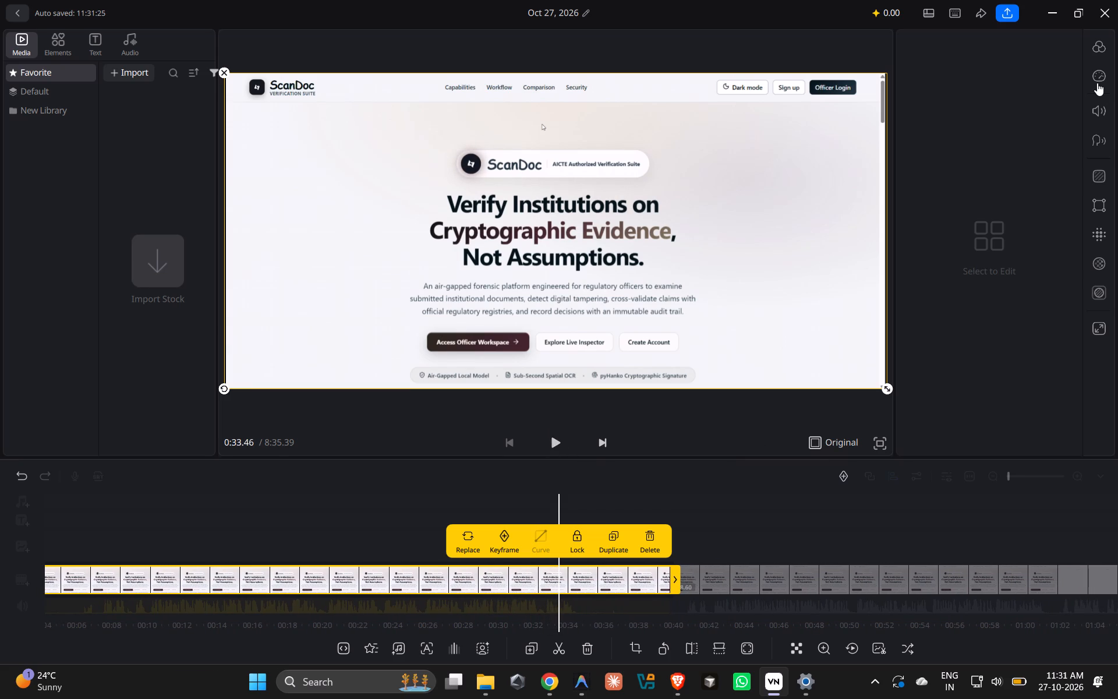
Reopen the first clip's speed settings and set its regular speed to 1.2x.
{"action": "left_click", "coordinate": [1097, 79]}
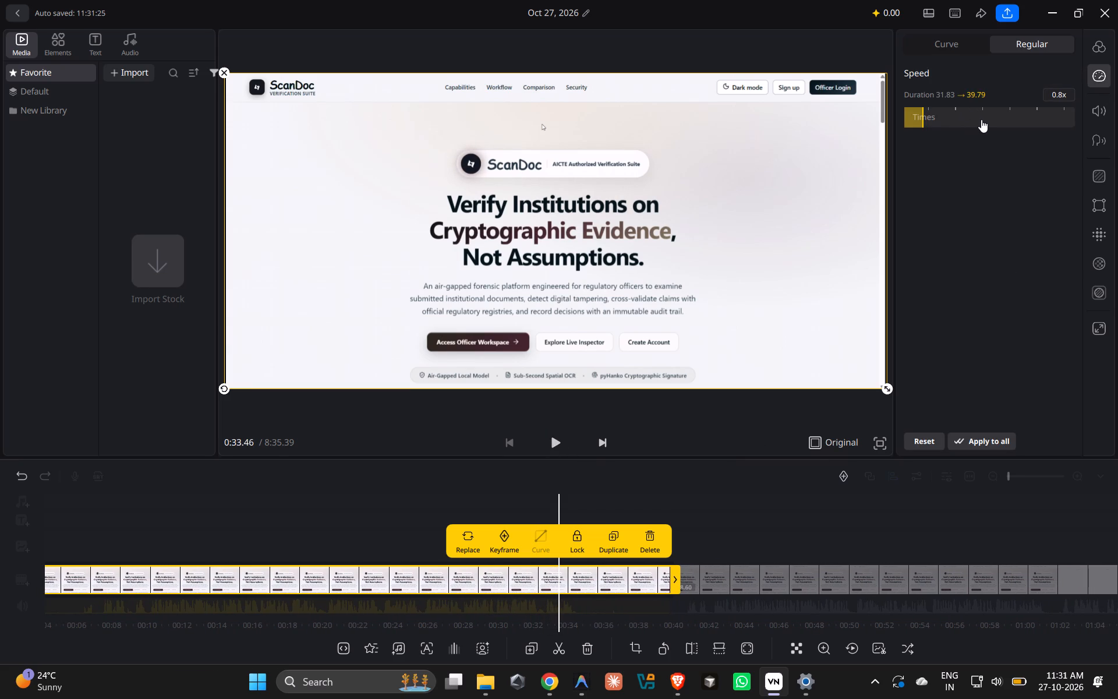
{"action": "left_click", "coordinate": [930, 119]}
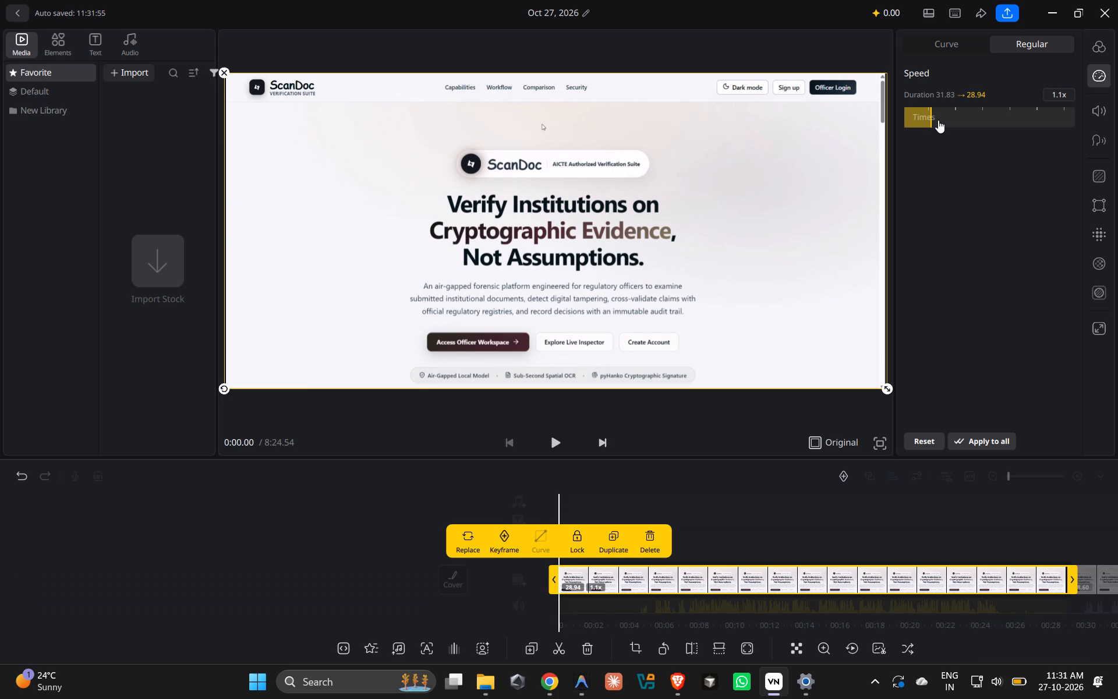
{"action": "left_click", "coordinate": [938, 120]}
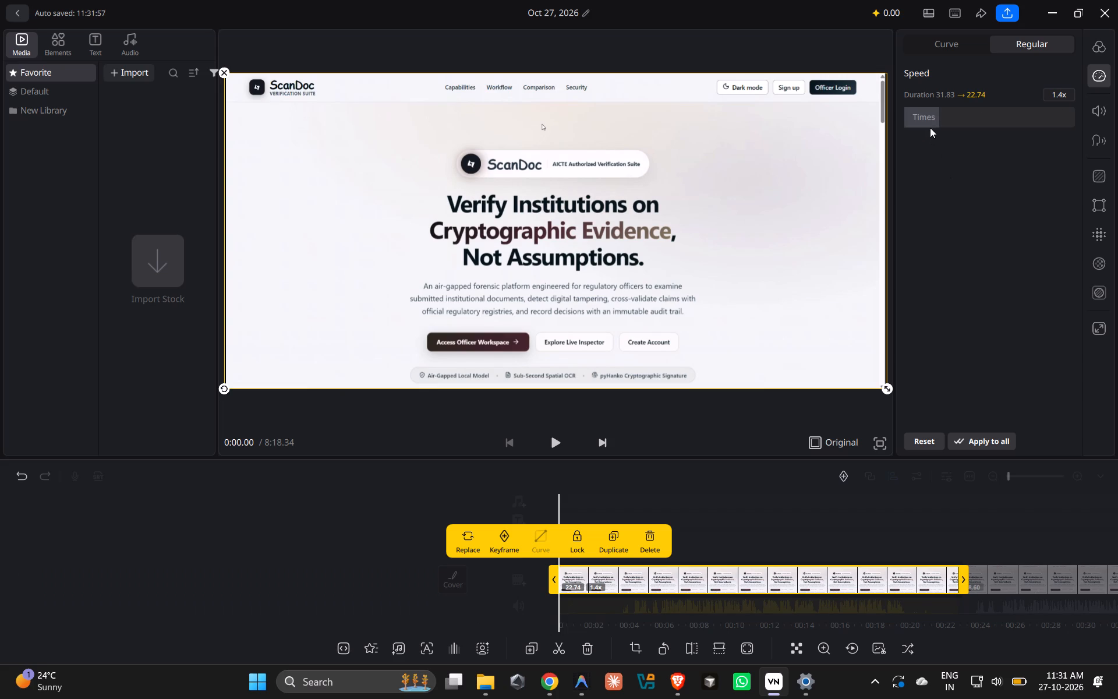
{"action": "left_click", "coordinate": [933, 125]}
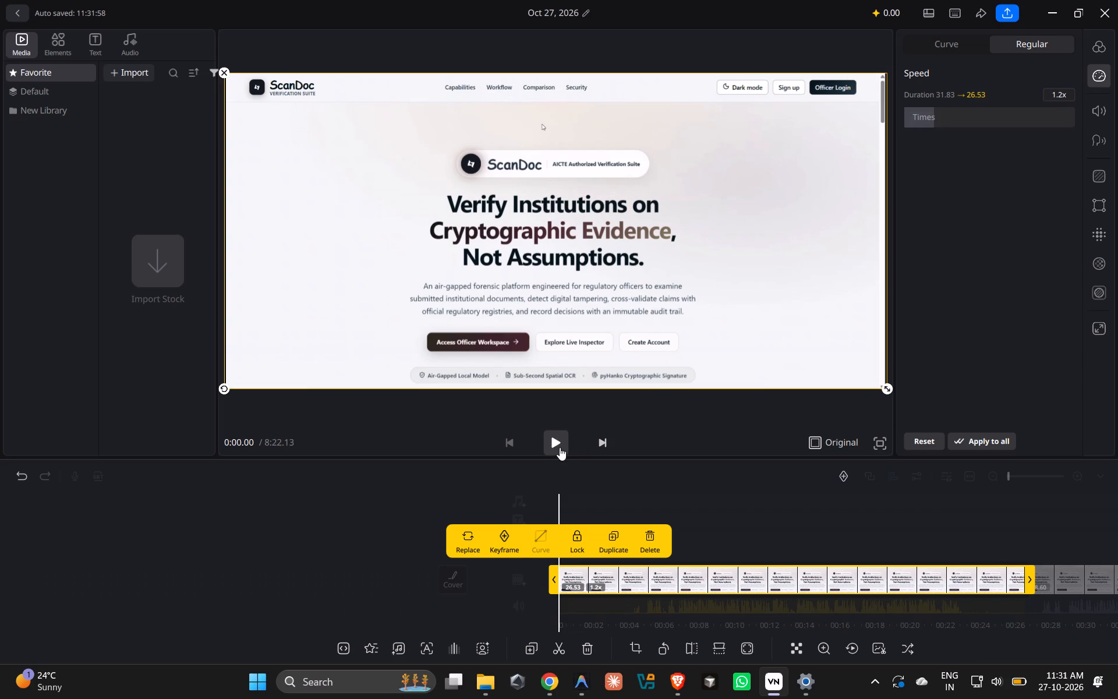
Play the first ten seconds of the first clip to check its pacing at 1.2x.
{"action": "left_click", "coordinate": [551, 444]}
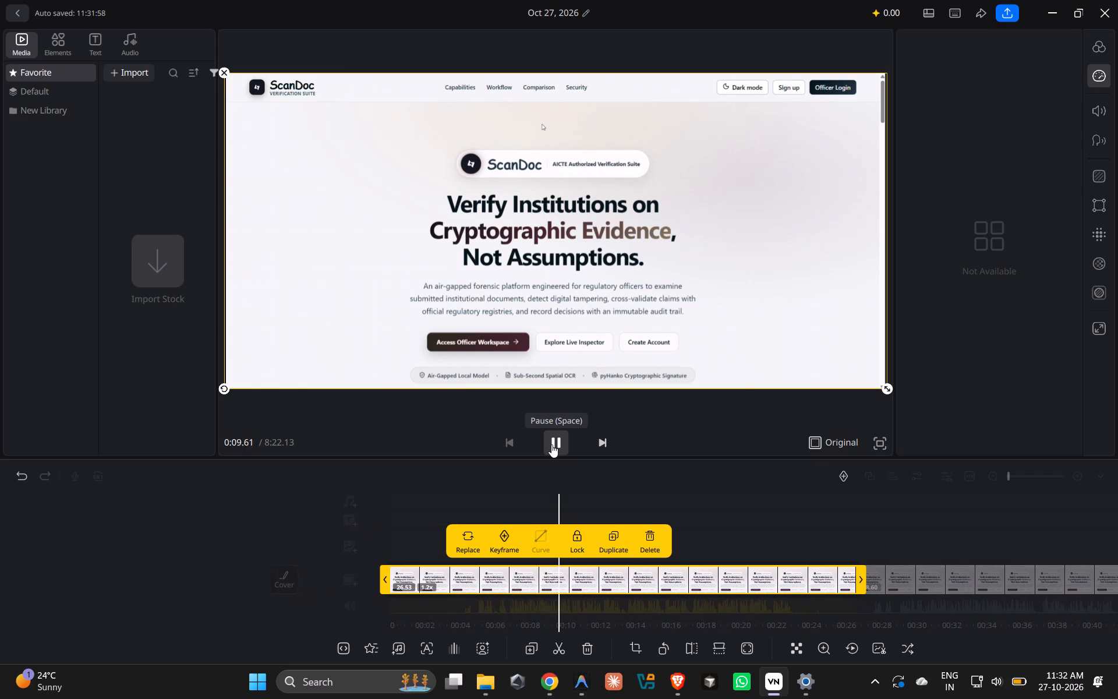
{"action": "left_click", "coordinate": [551, 444]}
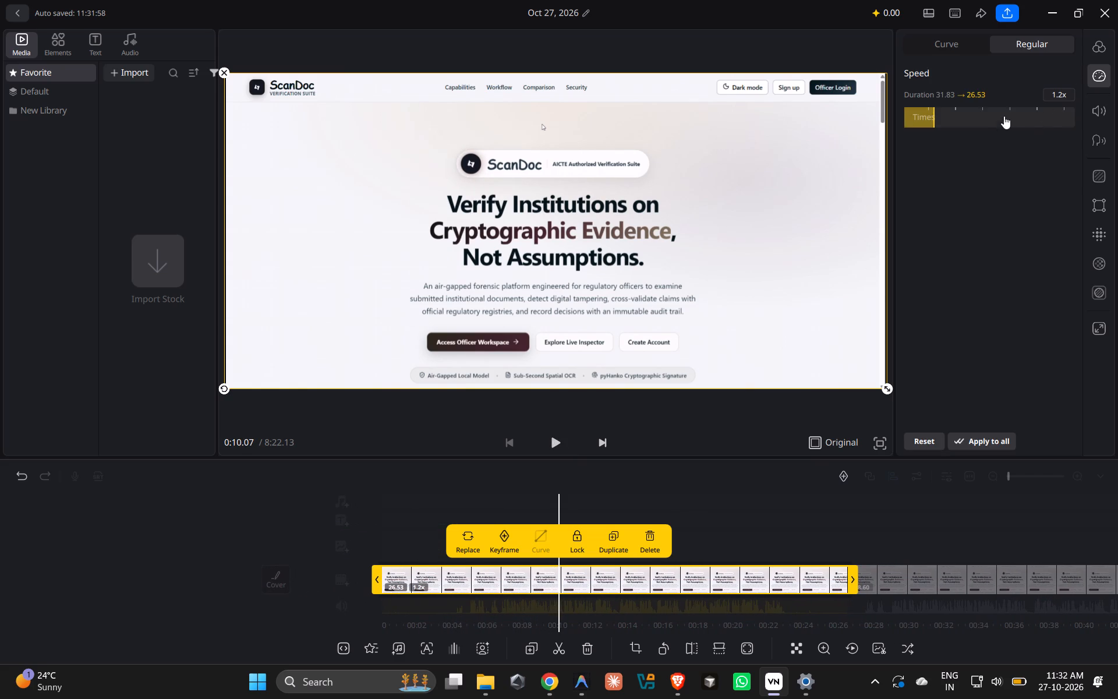
Reset the first clip to 1.0x by applying the flat Custom speed curve, and return to its start and regular speed settings.
{"action": "left_click", "coordinate": [949, 47]}
{"action": "left_click", "coordinate": [964, 100]}
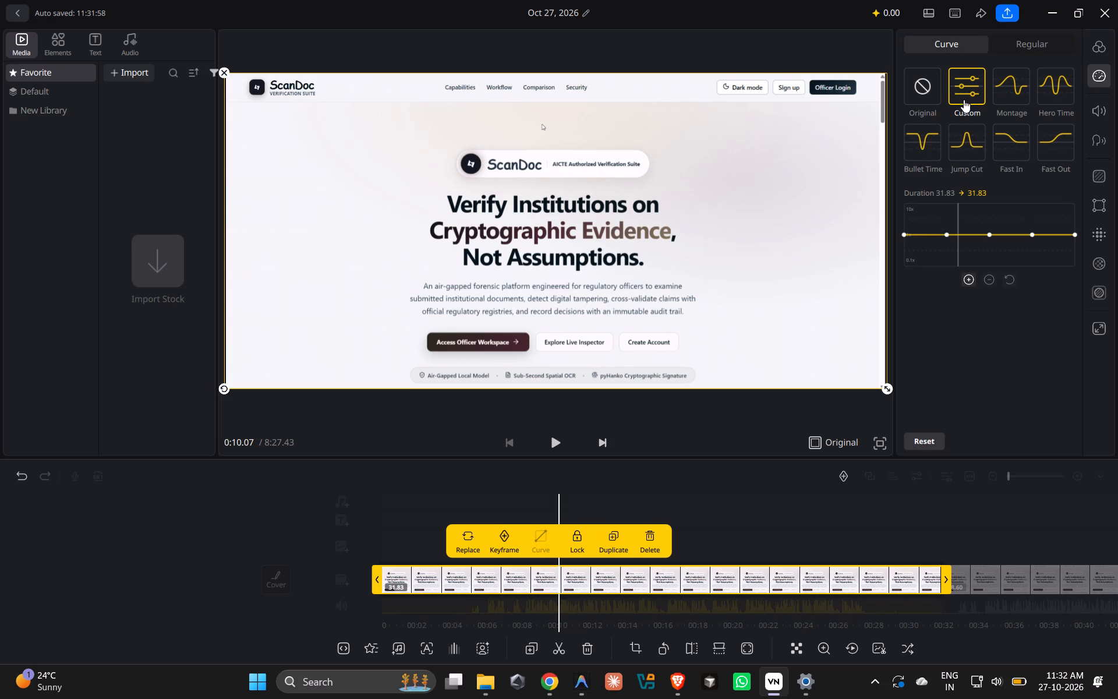
{"action": "left_click", "coordinate": [901, 233]}
{"action": "left_click_drag", "start_coordinate": [968, 247], "coordinate": [891, 241]}
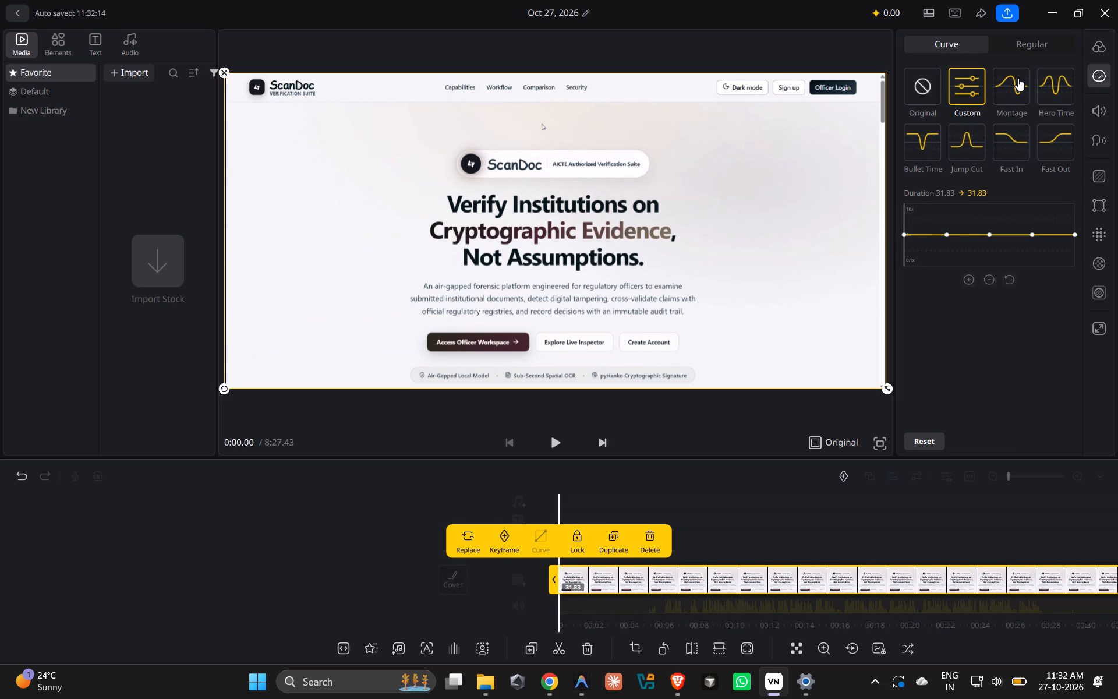
{"action": "left_click", "coordinate": [1024, 46]}
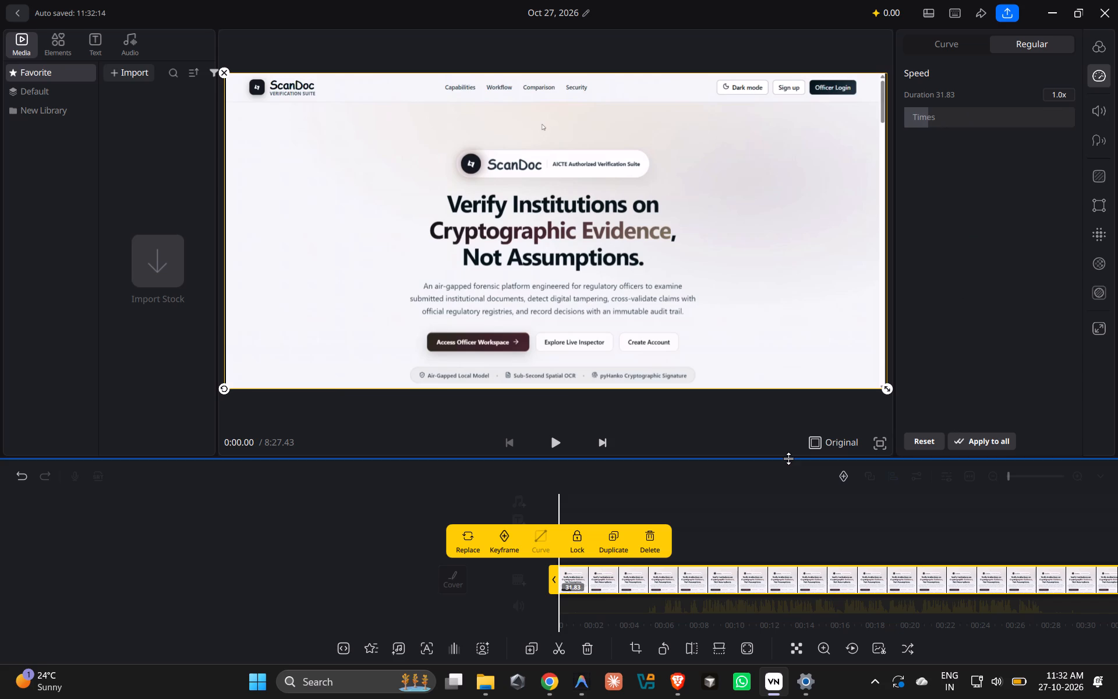
Play the first clip from its beginning for about ten seconds to check it at normal speed.
{"action": "left_click", "coordinate": [554, 440]}
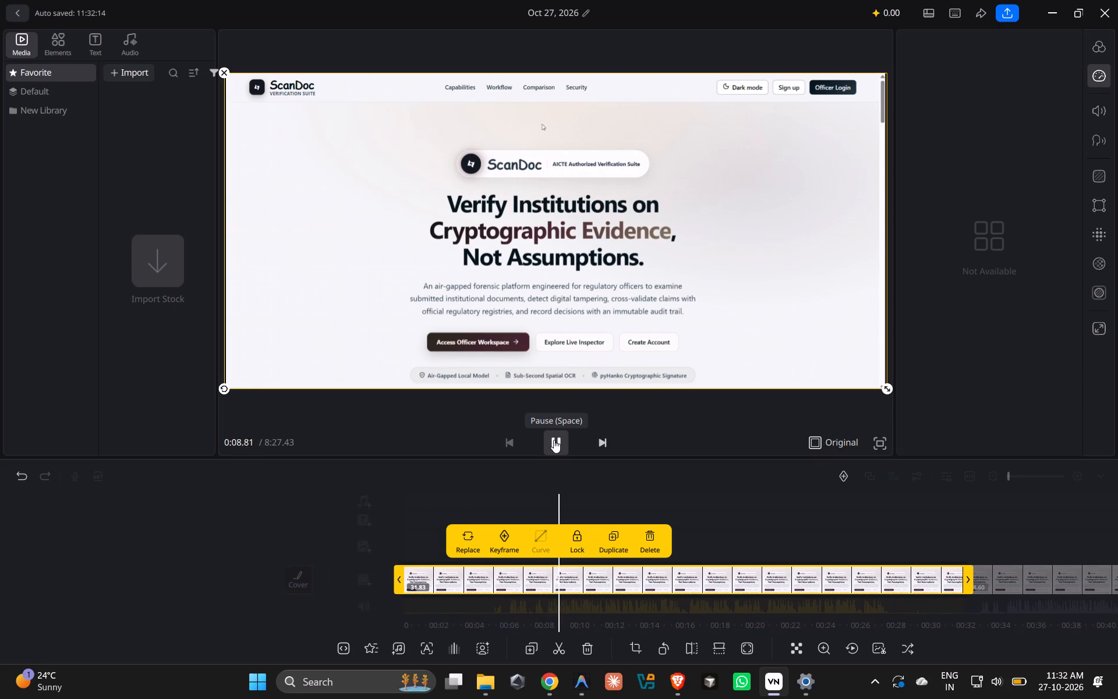
{"action": "key", "text": "space"}
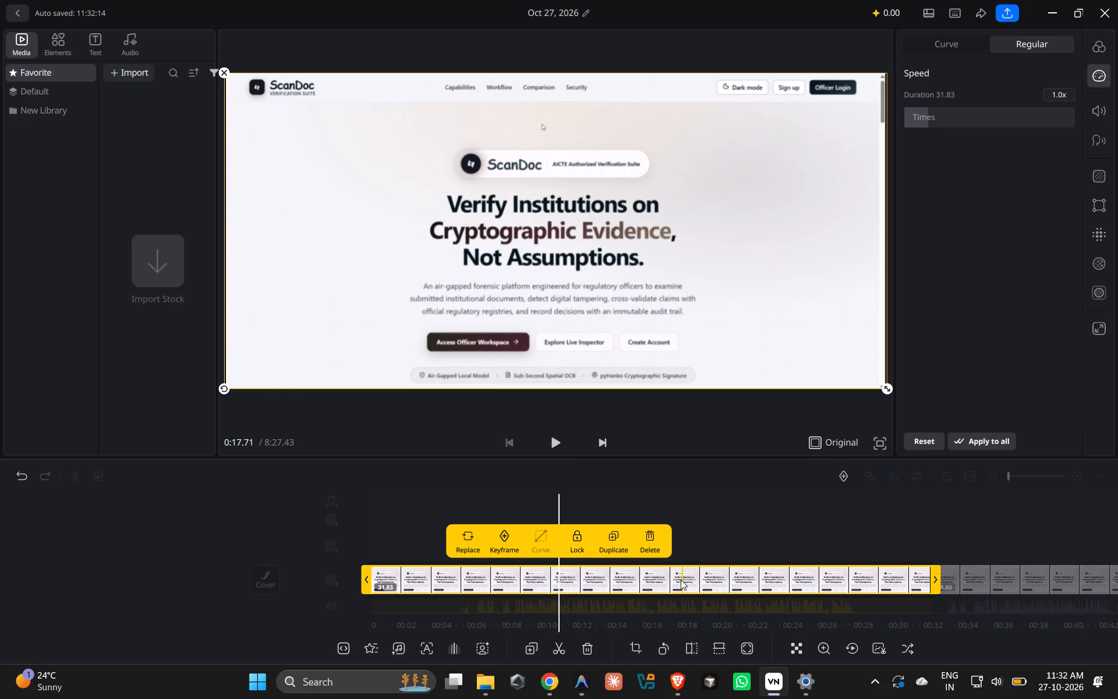
Skip ahead to about 0:24 and play the first clip's final seconds, pausing to examine how it ends.
{"action": "scroll", "coordinate": [681, 580], "scroll_direction": "left", "scroll_amount": 4}
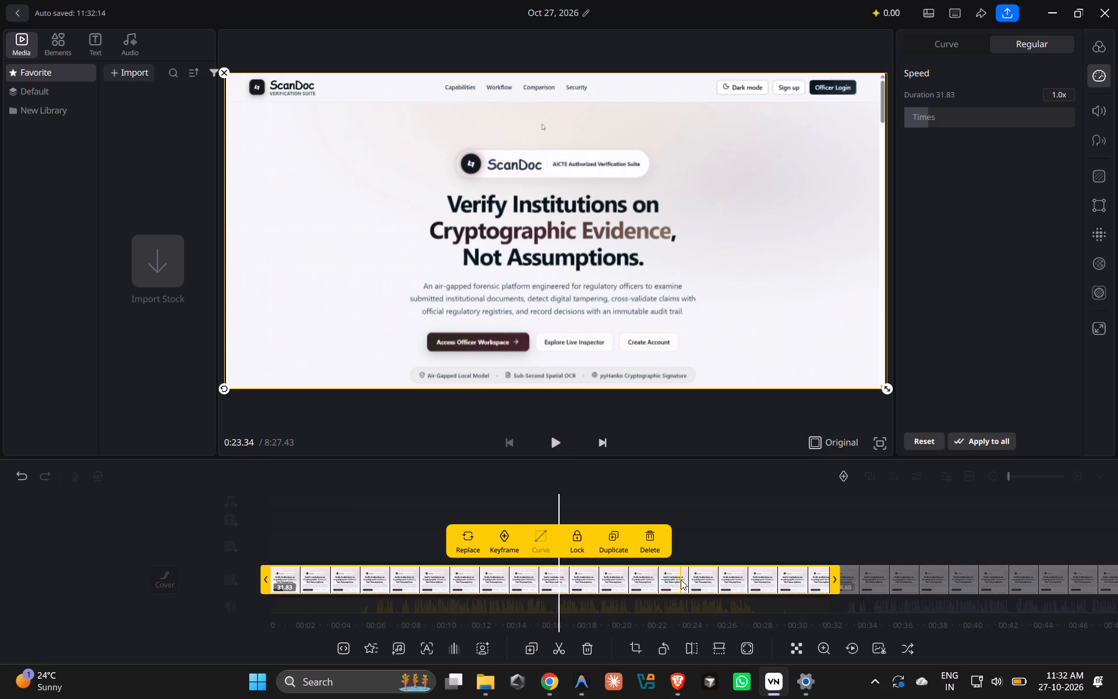
{"action": "scroll", "coordinate": [681, 580], "scroll_direction": "left", "scroll_amount": 1}
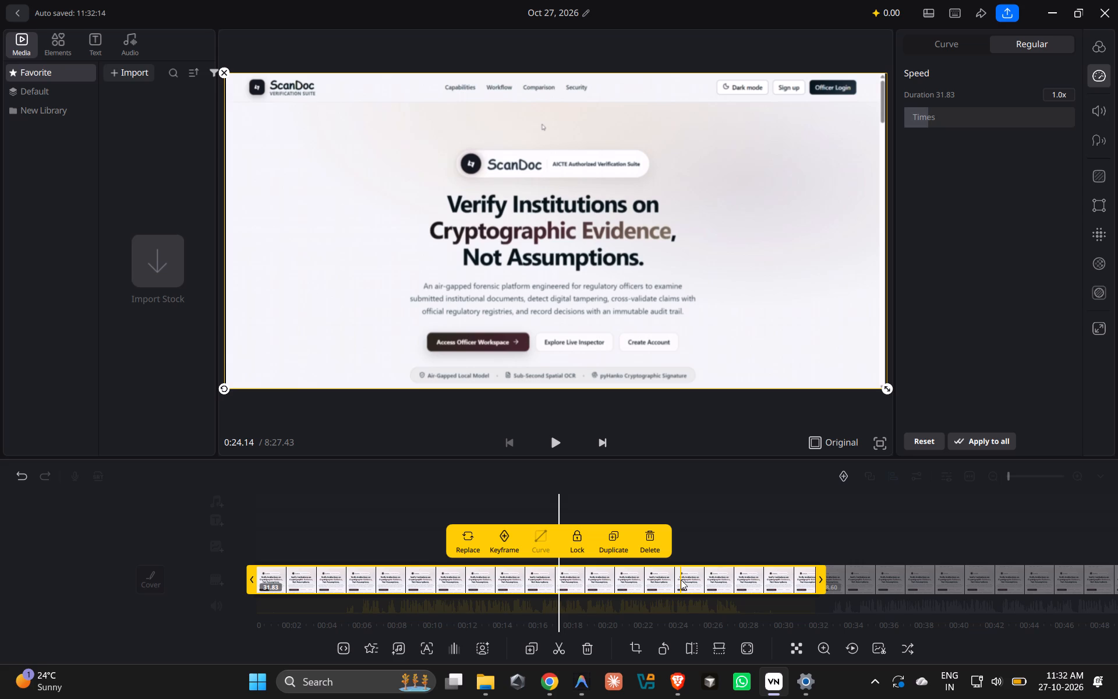
{"action": "key", "text": "space"}
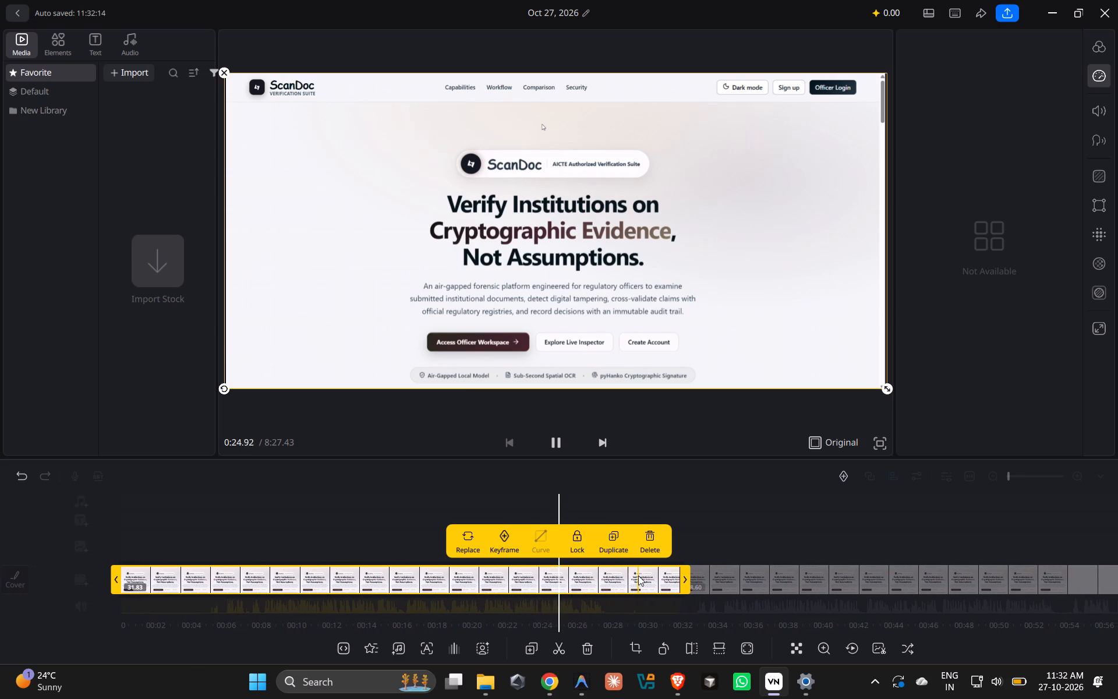
{"action": "left_click", "coordinate": [555, 446]}
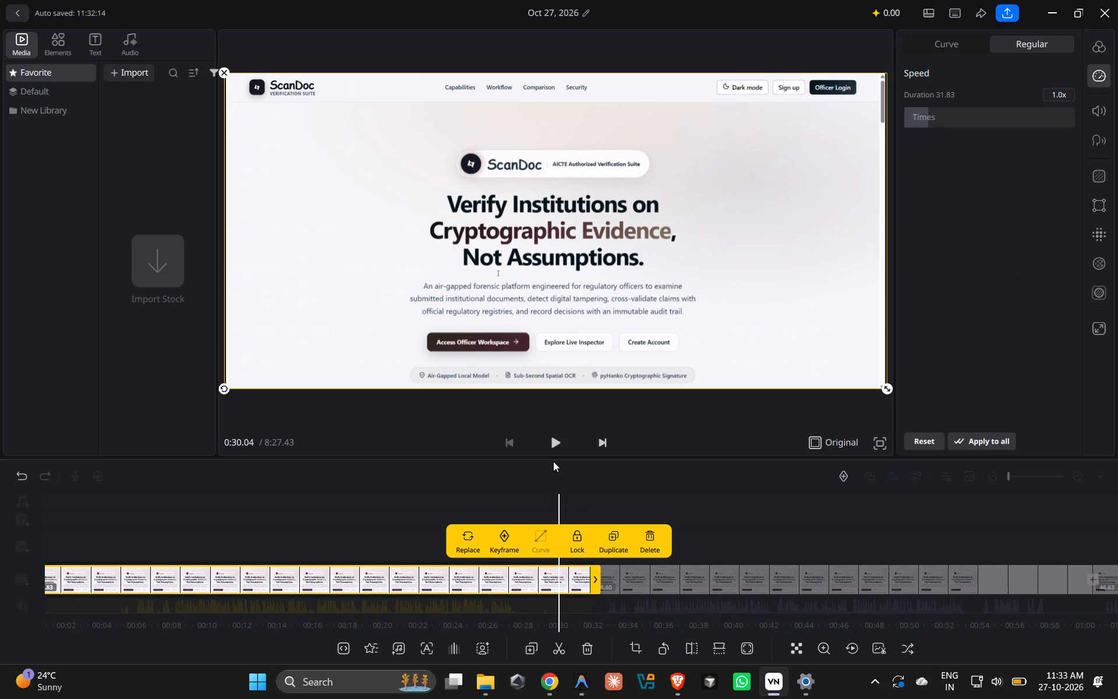
{"action": "left_click", "coordinate": [550, 437]}
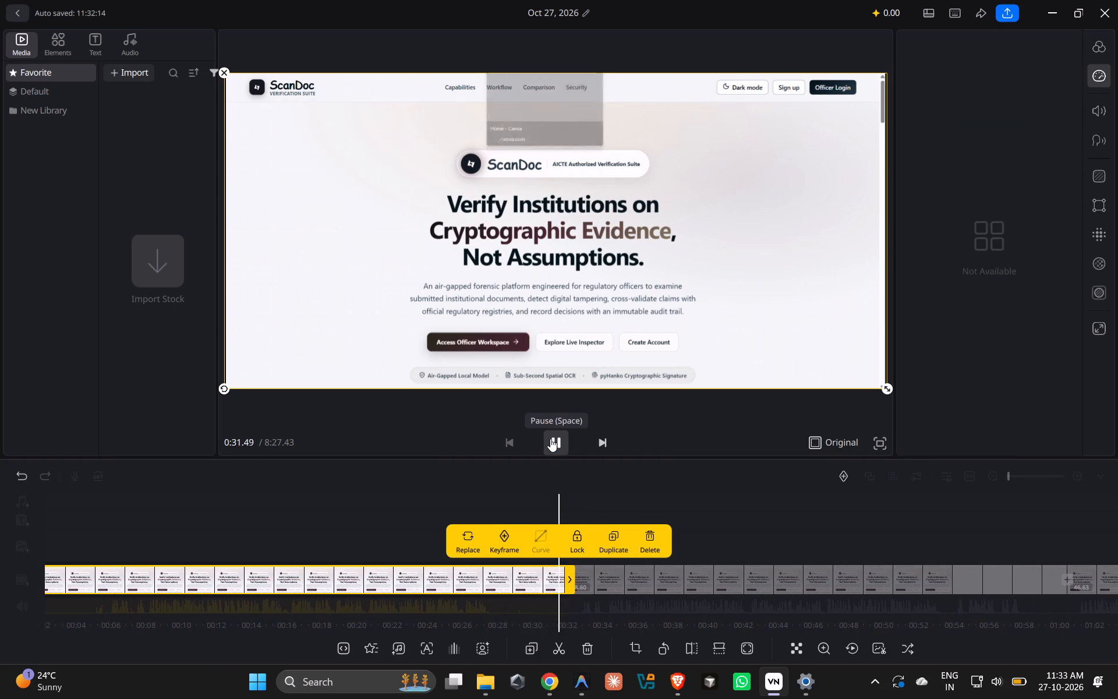
{"action": "left_click", "coordinate": [550, 439]}
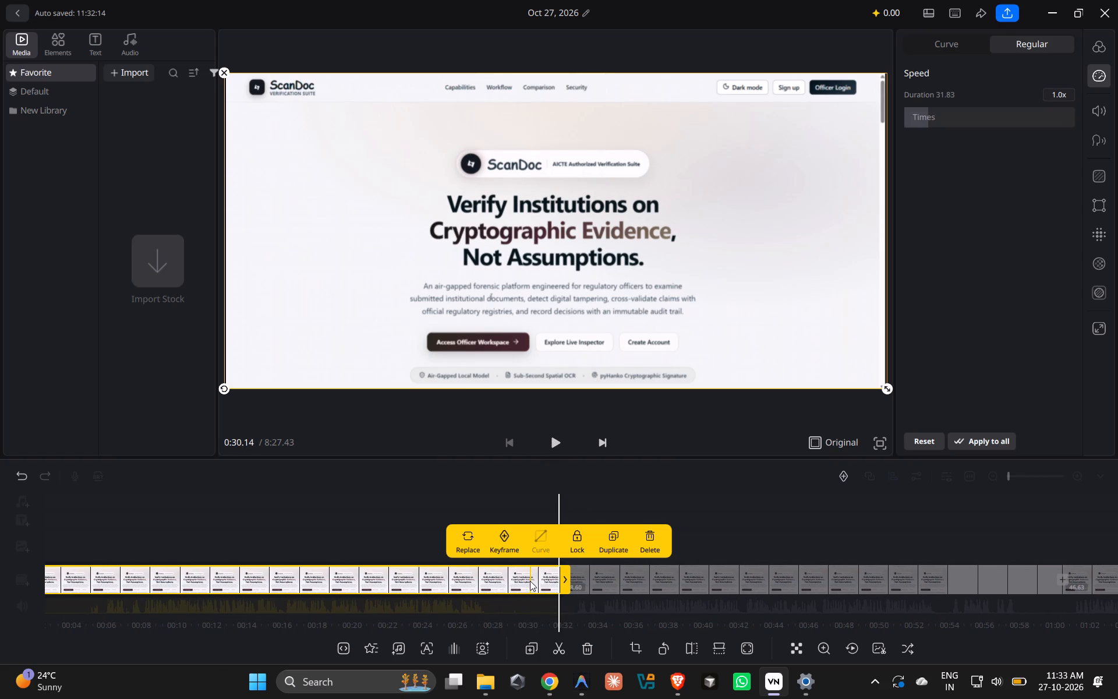
Replay and scrub the first clip between about 0:25 and 0:30 to examine its ending, stopping at about 0:27.49.
{"action": "left_click", "coordinate": [530, 581]}
{"action": "left_click", "coordinate": [543, 583]}
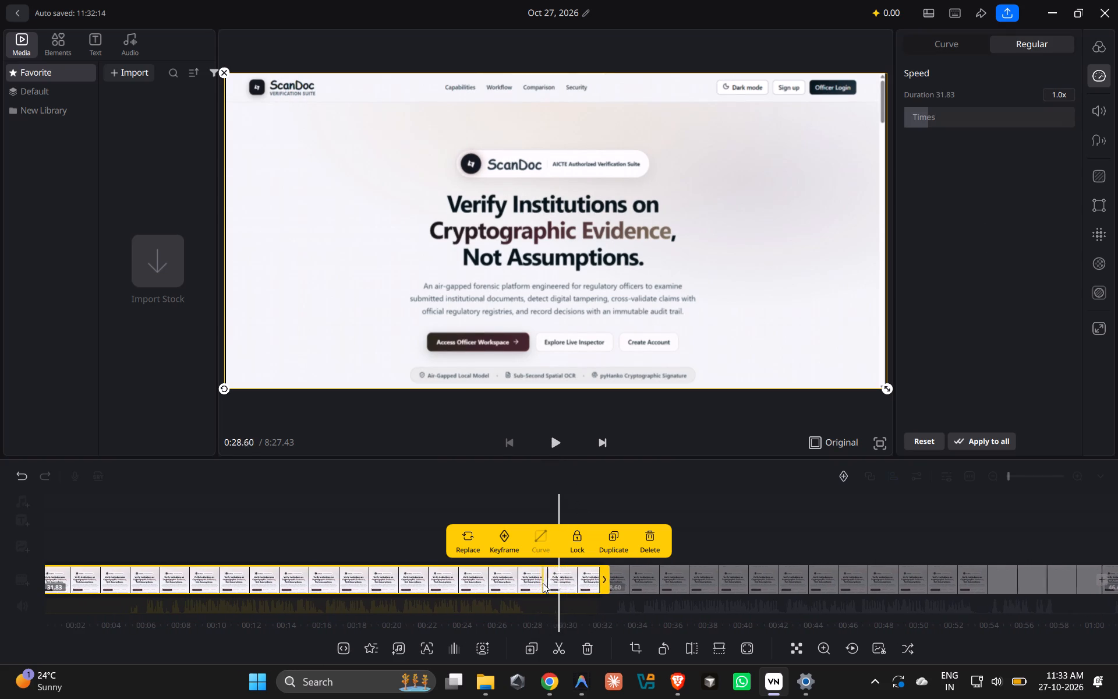
{"action": "left_click", "coordinate": [558, 442]}
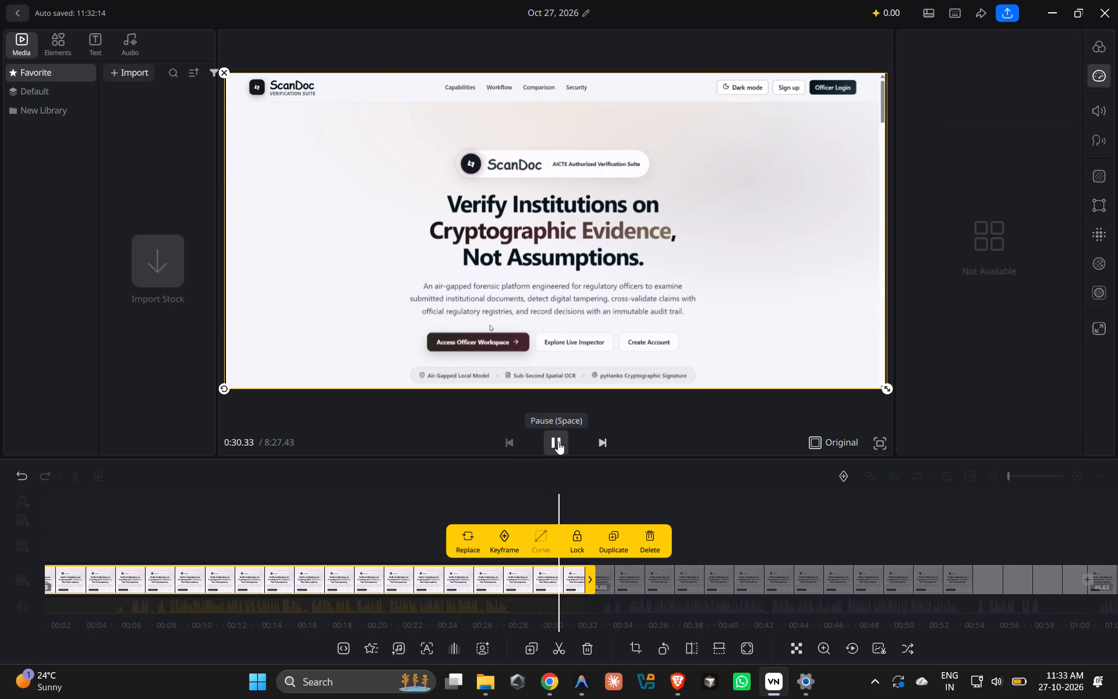
{"action": "left_click", "coordinate": [513, 581]}
{"action": "left_click", "coordinate": [500, 581]}
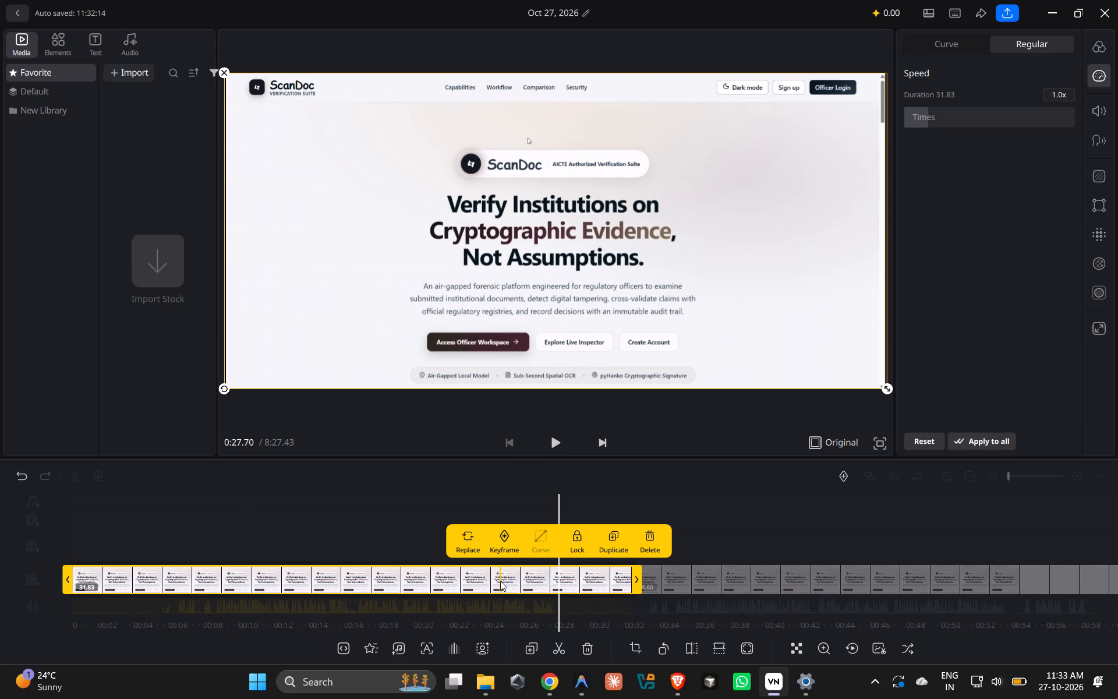
{"action": "left_click", "coordinate": [544, 442]}
{"action": "left_click", "coordinate": [532, 572]}
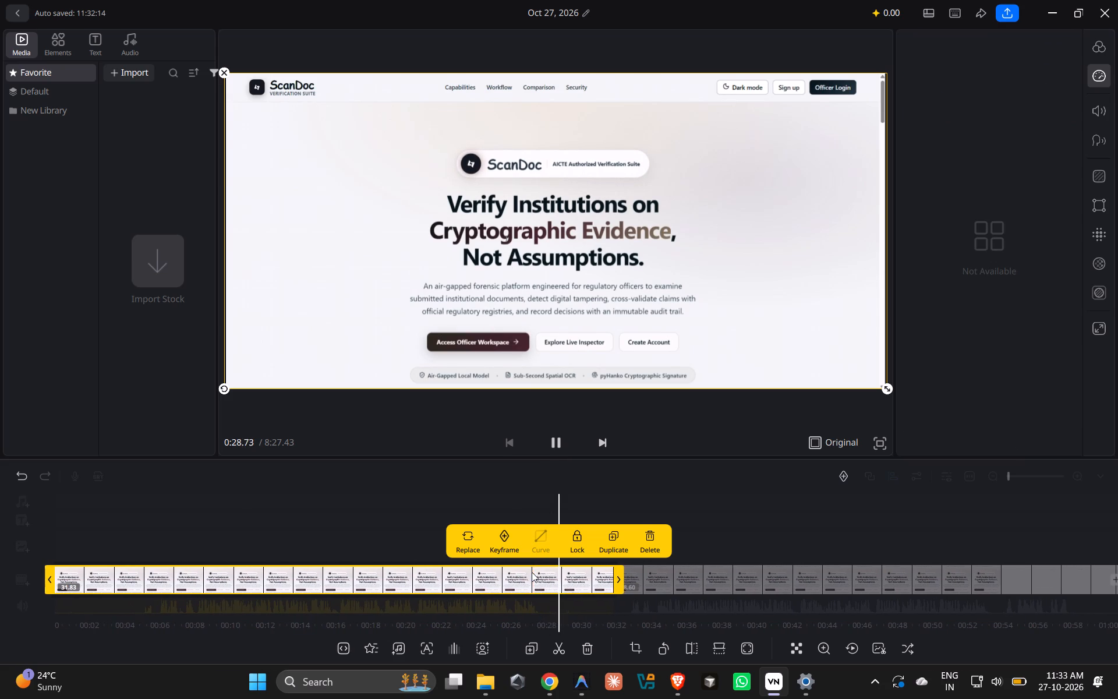
{"action": "left_click", "coordinate": [507, 583]}
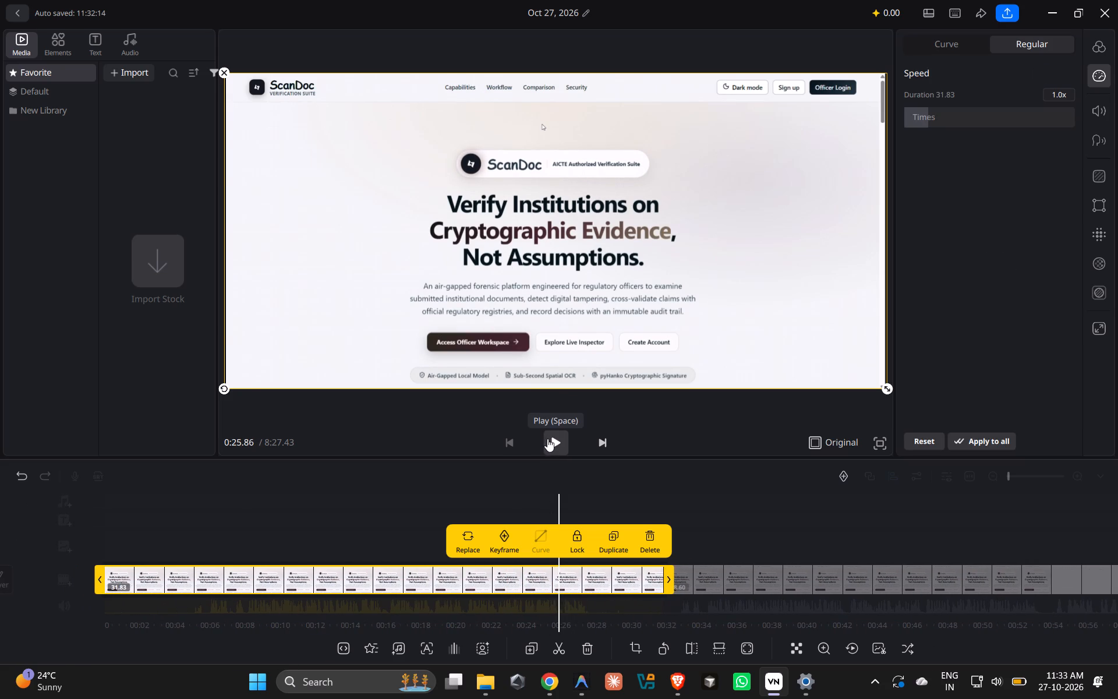
{"action": "left_click", "coordinate": [549, 439]}
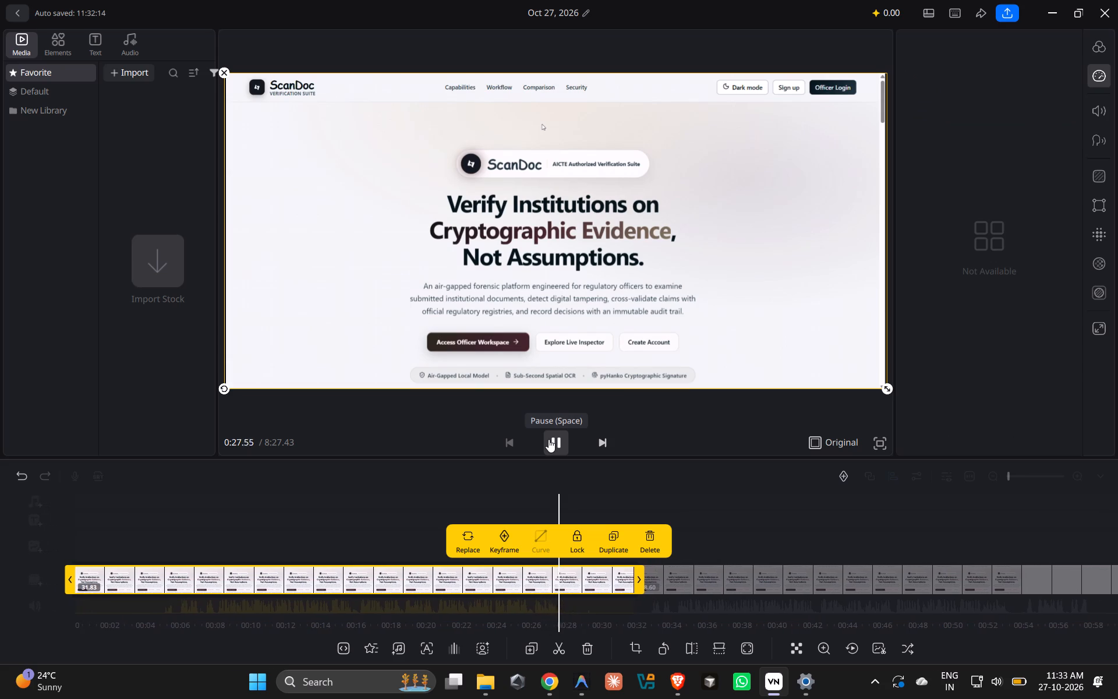
{"action": "left_click", "coordinate": [549, 440]}
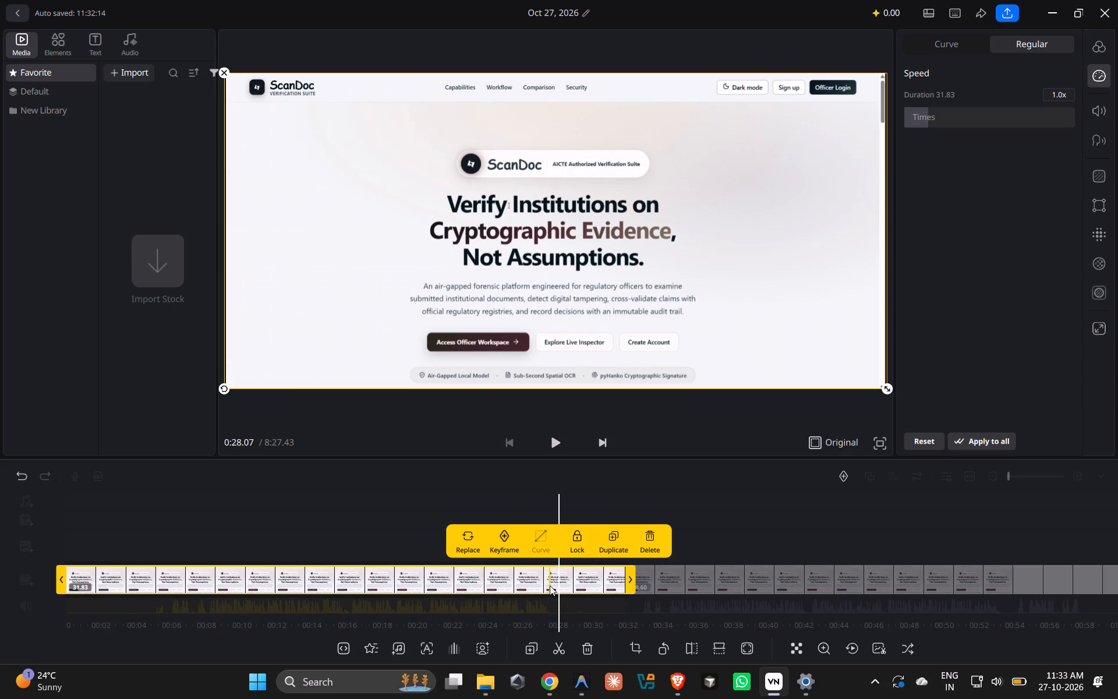
{"action": "left_click", "coordinate": [549, 584]}
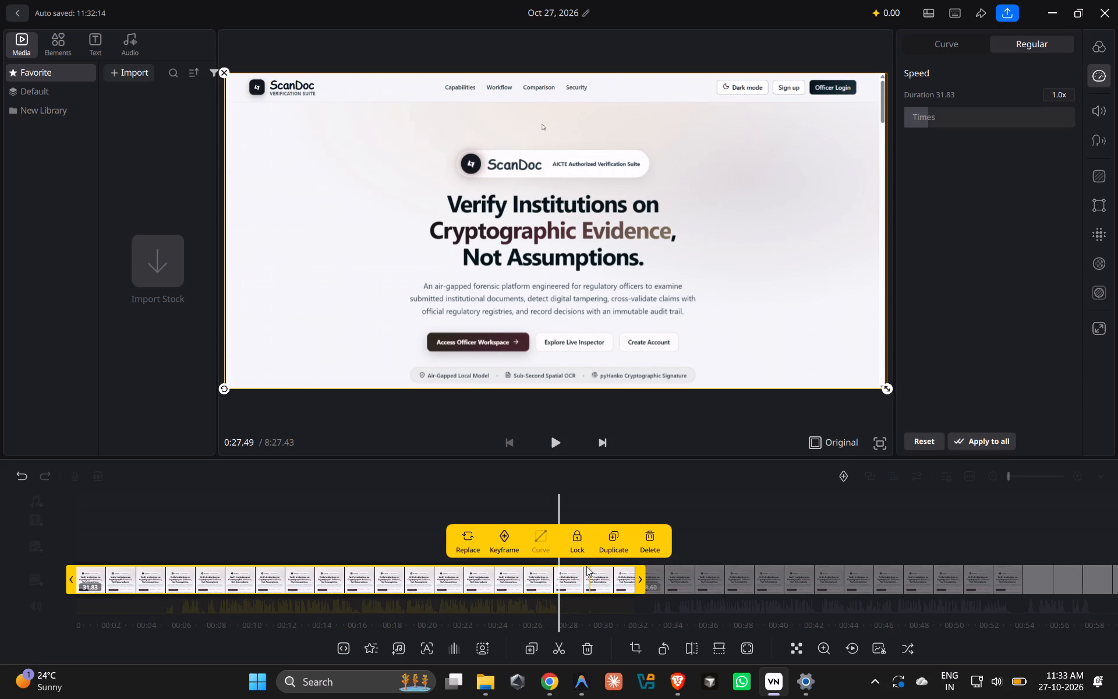
Split the first clip at about 0:27.26 and delete the leftover piece after the cut.
{"action": "left_click", "coordinate": [550, 442]}
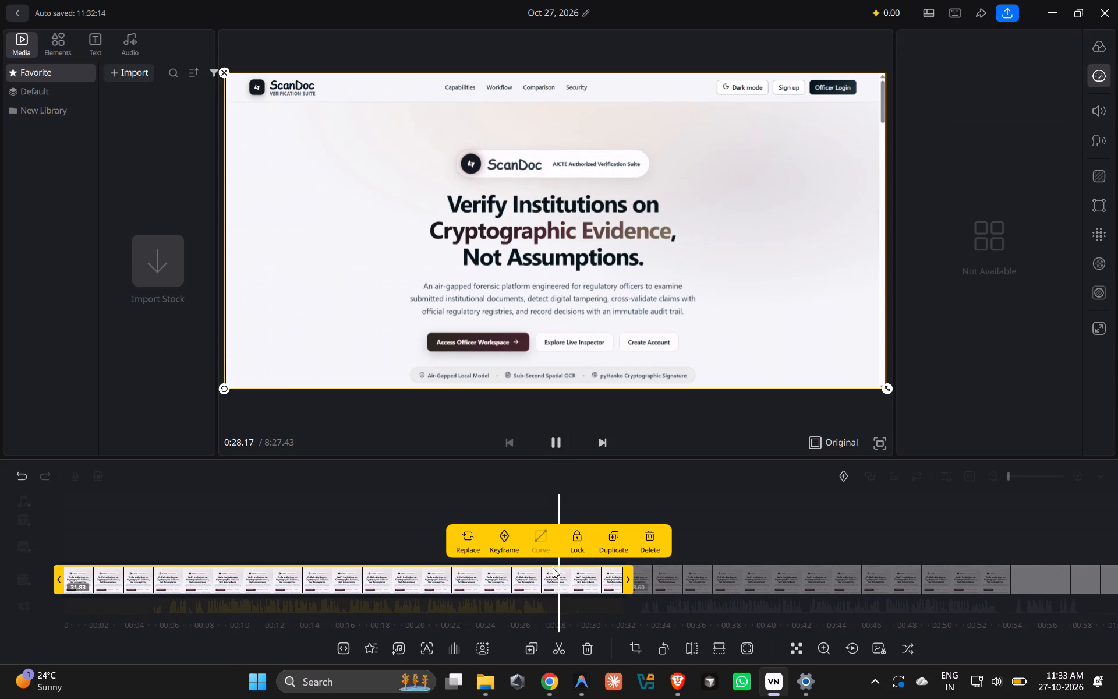
{"action": "left_click", "coordinate": [530, 591]}
{"action": "left_click", "coordinate": [528, 588]}
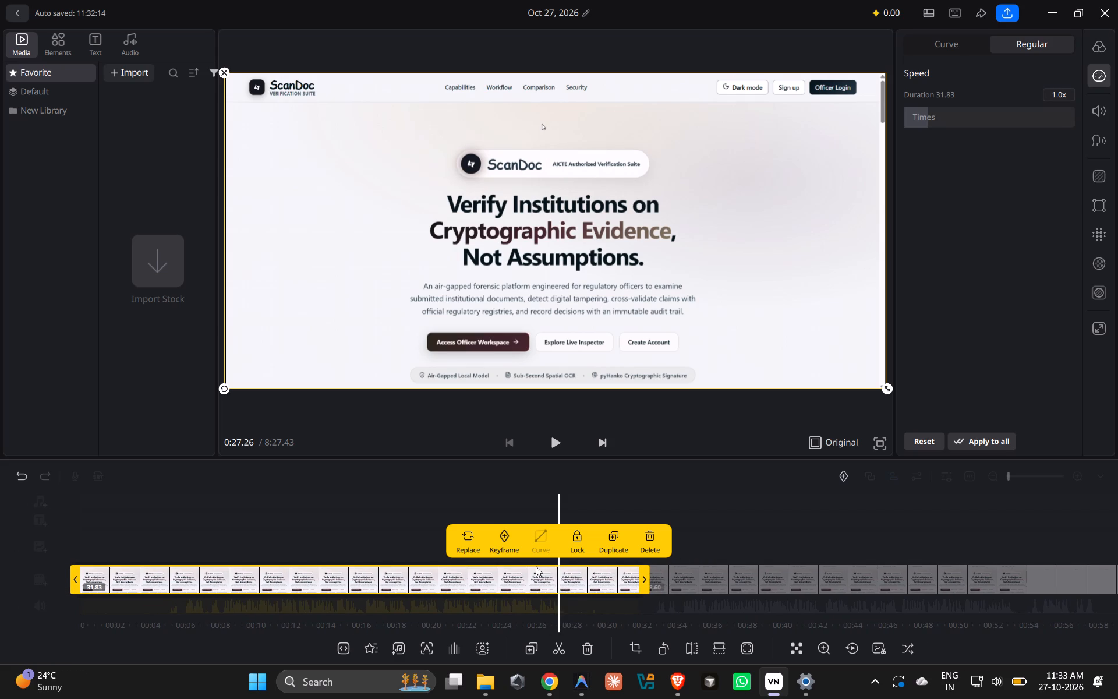
{"action": "left_click", "coordinate": [559, 648]}
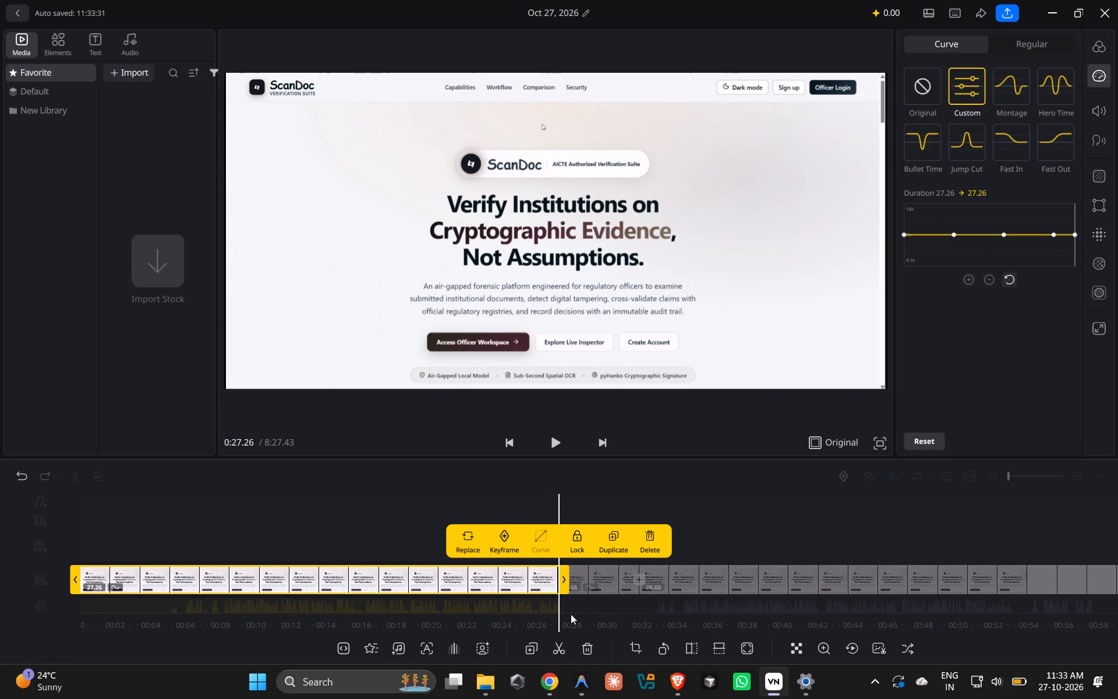
{"action": "left_click", "coordinate": [604, 578]}
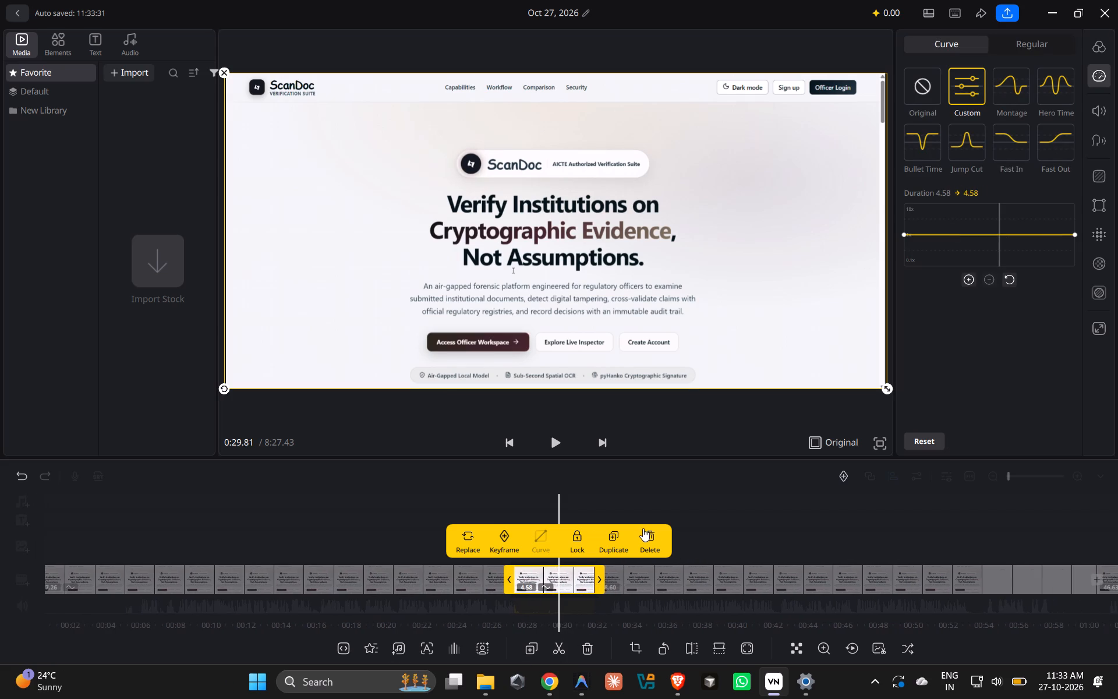
{"action": "left_click", "coordinate": [643, 528]}
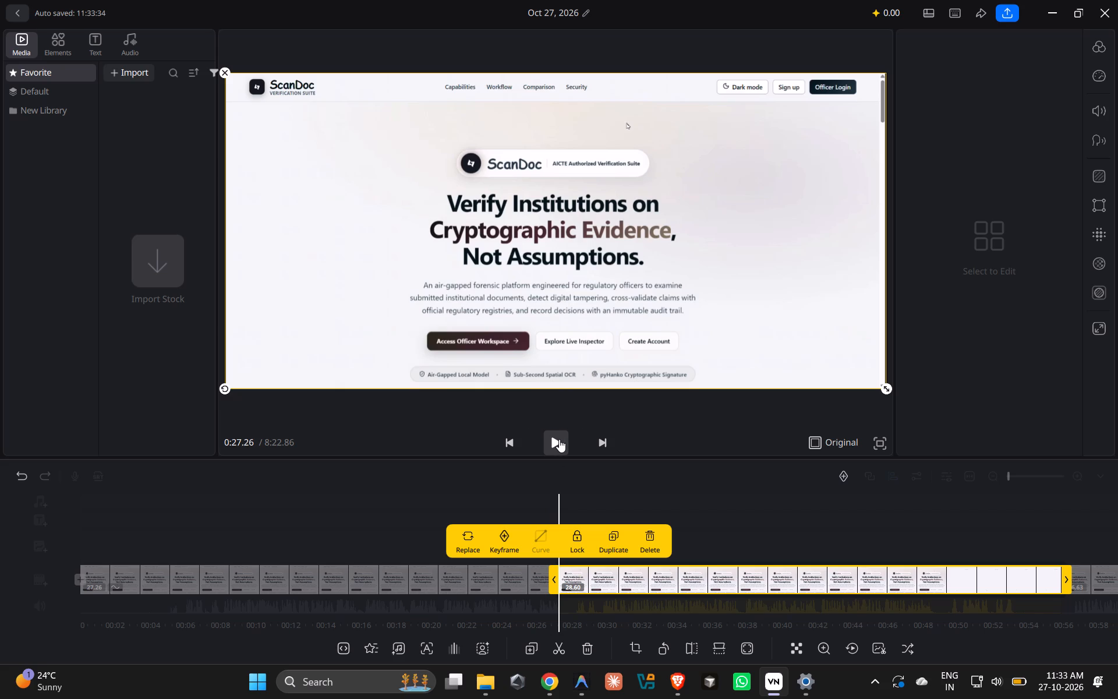
Play the second clip from its start to its end and the third clip's opening, comparing the passages that lead from the homepage to the dashboard.
{"action": "left_click", "coordinate": [559, 439]}
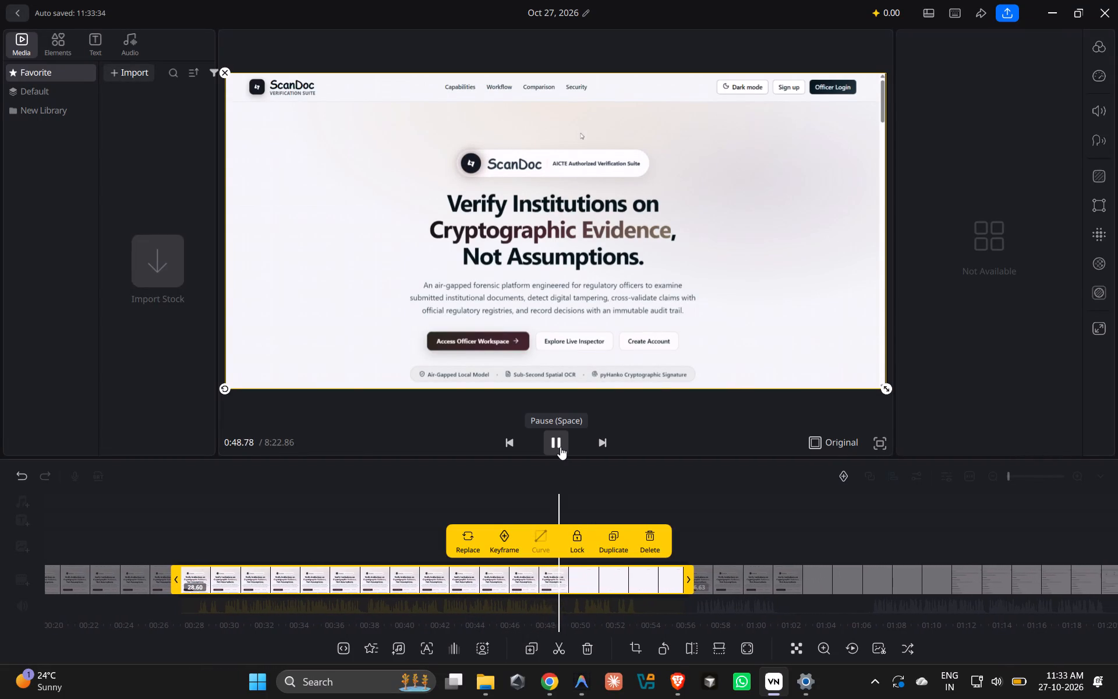
{"action": "left_click", "coordinate": [560, 447]}
{"action": "left_click", "coordinate": [560, 447]}
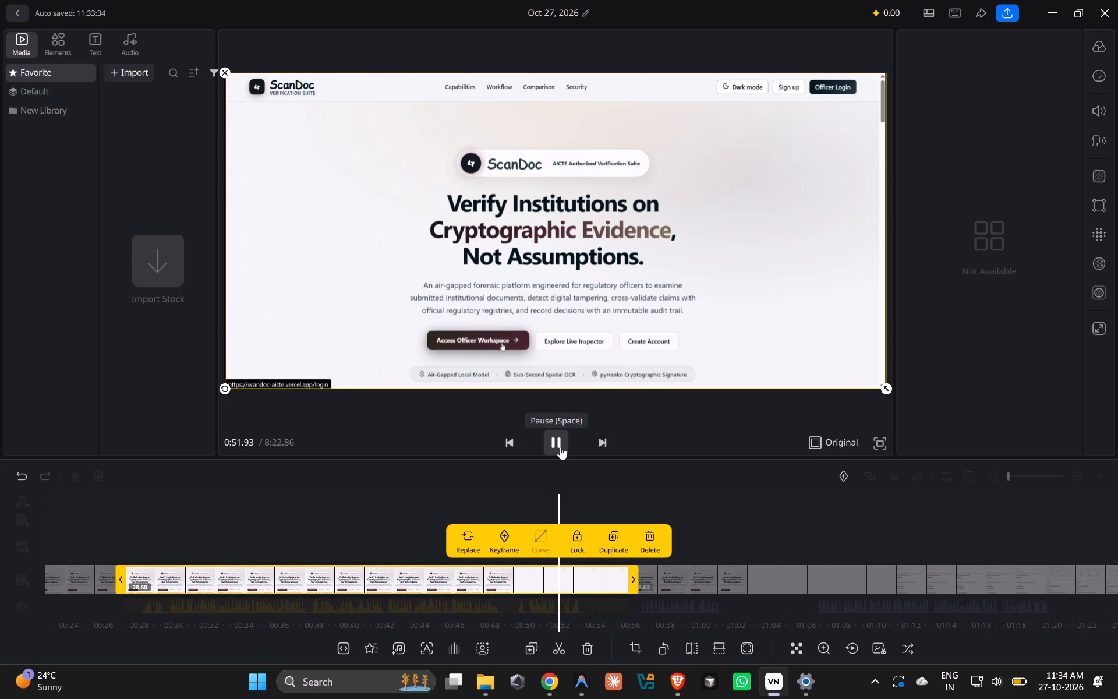
{"action": "left_click", "coordinate": [560, 447]}
{"action": "left_click", "coordinate": [560, 447]}
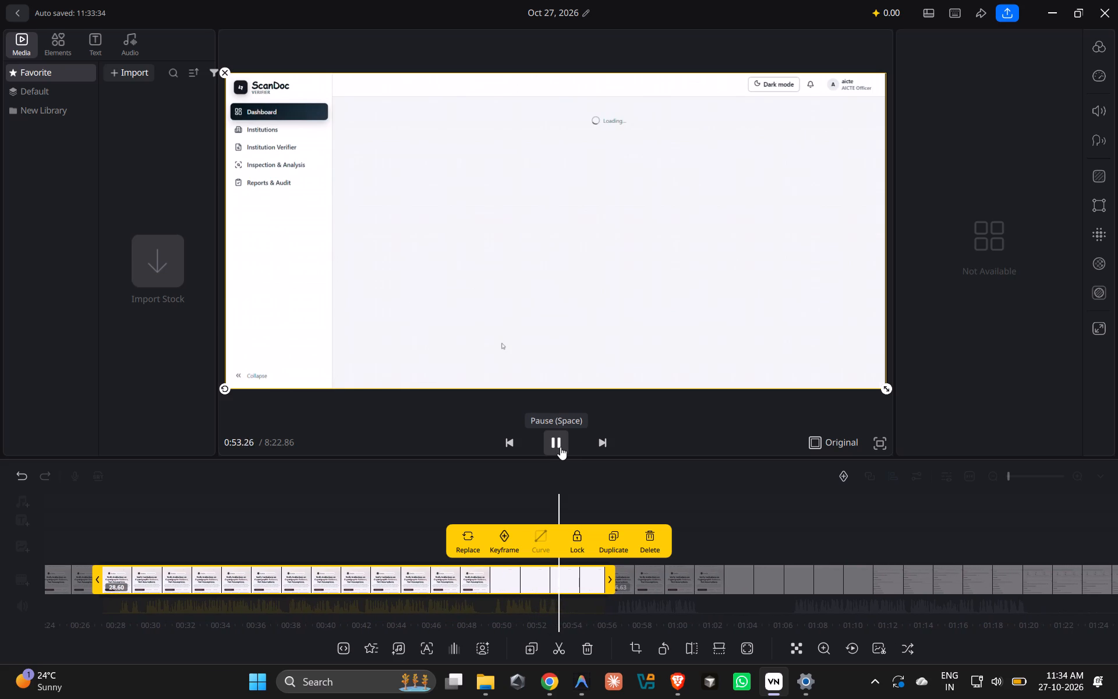
{"action": "left_click", "coordinate": [560, 447]}
{"action": "left_click", "coordinate": [560, 447]}
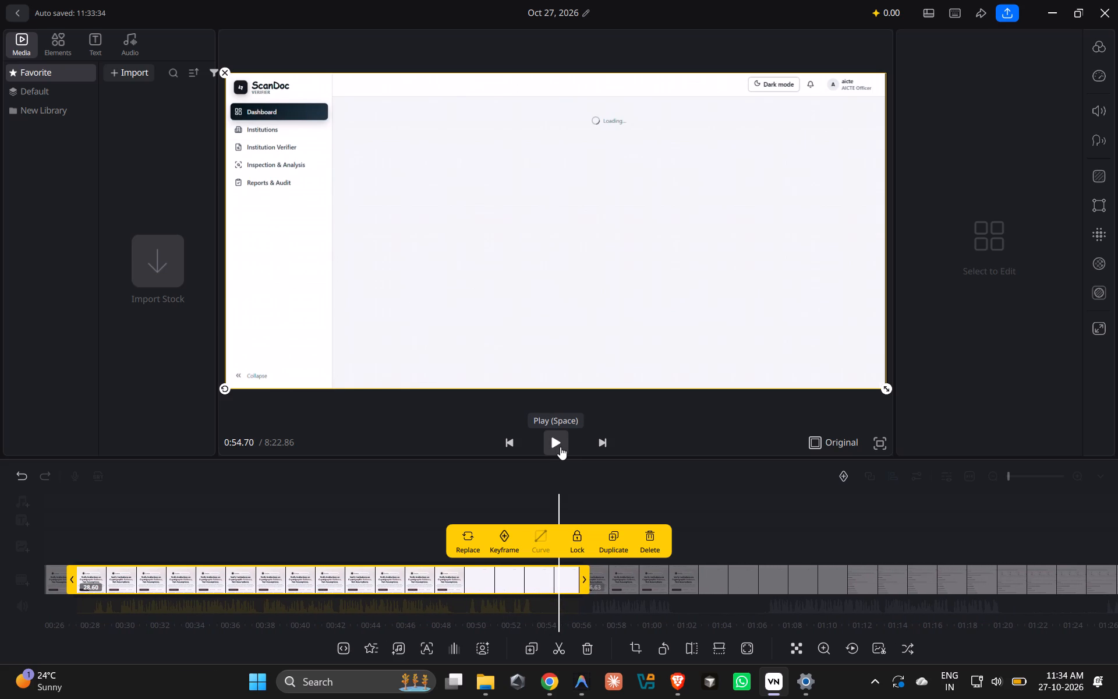
{"action": "left_click", "coordinate": [560, 447]}
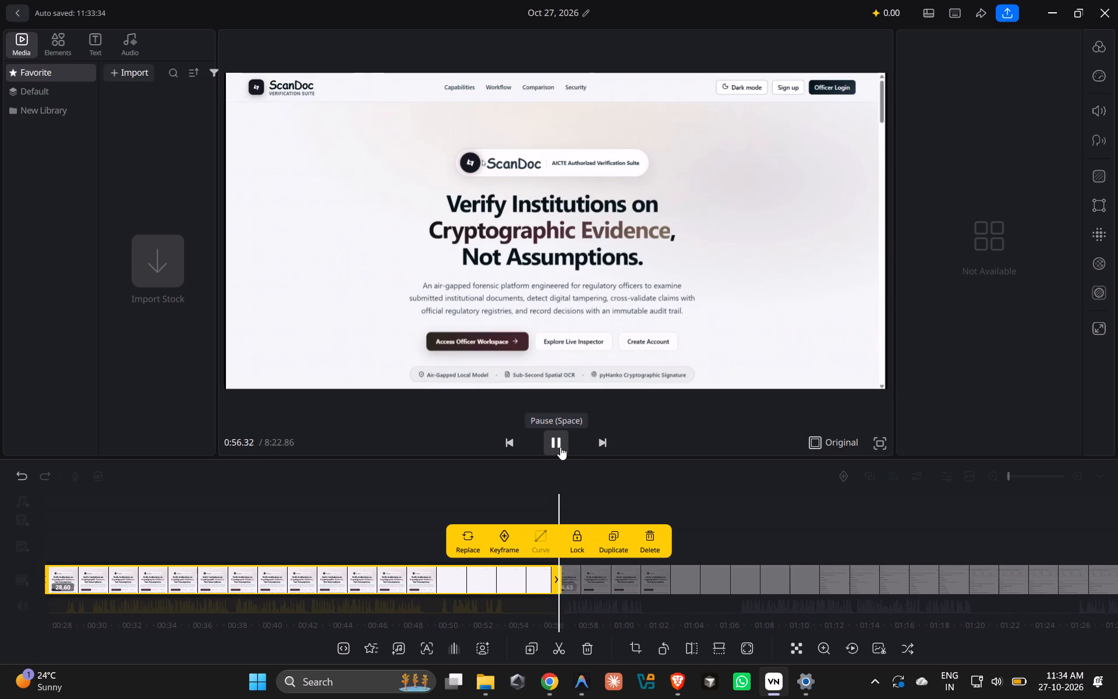
{"action": "left_click", "coordinate": [419, 585]}
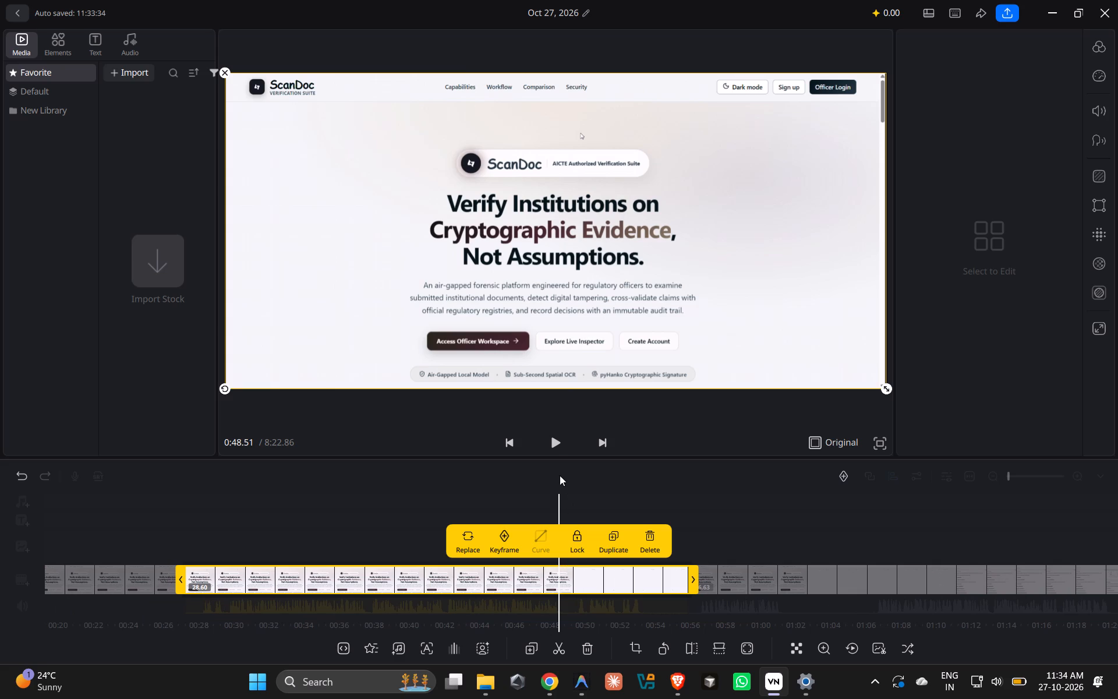
{"action": "left_click", "coordinate": [556, 447]}
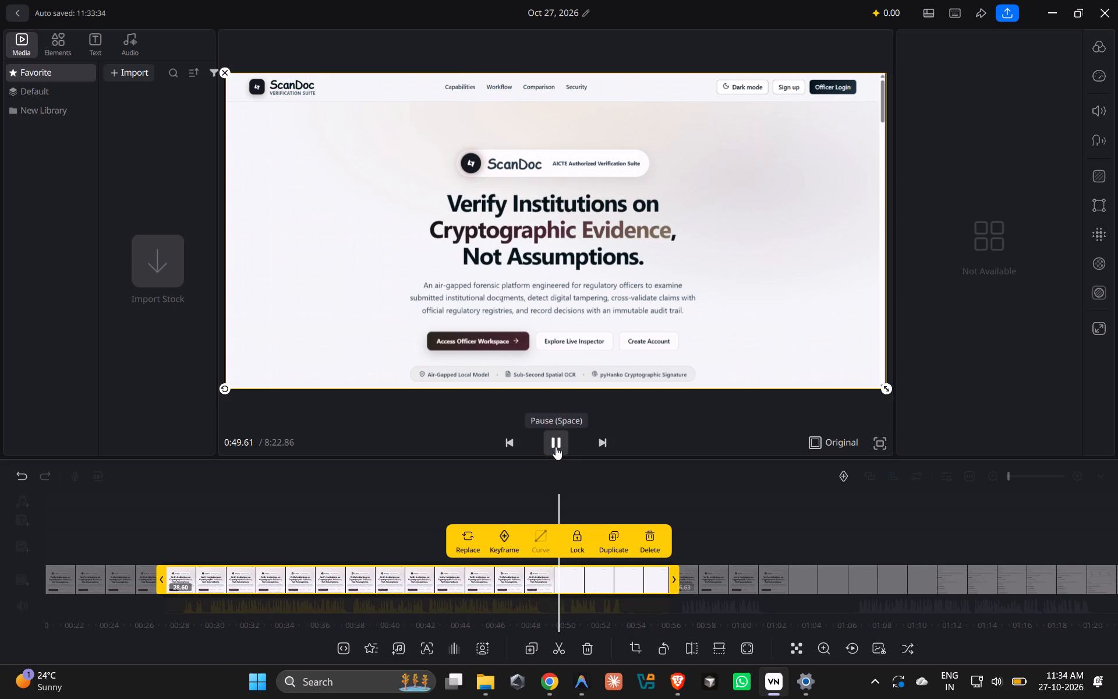
{"action": "left_click", "coordinate": [556, 447]}
{"action": "left_click", "coordinate": [692, 581]}
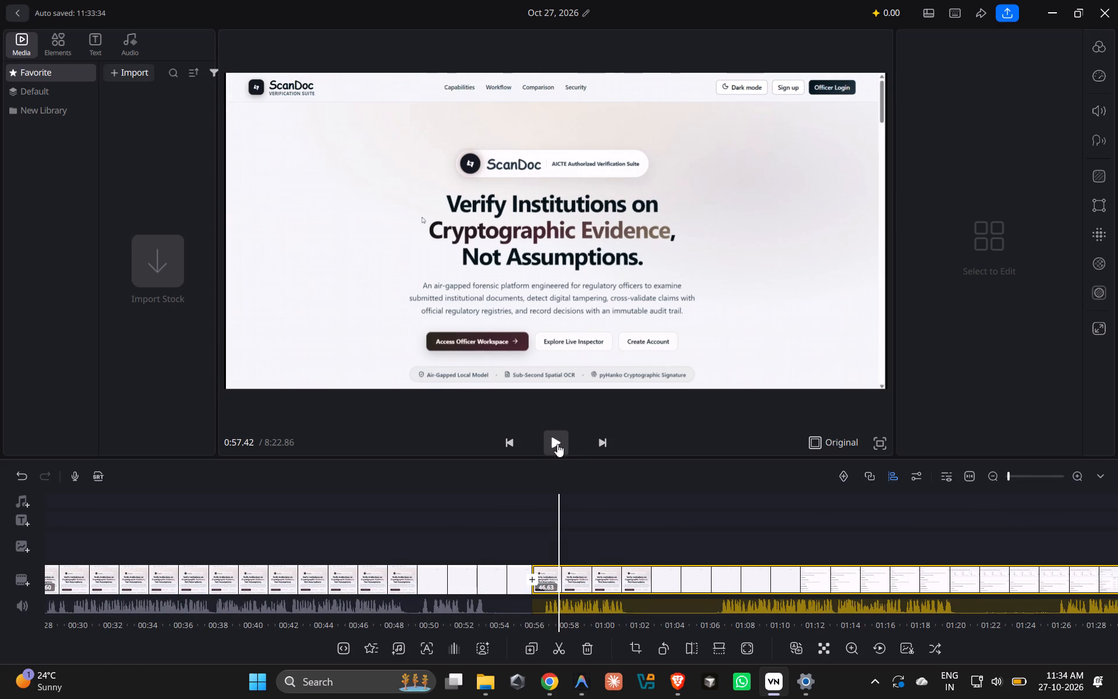
{"action": "left_click", "coordinate": [553, 444]}
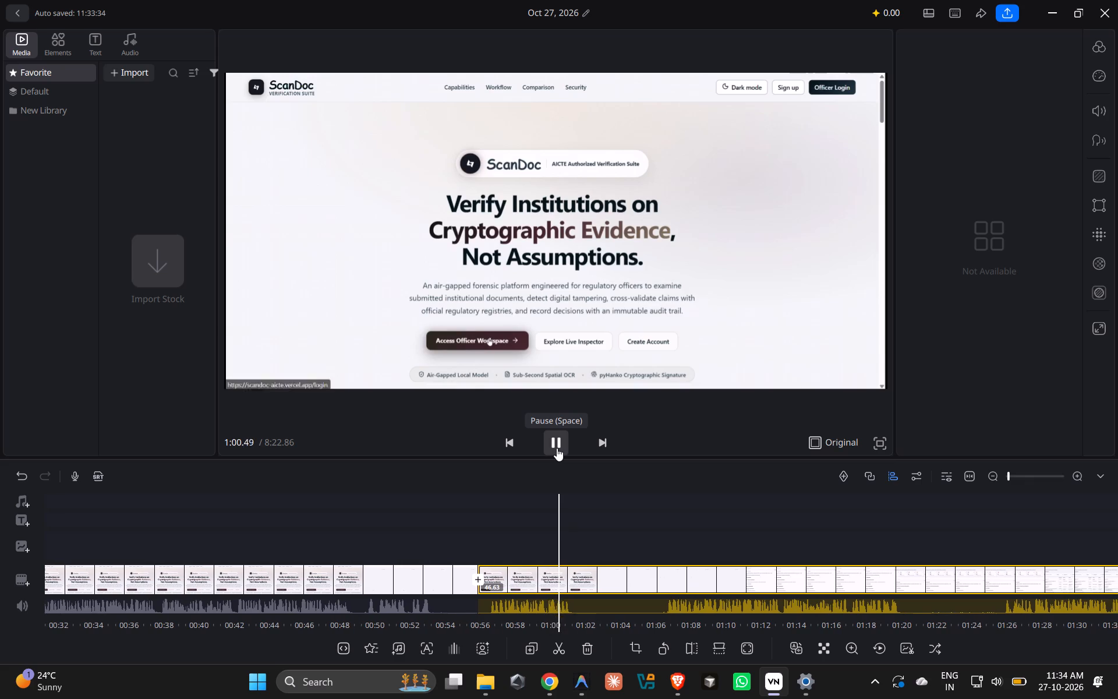
{"action": "left_click", "coordinate": [557, 448]}
Split the second clip at about 0:48.46 and delete its remaining piece before the third clip.
{"action": "left_click", "coordinate": [272, 582]}
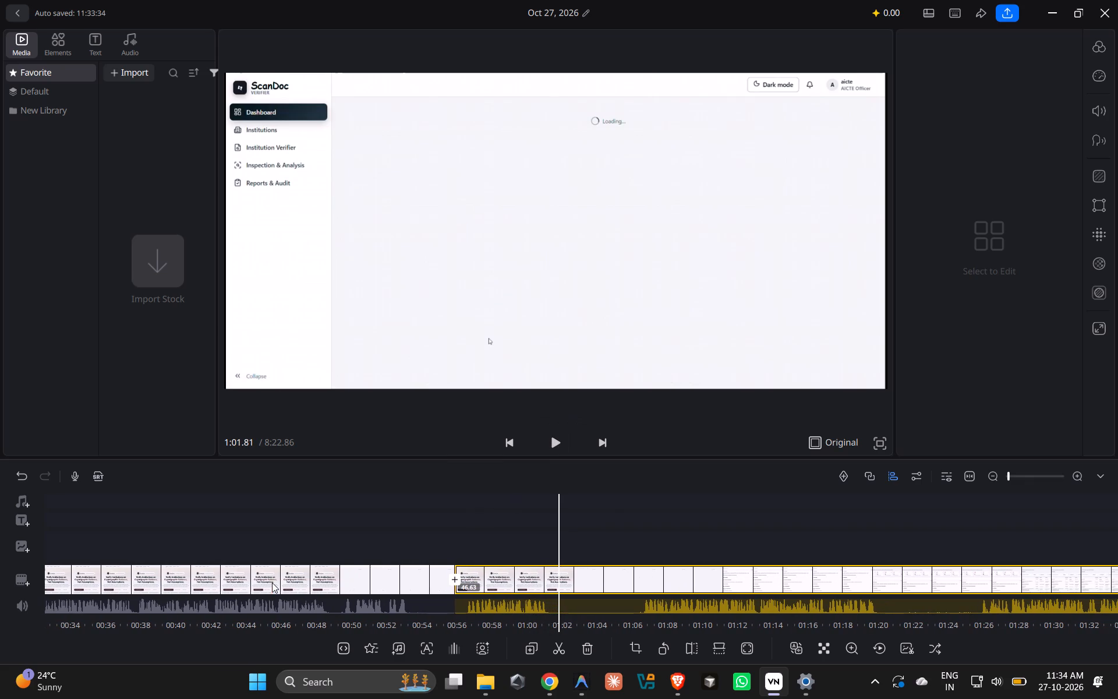
{"action": "scroll", "coordinate": [288, 582], "scroll_direction": "right", "scroll_amount": 2}
{"action": "left_click", "coordinate": [546, 446]}
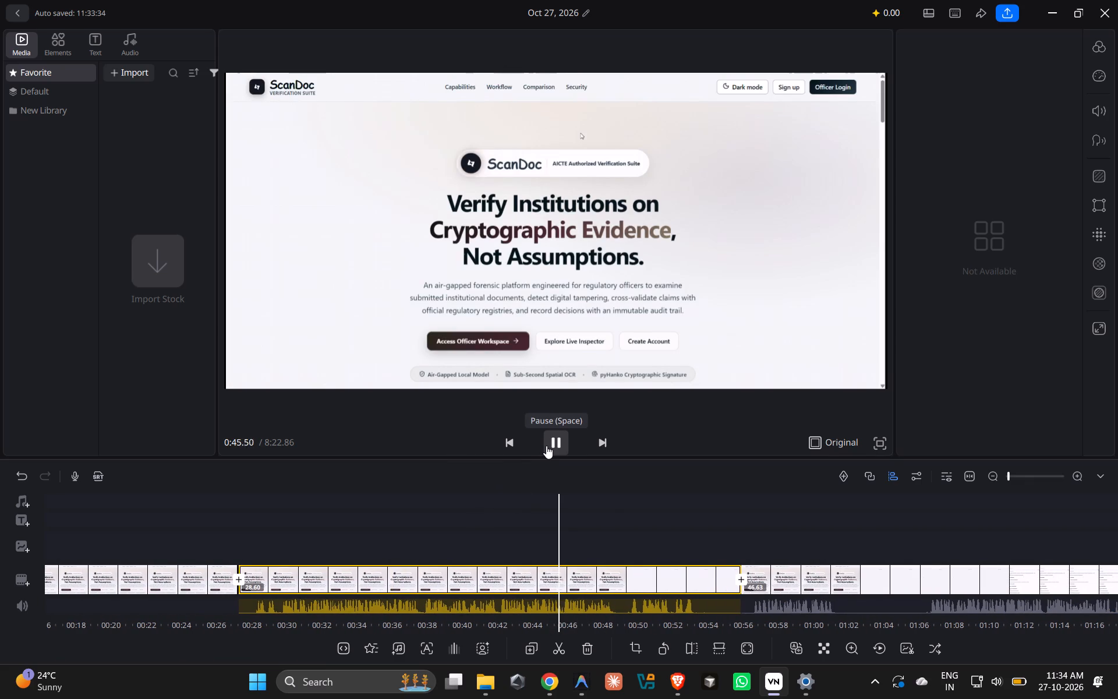
{"action": "left_click", "coordinate": [553, 444]}
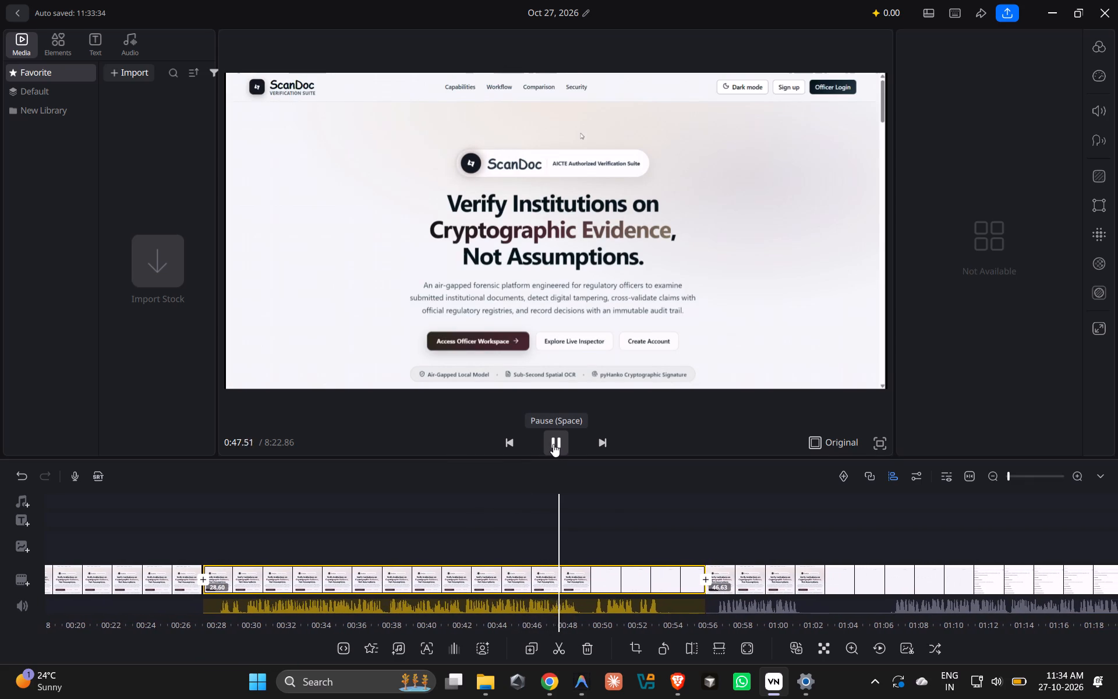
{"action": "left_click", "coordinate": [553, 444]}
{"action": "left_click", "coordinate": [553, 444]}
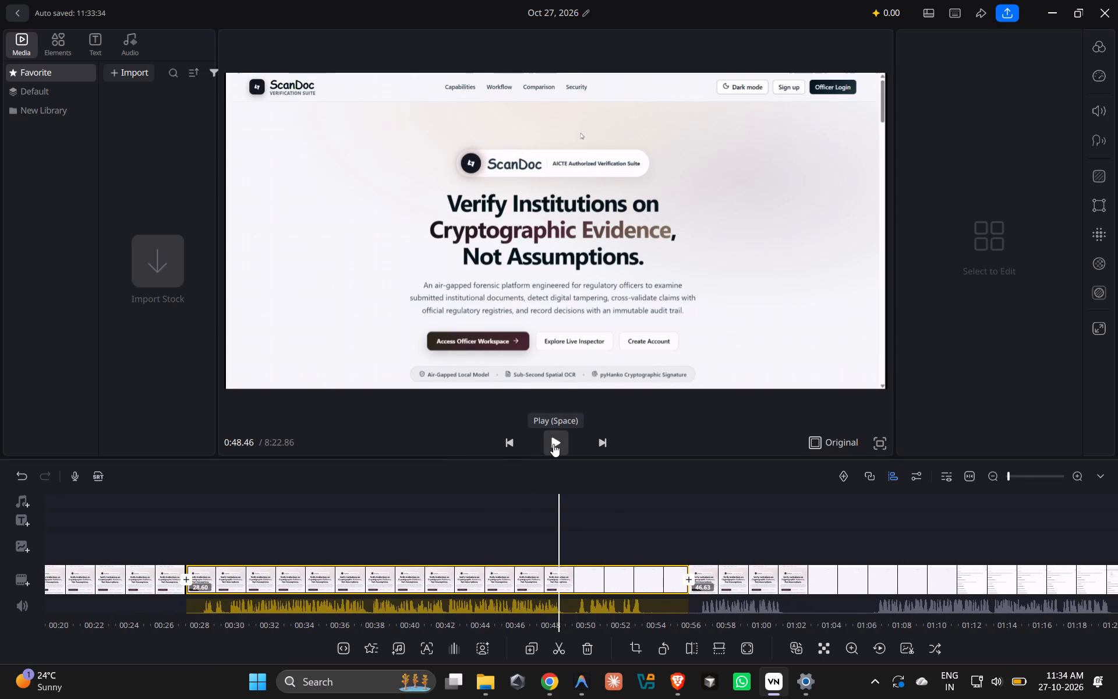
{"action": "left_click", "coordinate": [558, 649]}
{"action": "left_click", "coordinate": [616, 586]}
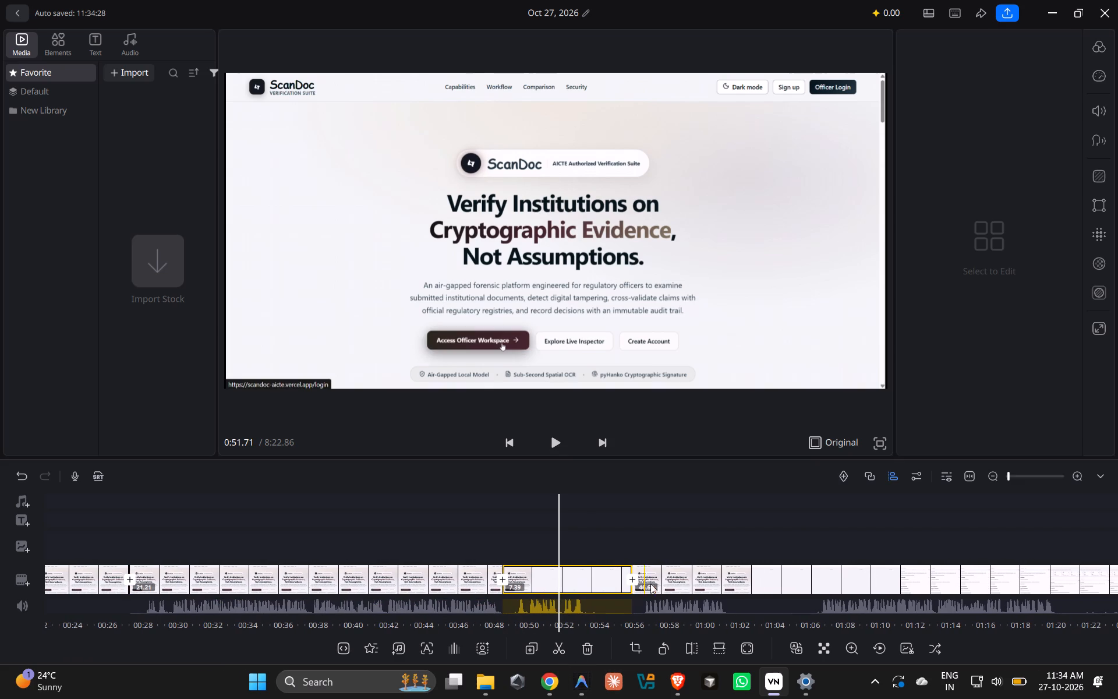
{"action": "left_click", "coordinate": [662, 581]}
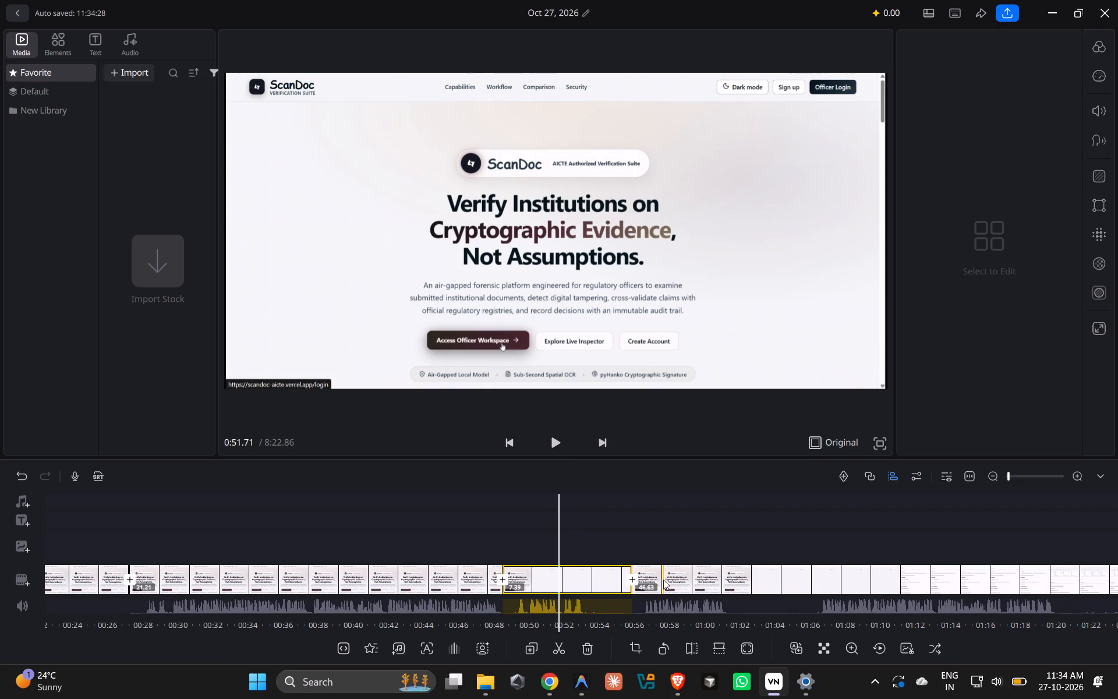
{"action": "left_click", "coordinate": [663, 580]}
{"action": "left_click", "coordinate": [553, 575]}
{"action": "left_click", "coordinate": [652, 539]}
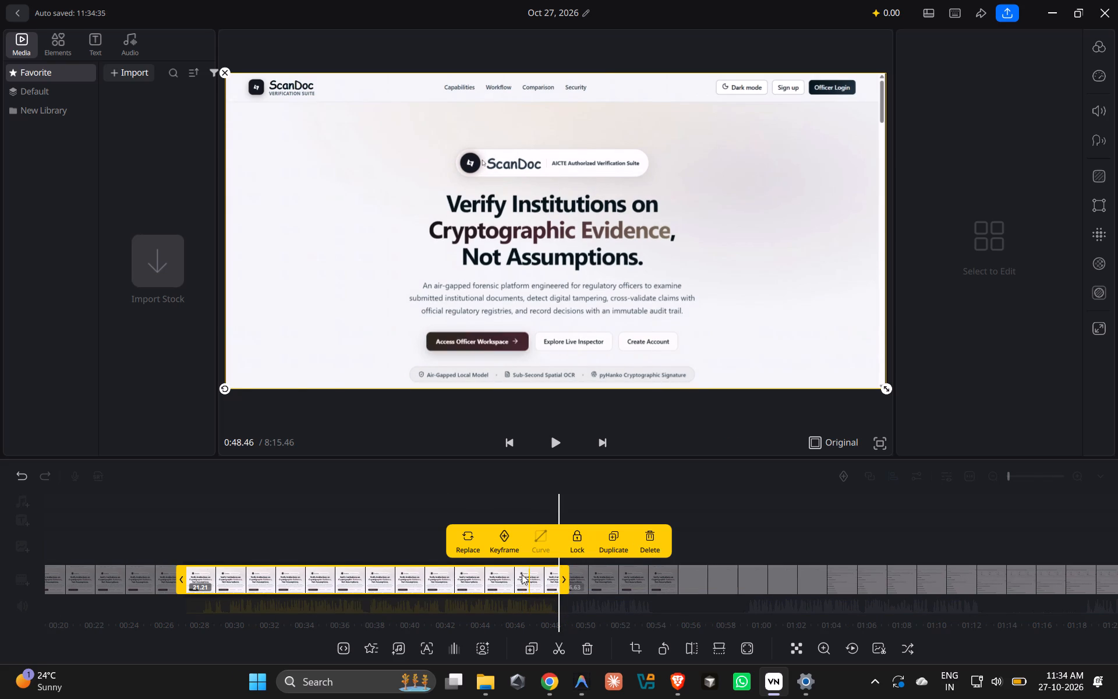
Play from the new join at 0:48.46 into the third clip until about 1:02 to check the transition.
{"action": "left_click", "coordinate": [560, 442]}
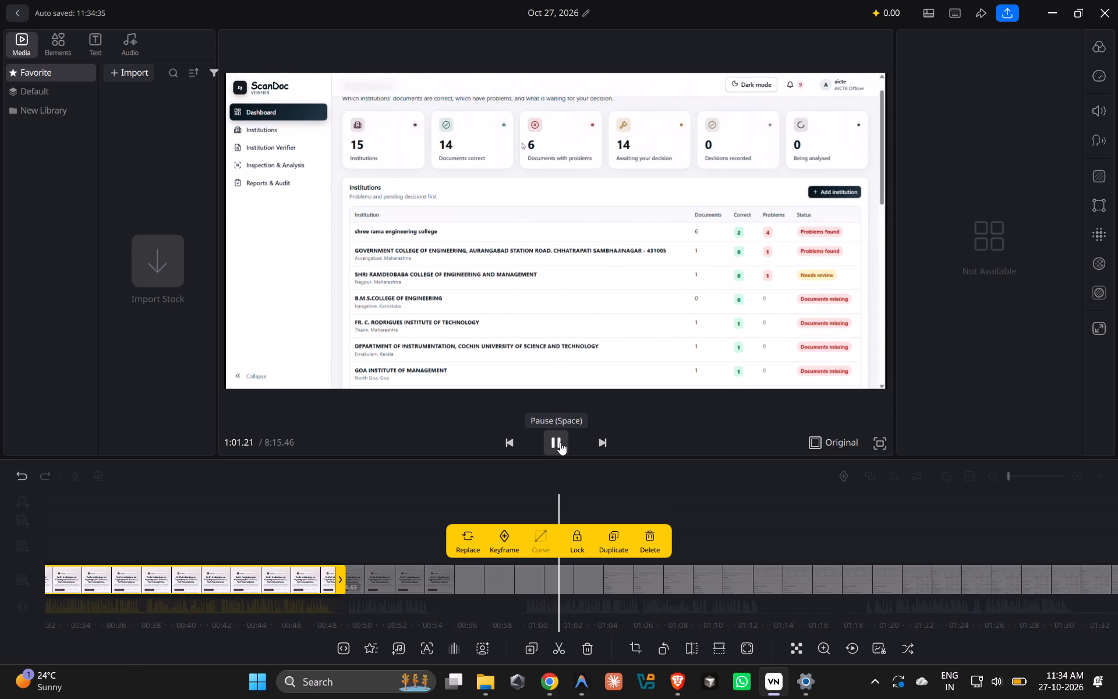
{"action": "left_click", "coordinate": [554, 442]}
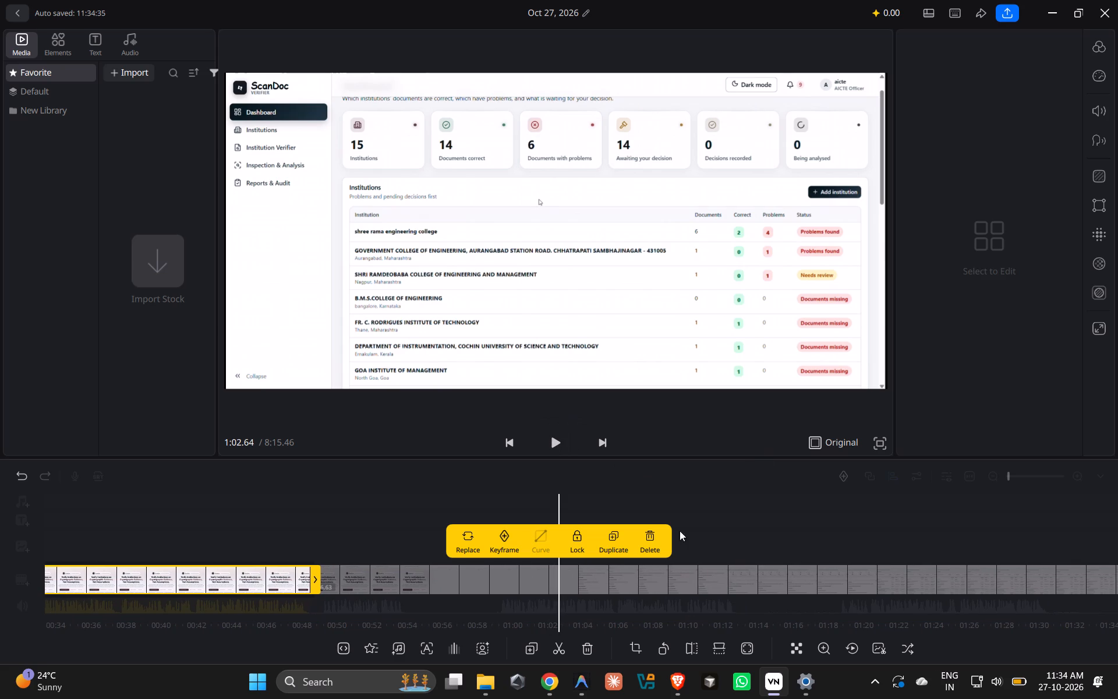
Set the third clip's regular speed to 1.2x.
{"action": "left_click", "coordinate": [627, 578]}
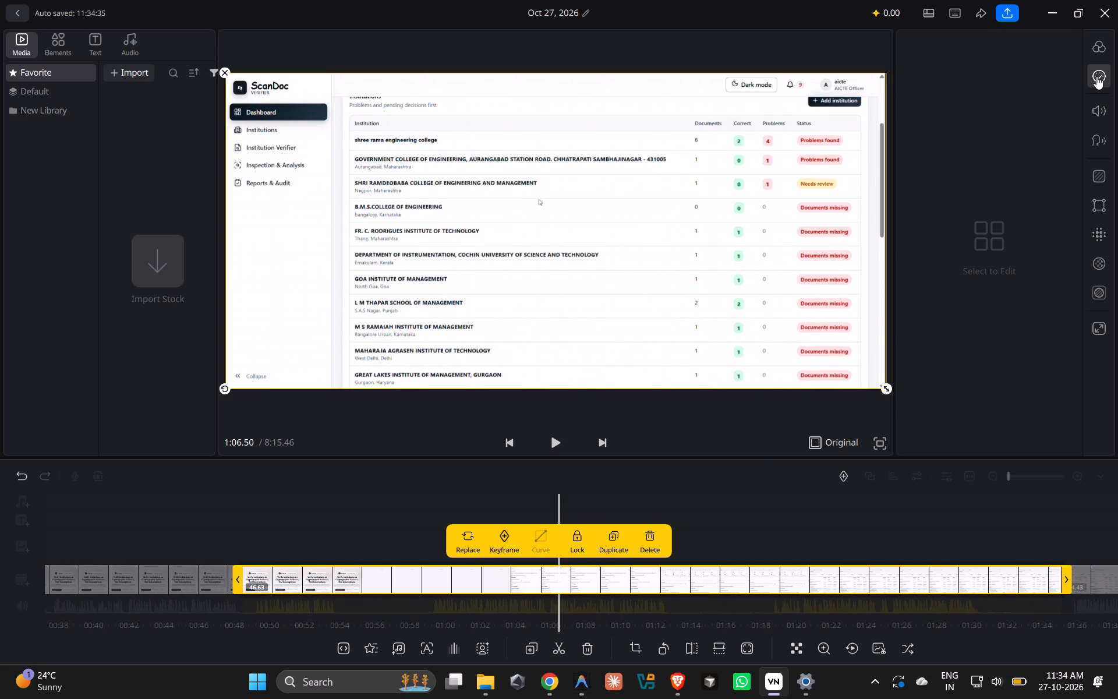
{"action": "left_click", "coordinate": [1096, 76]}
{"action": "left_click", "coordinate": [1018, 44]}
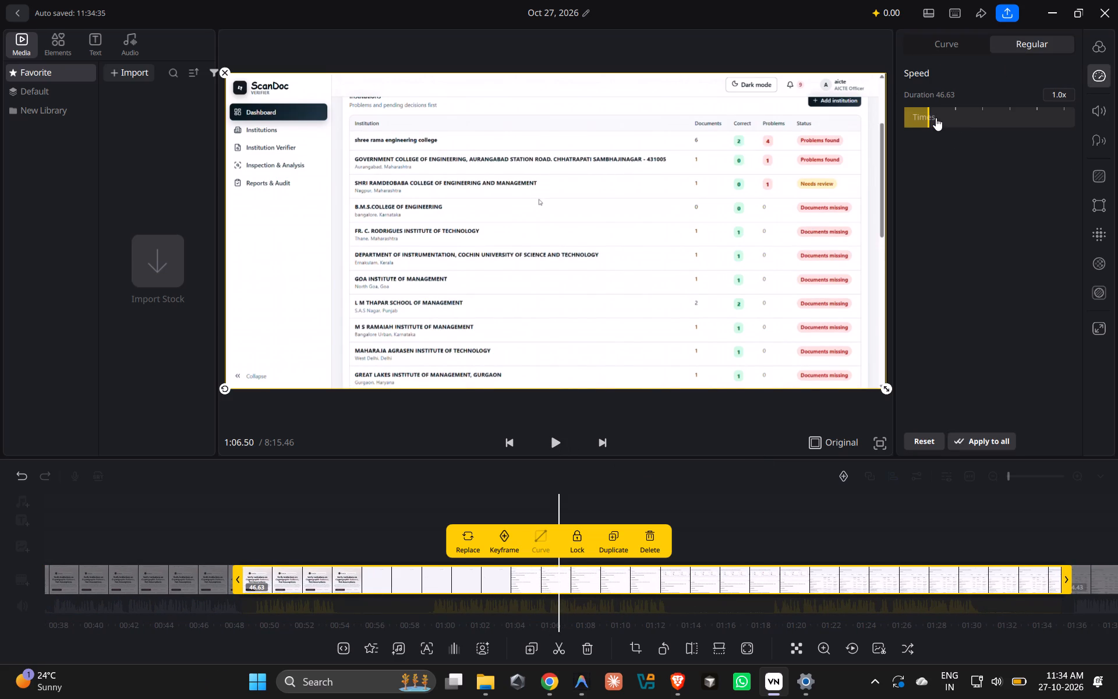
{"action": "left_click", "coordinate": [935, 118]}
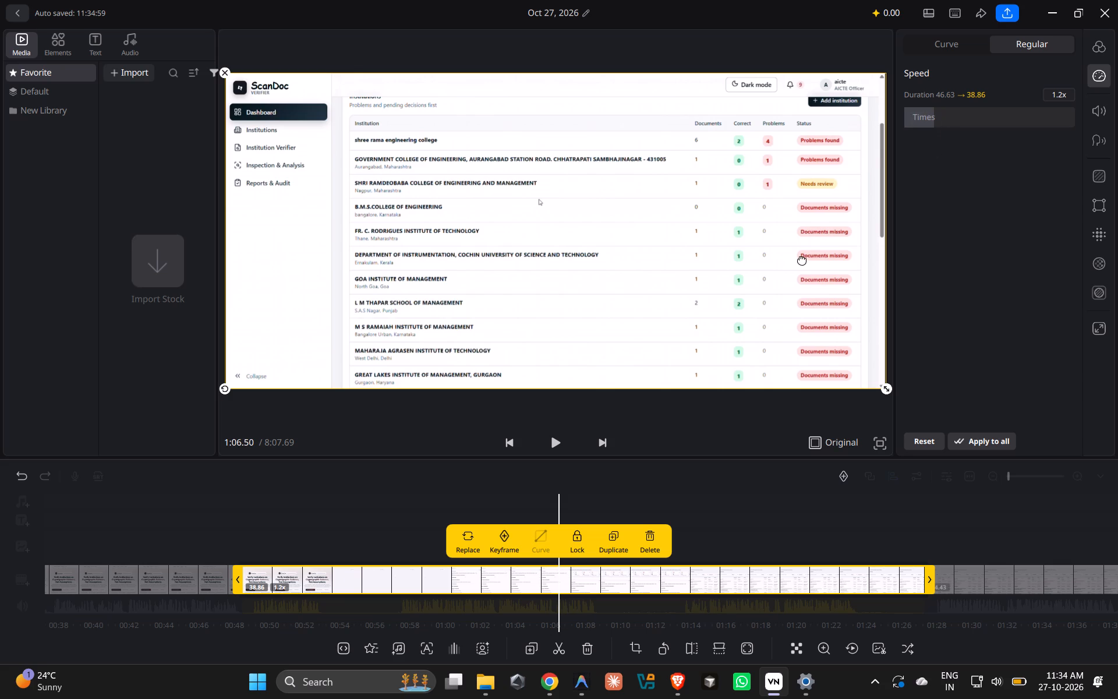
Play the third clip from about 1:06 to 1:19 to check its pacing at the faster speed.
{"action": "left_click", "coordinate": [558, 446]}
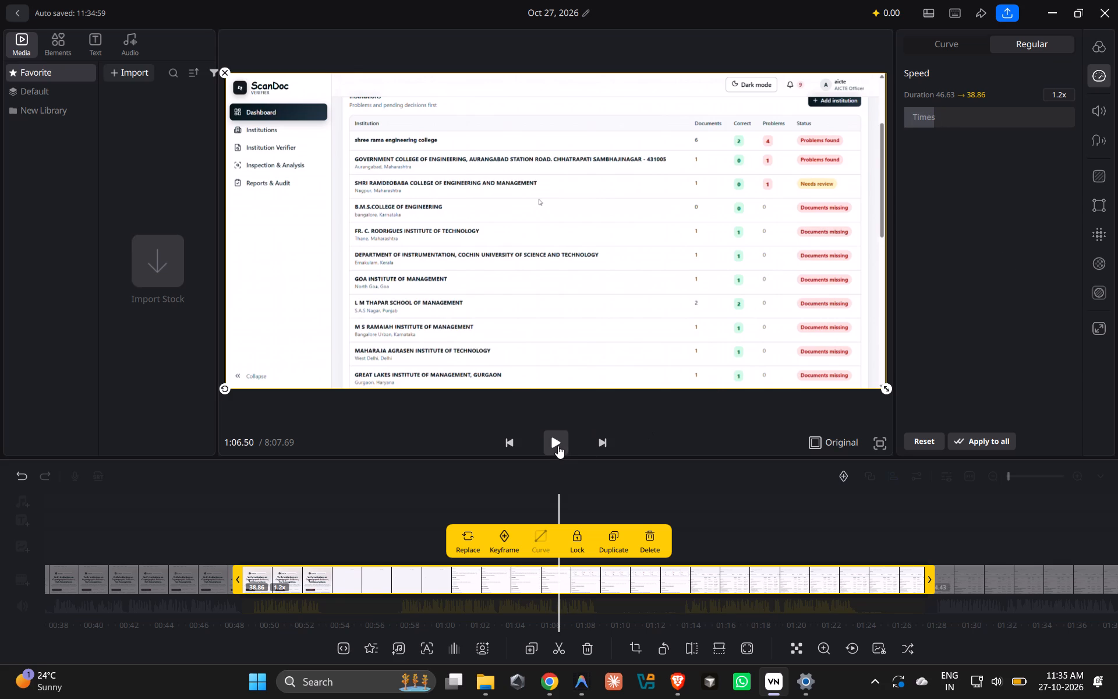
{"action": "left_click", "coordinate": [558, 446]}
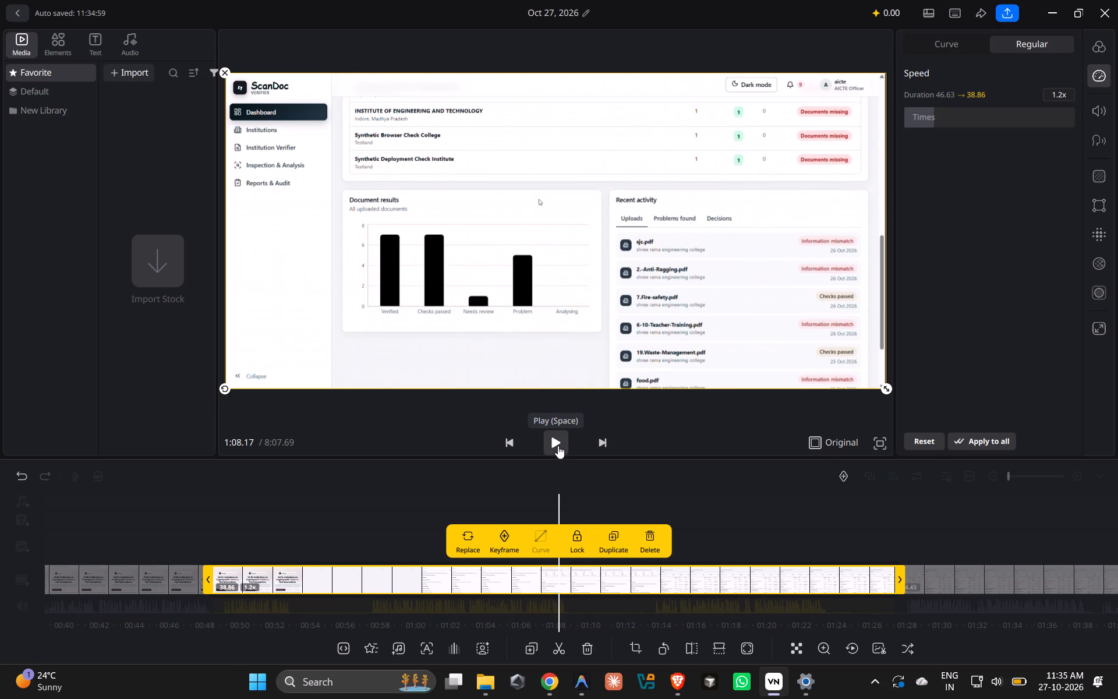
{"action": "key", "text": "space"}
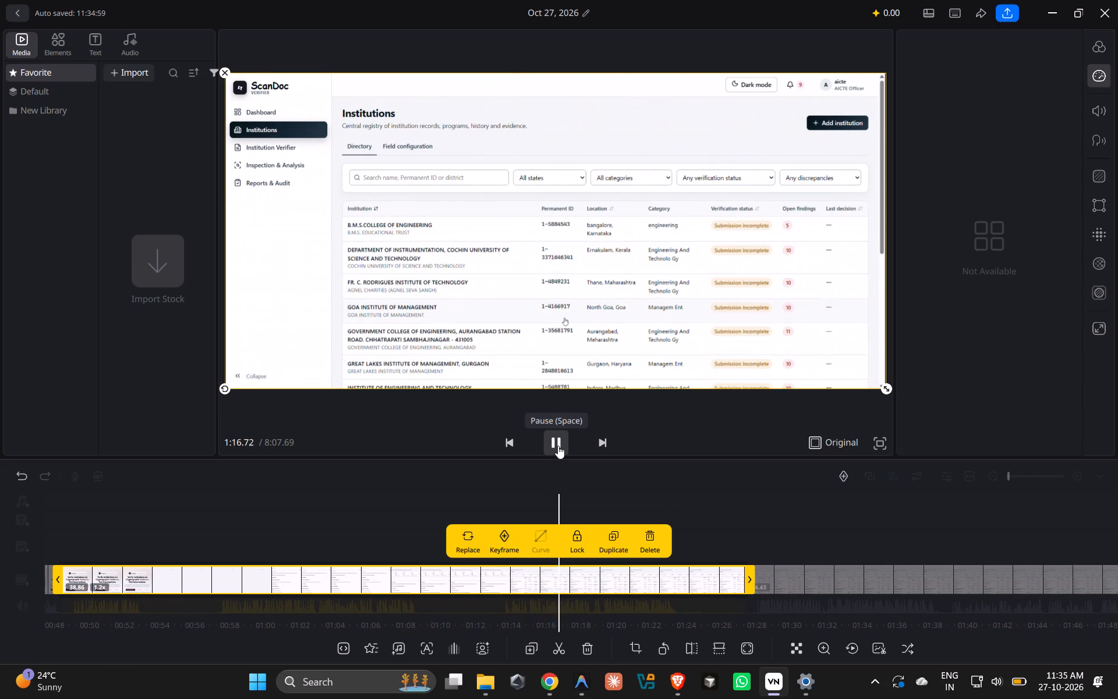
{"action": "key", "text": "space"}
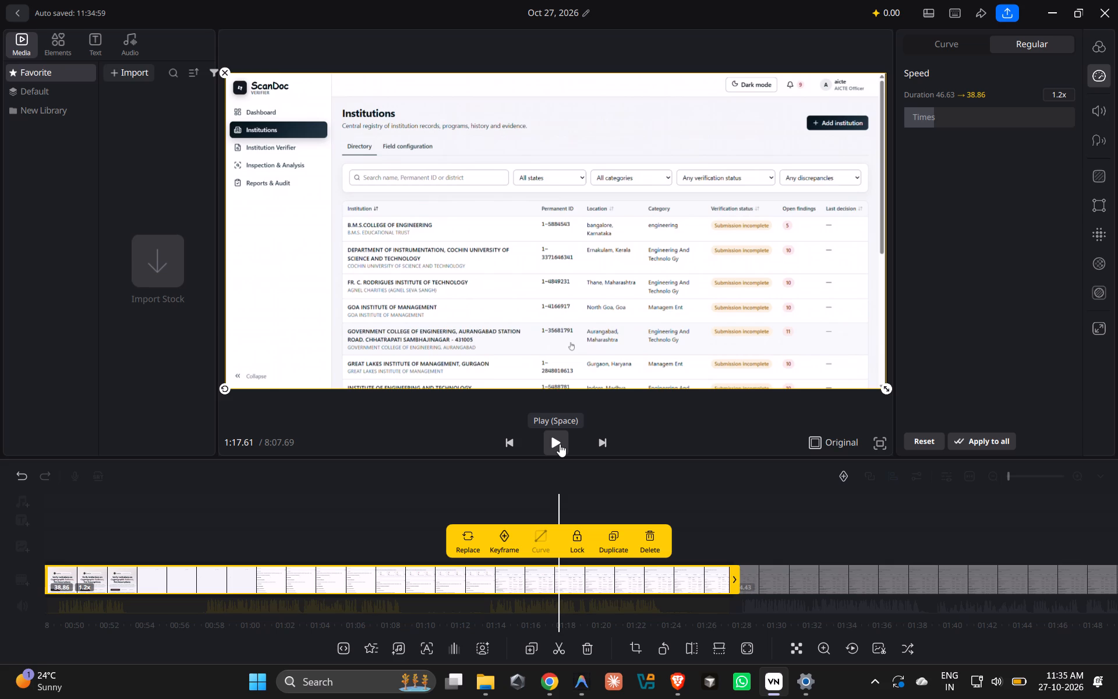
{"action": "key", "text": "space"}
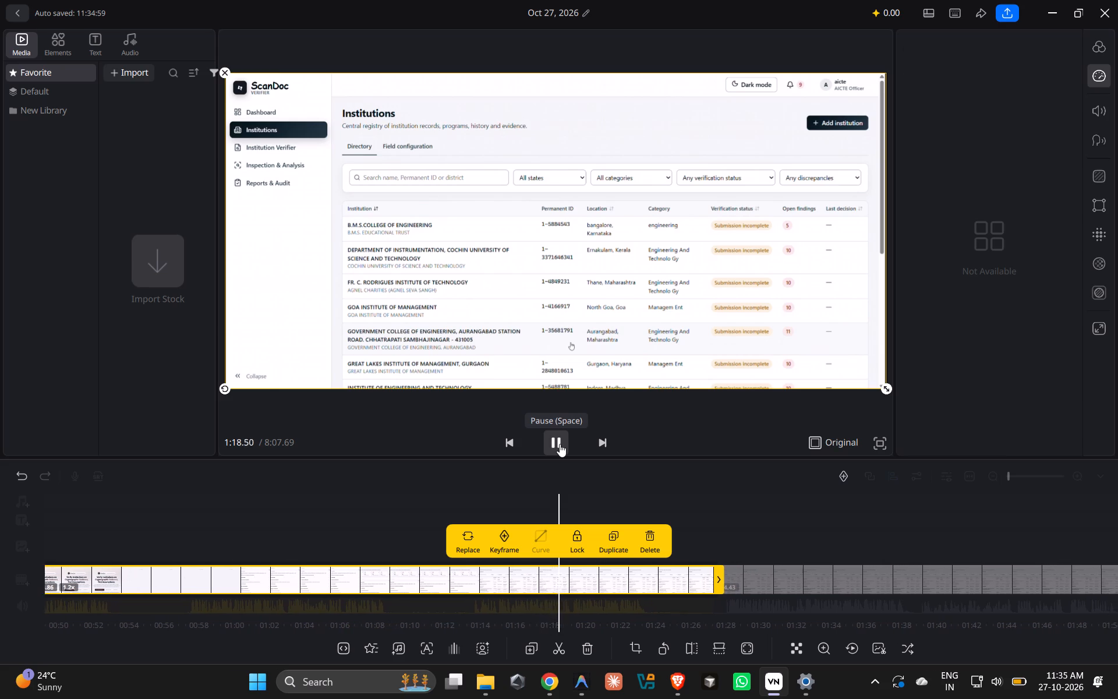
{"action": "left_click", "coordinate": [560, 444]}
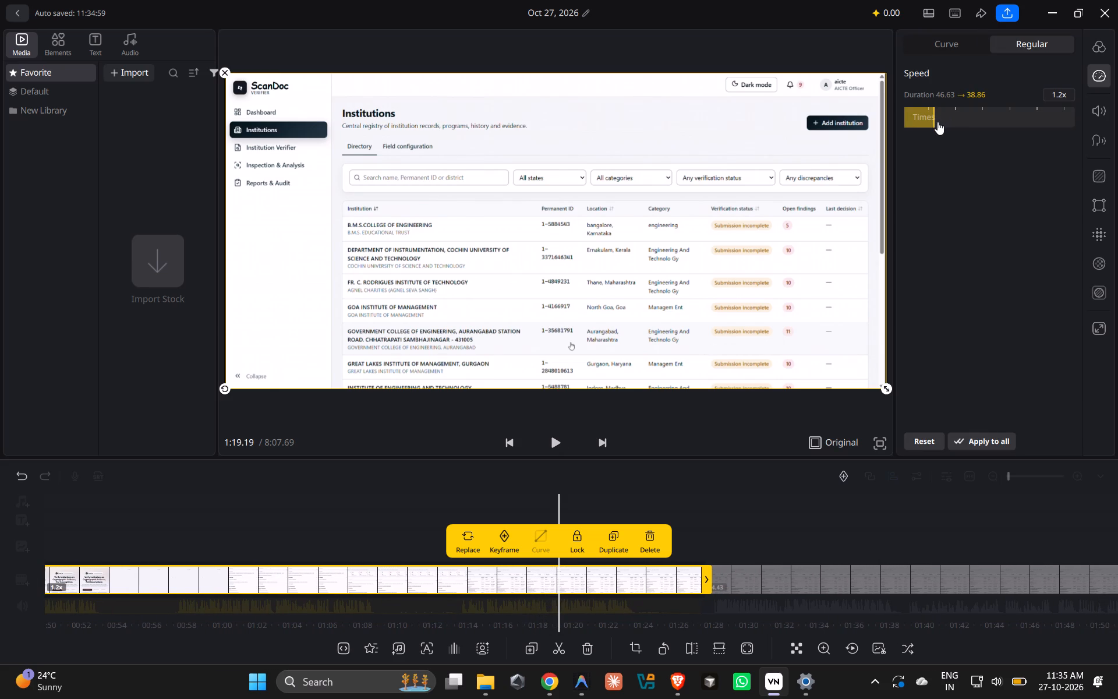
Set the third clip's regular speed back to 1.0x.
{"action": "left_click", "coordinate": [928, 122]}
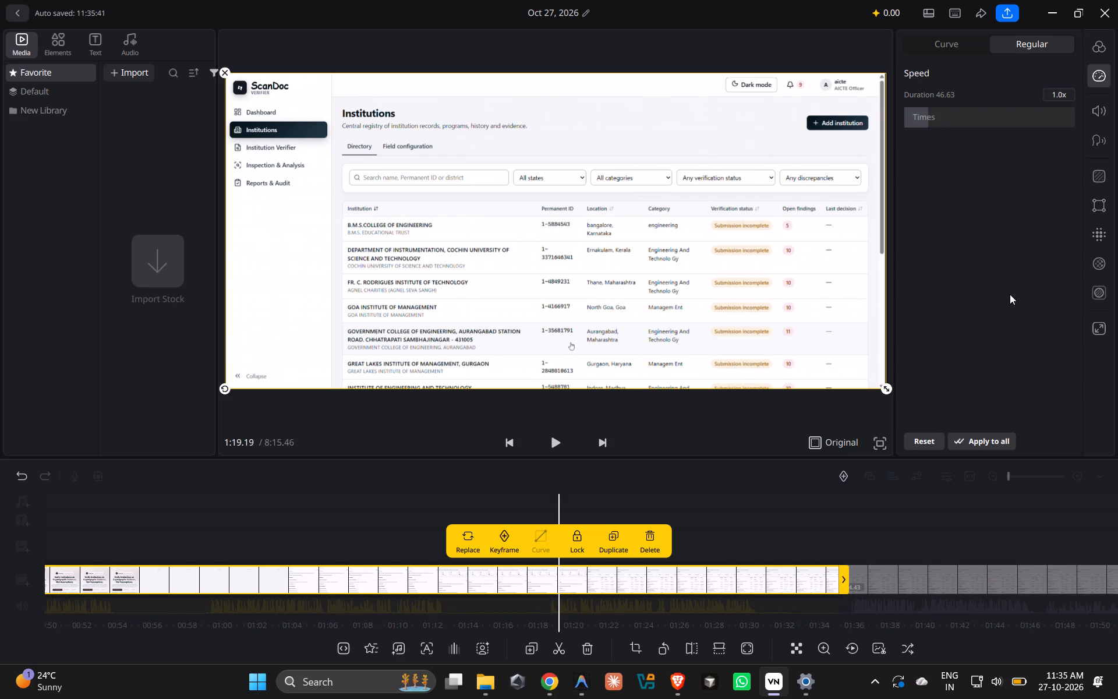
Play the third clip from 1:19 through its ending and into the fourth clip until about 1:37.
{"action": "left_click", "coordinate": [550, 446]}
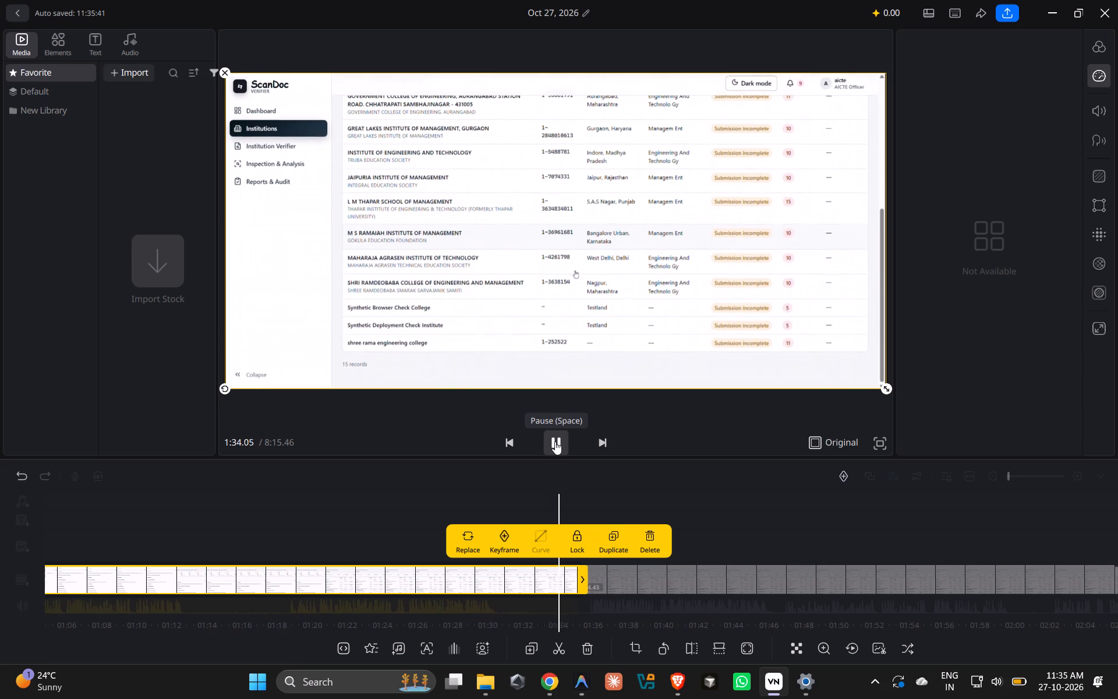
{"action": "left_click", "coordinate": [399, 597]}
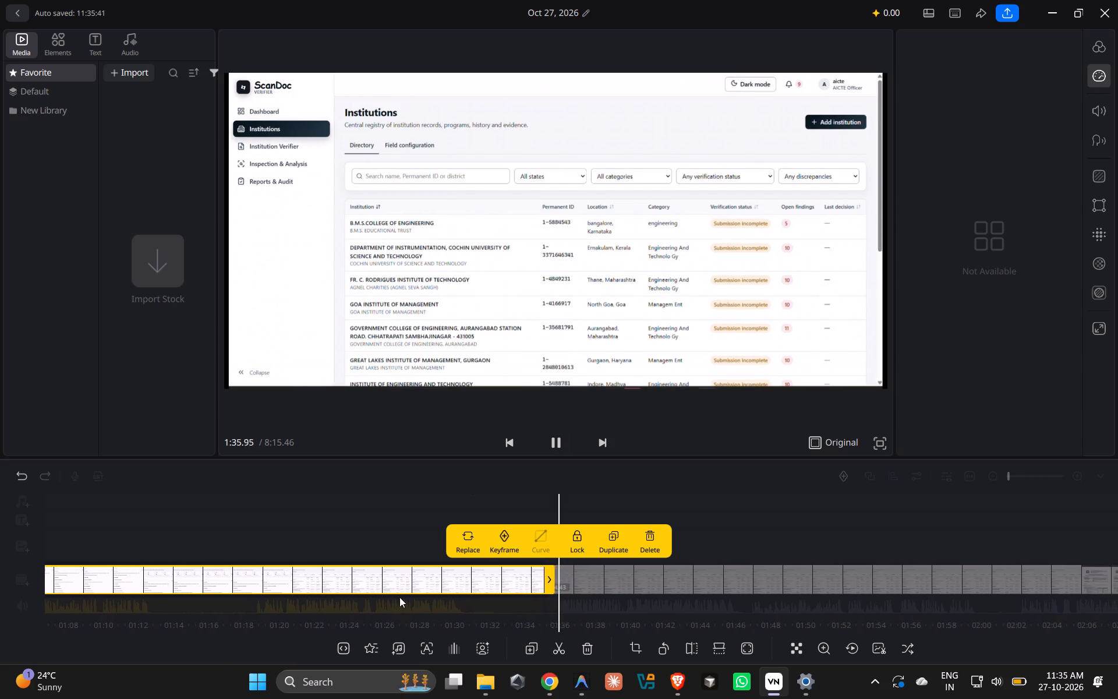
{"action": "left_click", "coordinate": [433, 255]}
{"action": "left_click", "coordinate": [356, 585]}
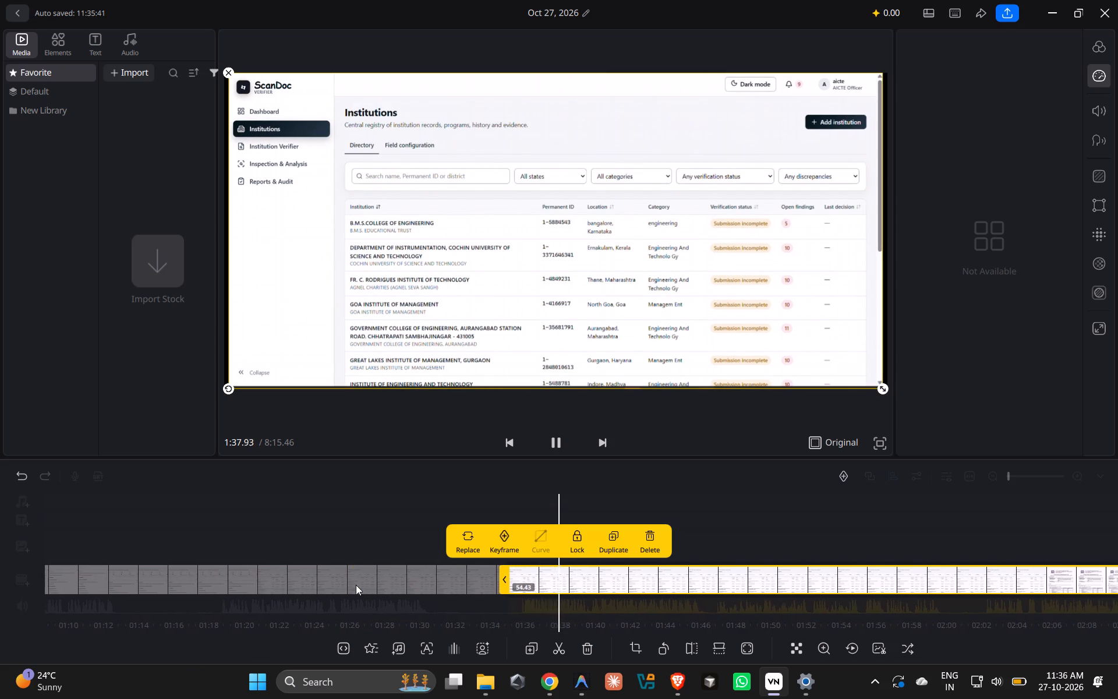
Replay the third clip's ending between about 1:28 and 1:31 to find where to cut it.
{"action": "left_click", "coordinate": [556, 447]}
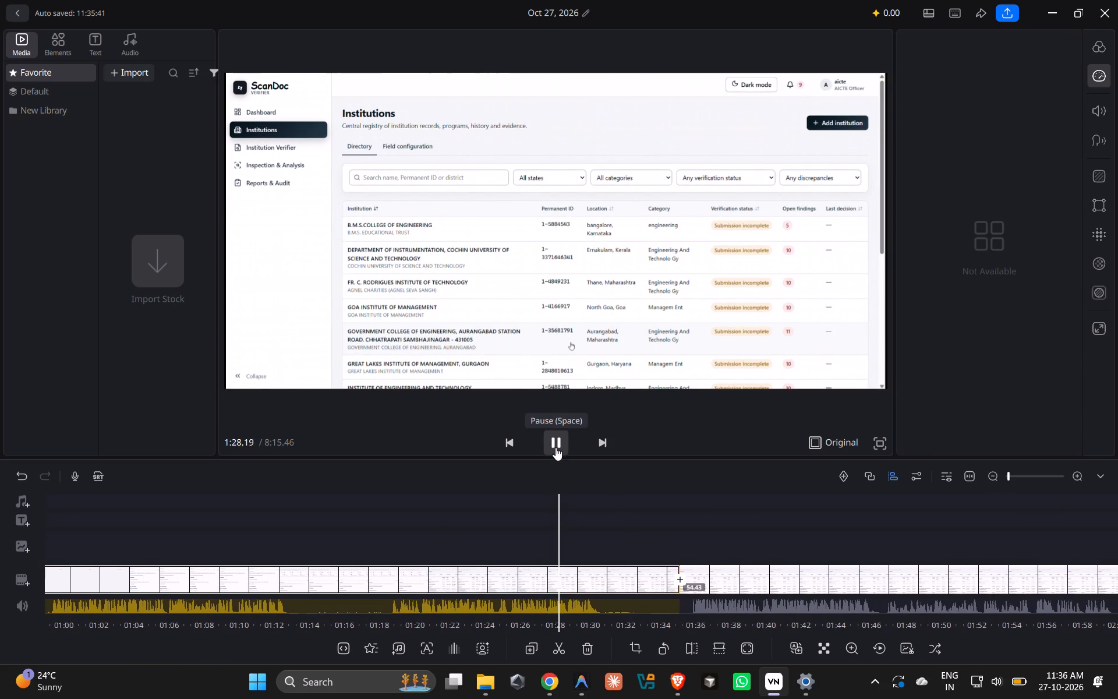
{"action": "left_click", "coordinate": [556, 447]}
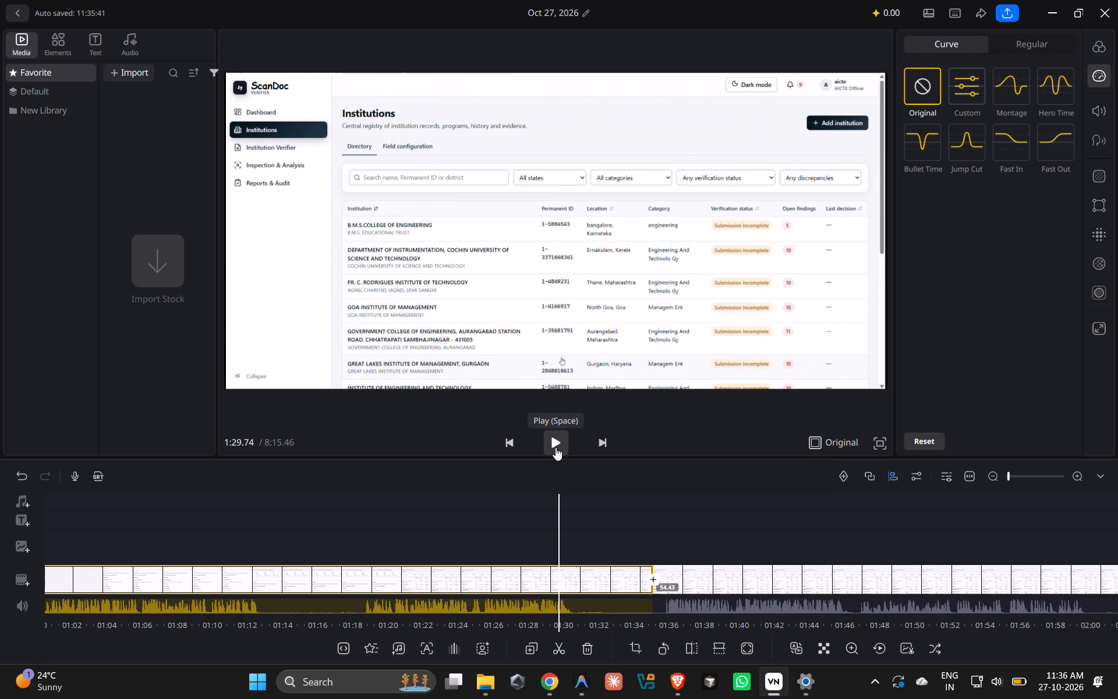
{"action": "left_click", "coordinate": [556, 447]}
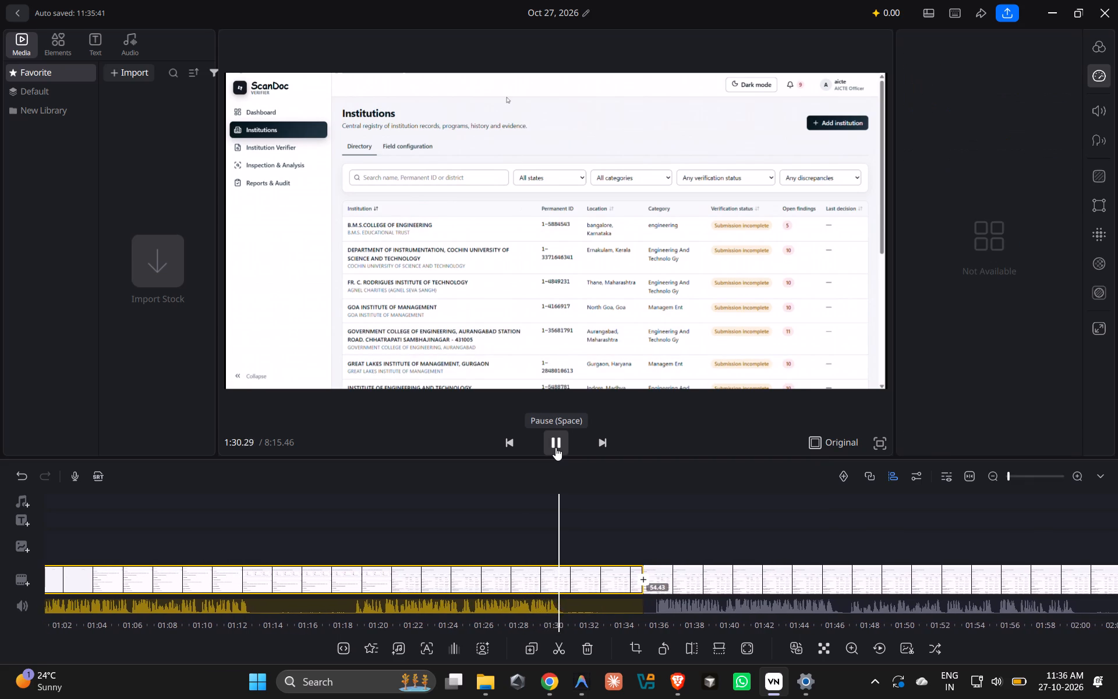
{"action": "left_click", "coordinate": [556, 447]}
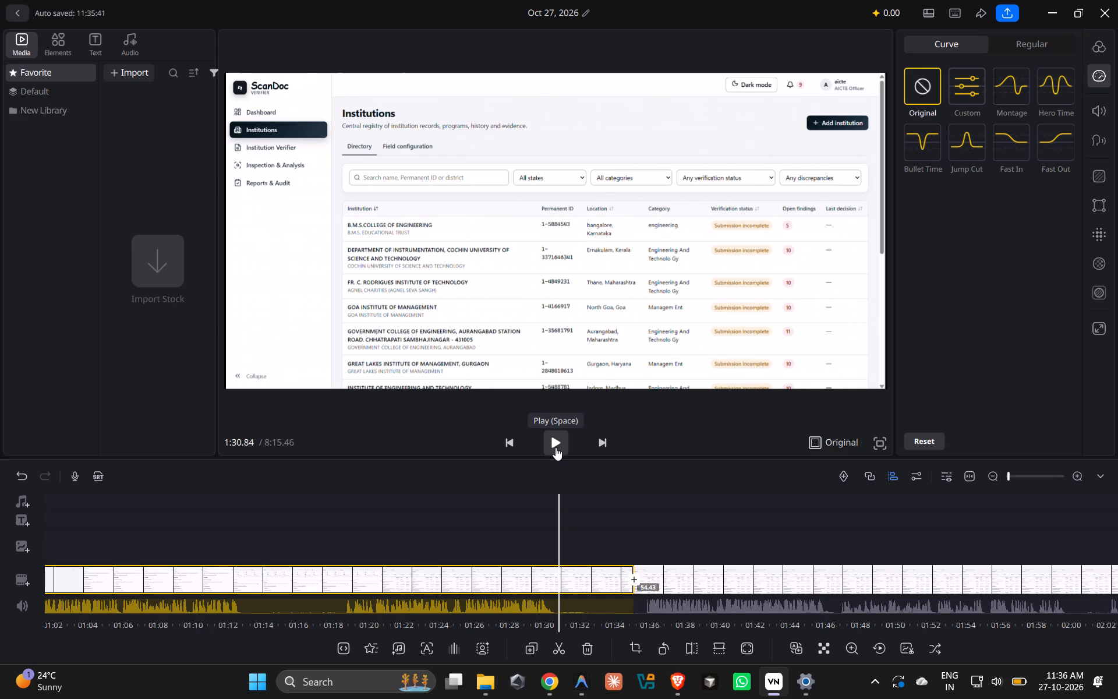
{"action": "left_click", "coordinate": [525, 579]}
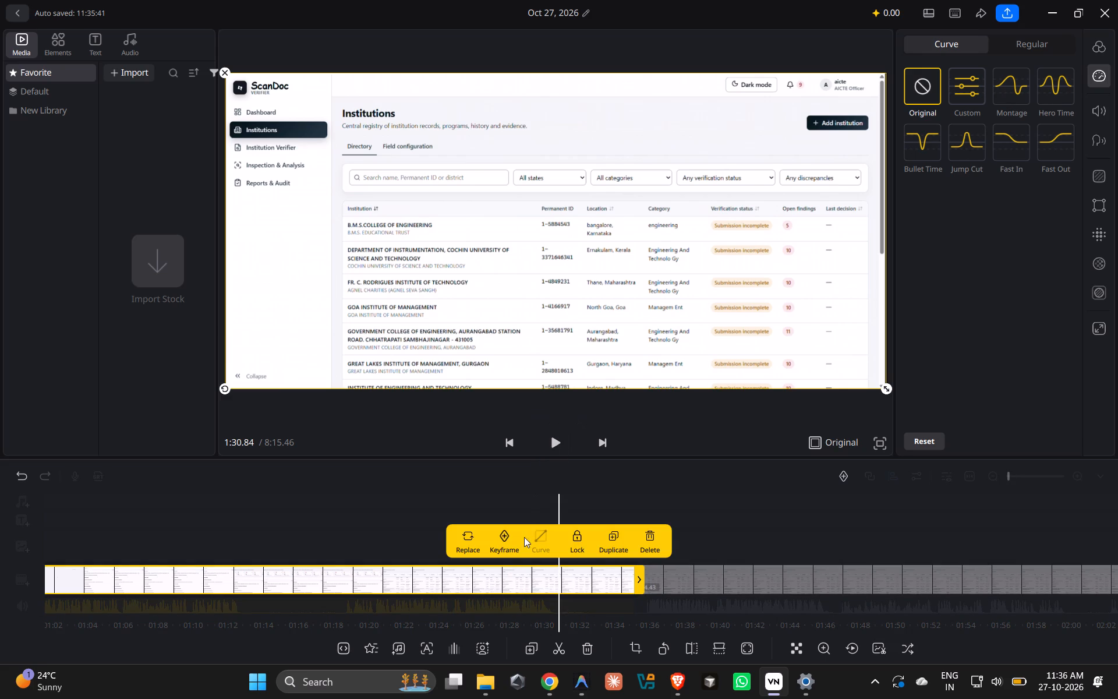
{"action": "left_click", "coordinate": [510, 578]}
{"action": "left_click", "coordinate": [554, 451]}
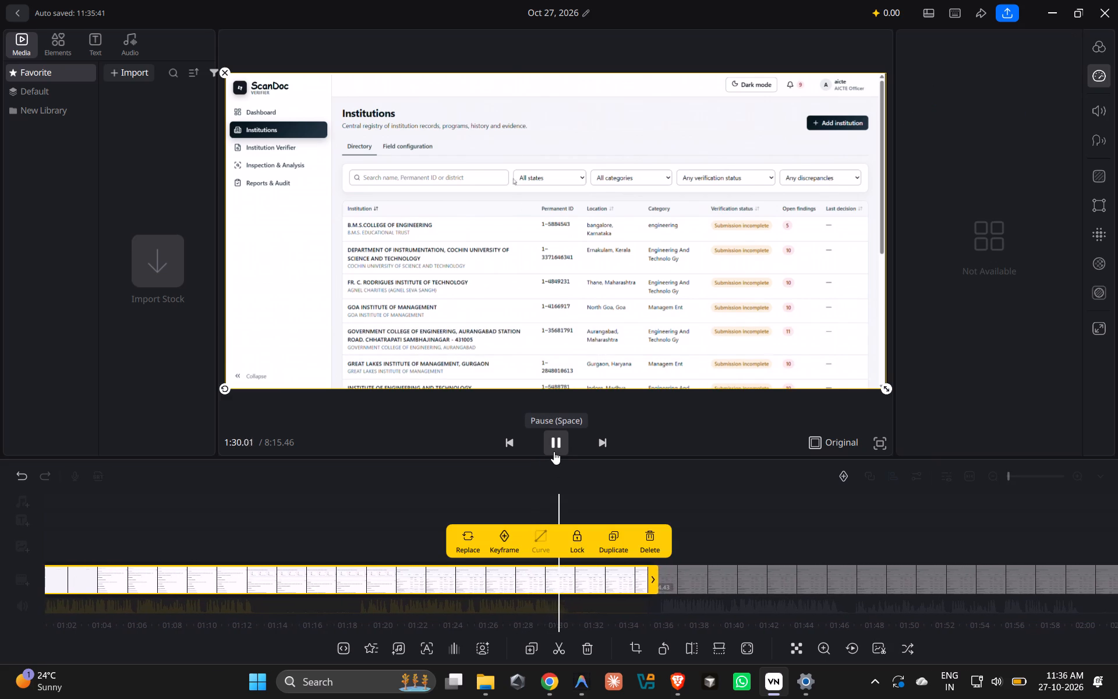
{"action": "left_click", "coordinate": [554, 451]}
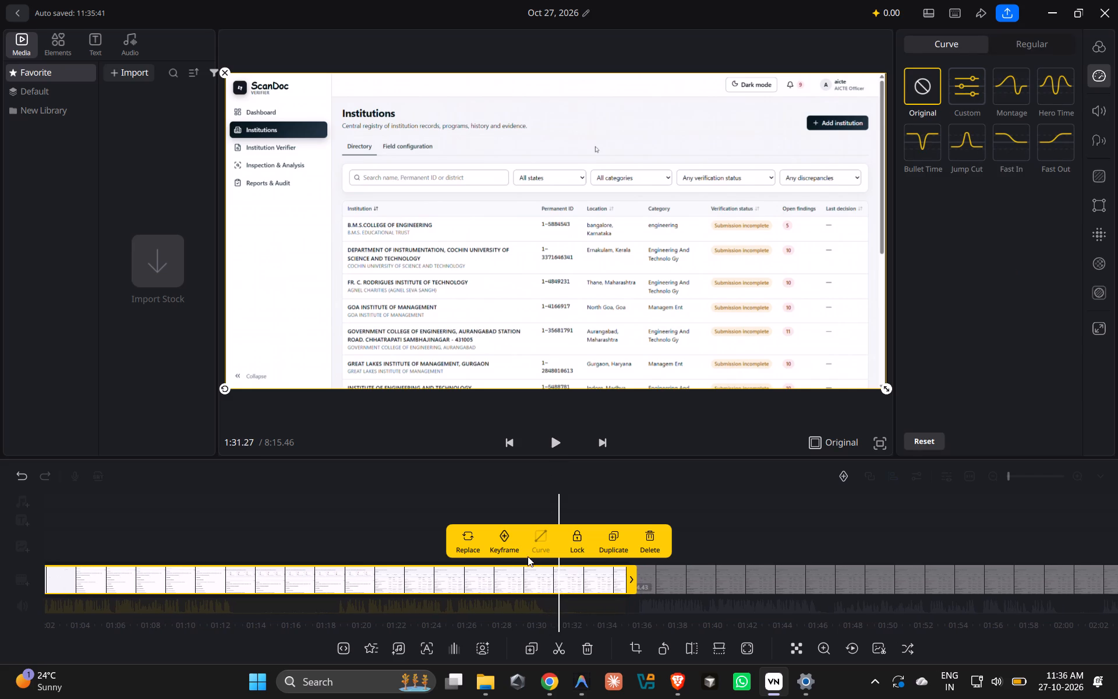
Split the third clip at 1:29.45 and delete the leftover ending piece before the fourth clip.
{"action": "left_click", "coordinate": [532, 579]}
{"action": "left_click", "coordinate": [553, 449]}
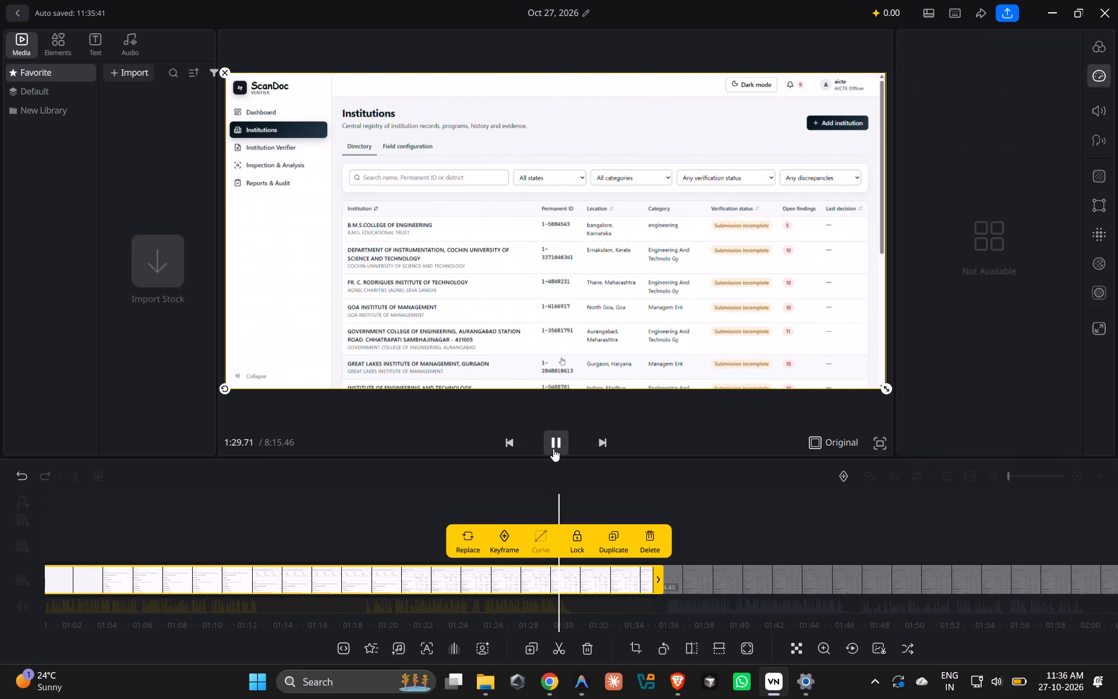
{"action": "left_click", "coordinate": [553, 449]}
{"action": "left_click", "coordinate": [540, 594]}
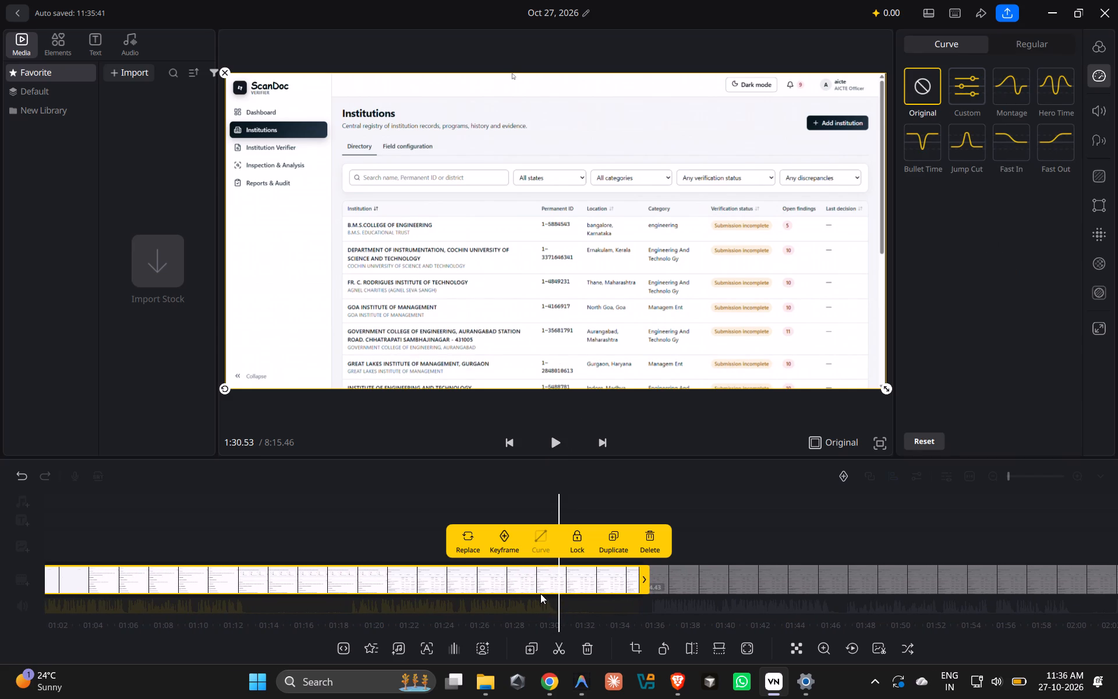
{"action": "left_click", "coordinate": [553, 645]}
{"action": "left_click", "coordinate": [603, 576]}
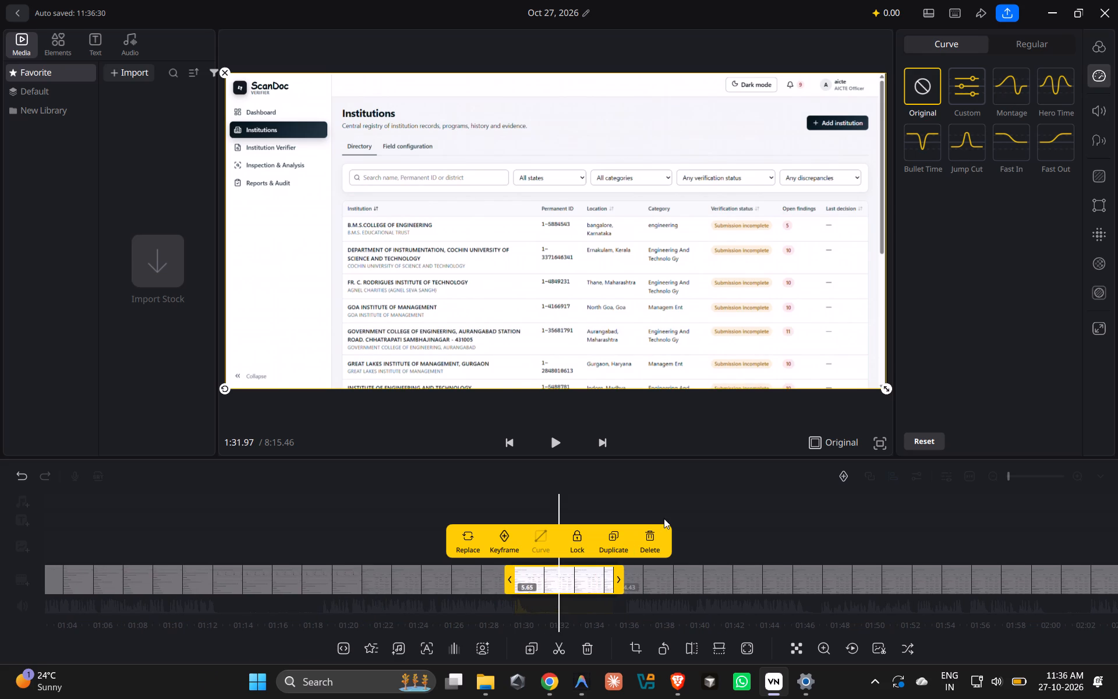
{"action": "left_click", "coordinate": [652, 531]}
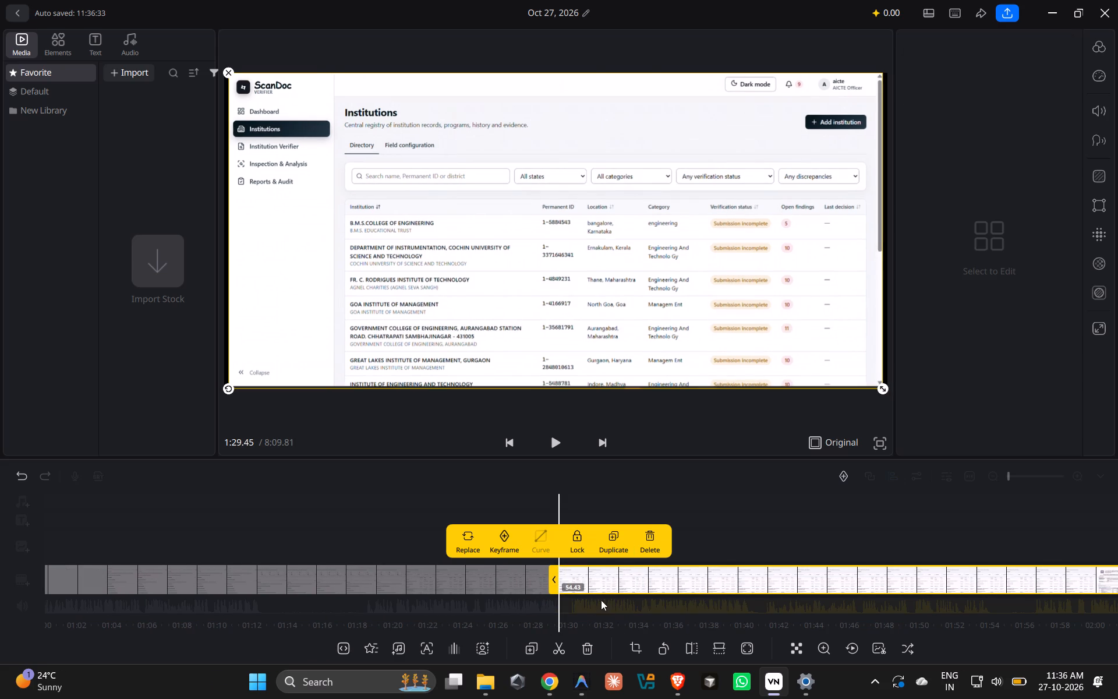
Play from the new join at 1:29.45 through the fourth clip until about 2:00.
{"action": "left_click", "coordinate": [552, 454]}
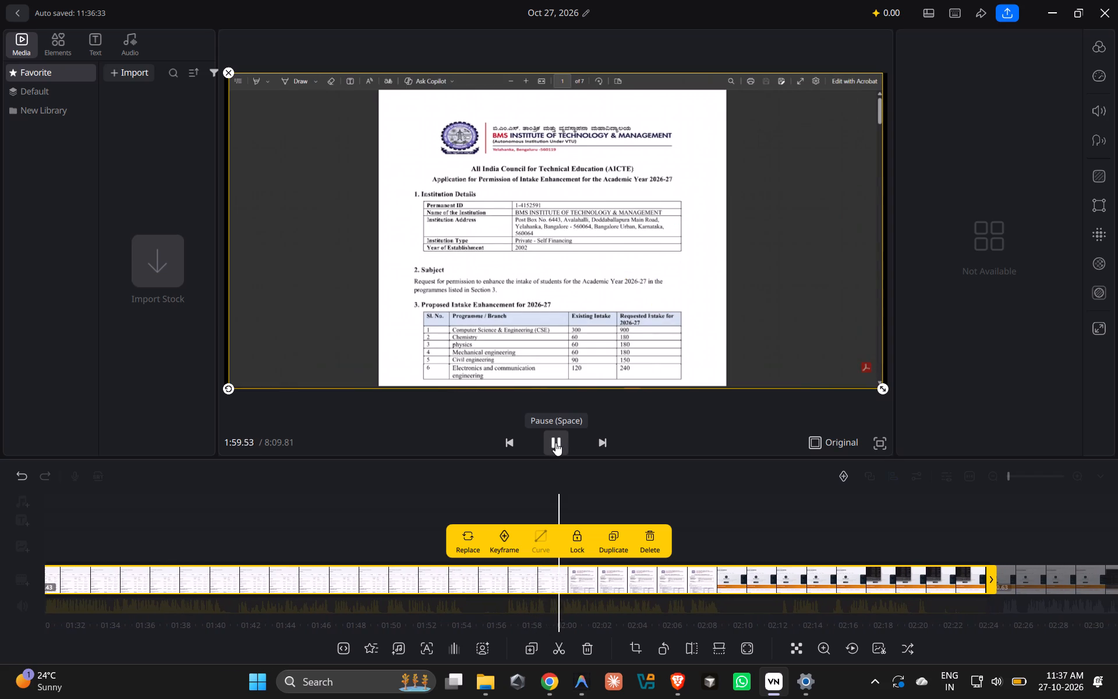
{"action": "left_click", "coordinate": [556, 443]}
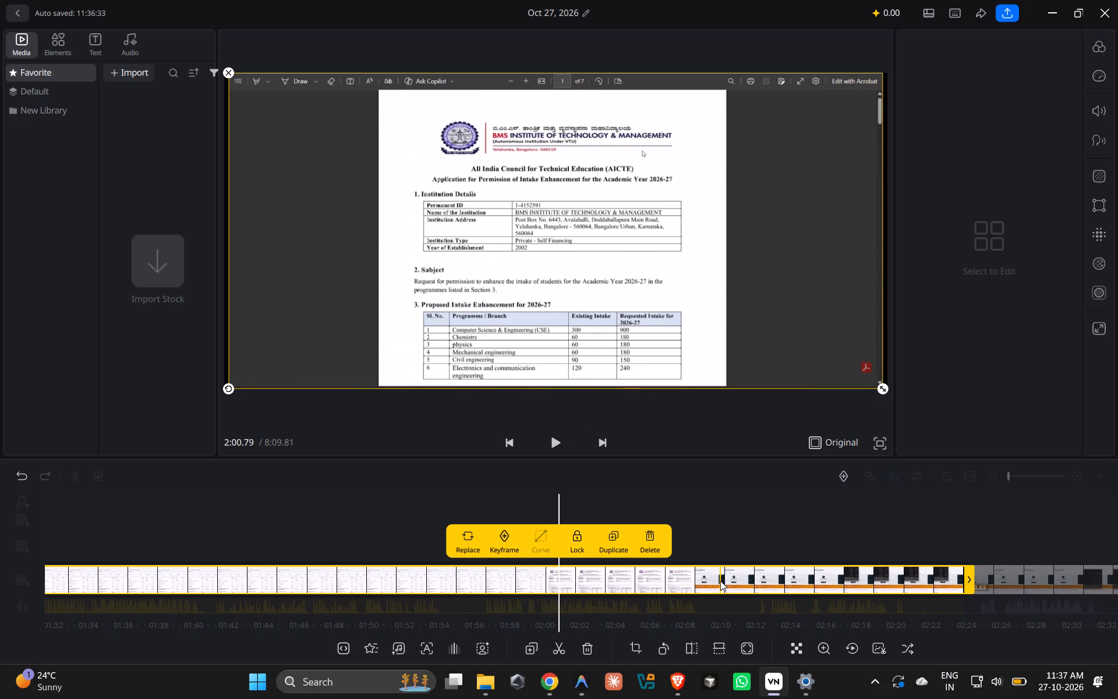
Split the fourth clip at 2:08.79, where the B.M.S. College of Engineering page is loading.
{"action": "left_click", "coordinate": [695, 590]}
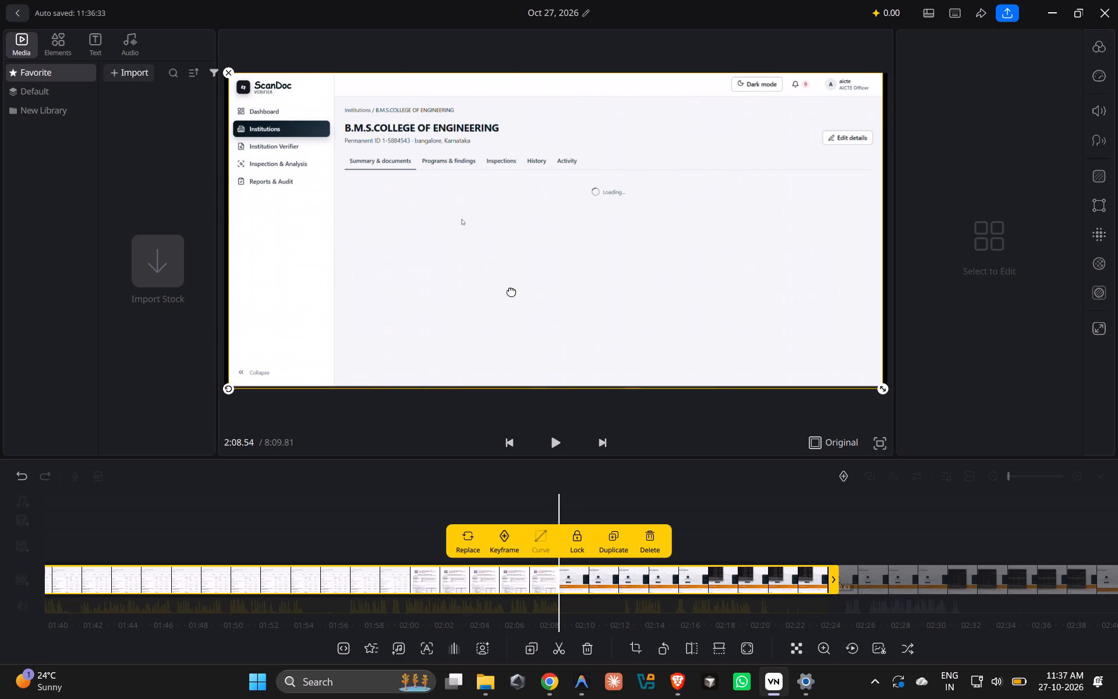
{"action": "left_click", "coordinate": [854, 582]}
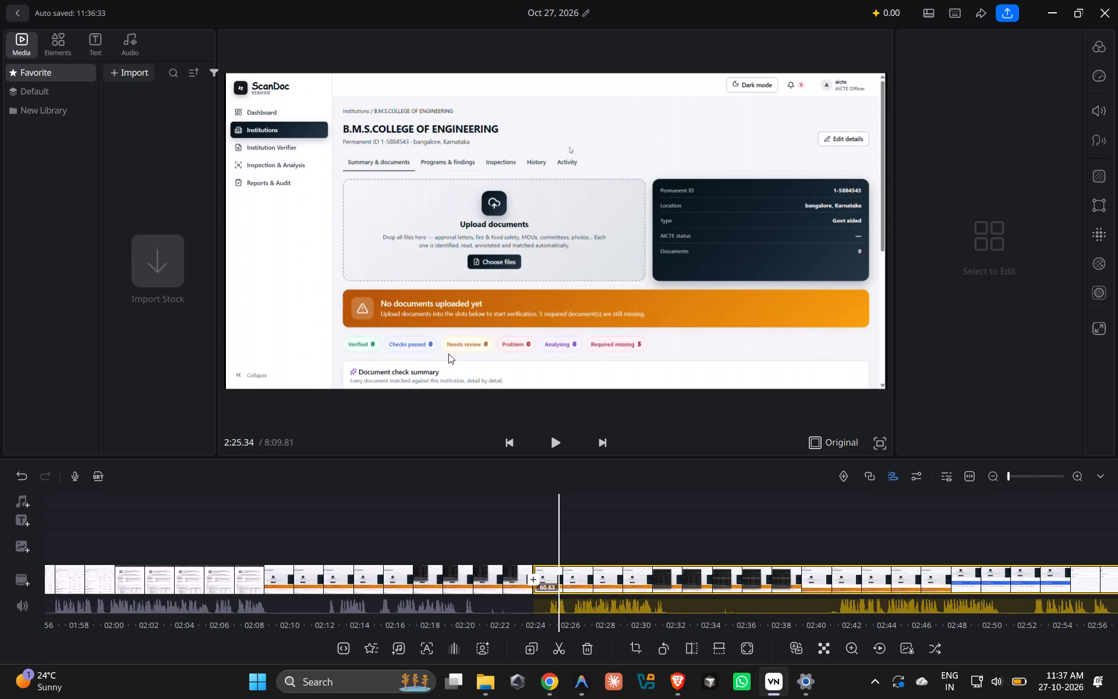
{"action": "left_click", "coordinate": [411, 577]}
{"action": "left_click", "coordinate": [414, 591]}
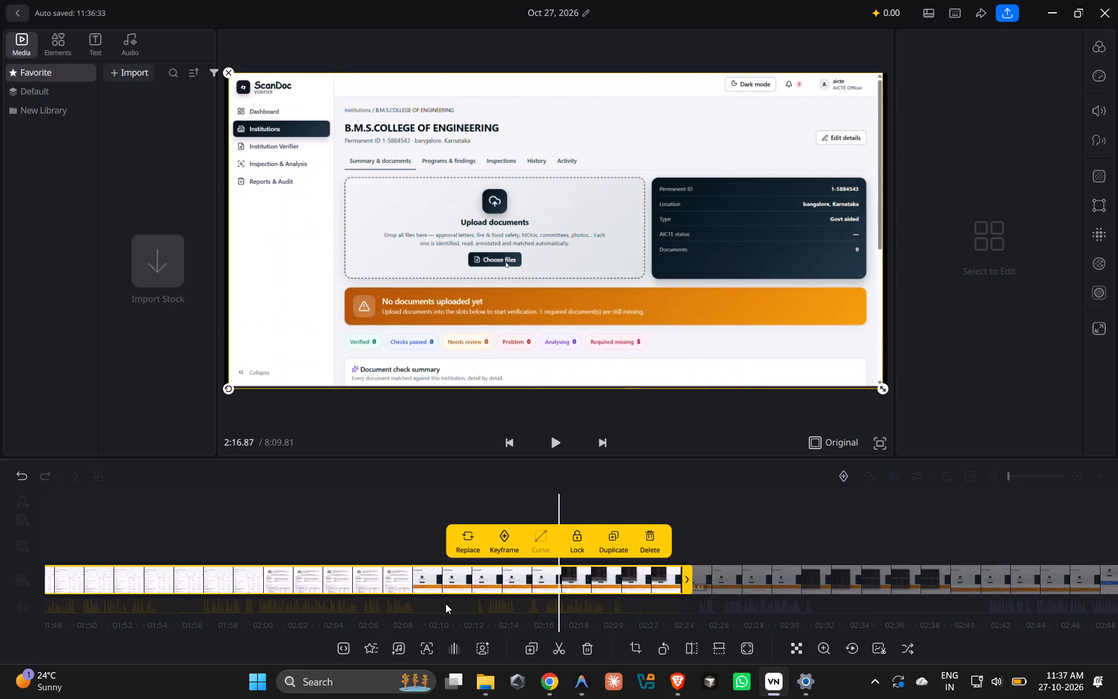
{"action": "left_click", "coordinate": [418, 590]}
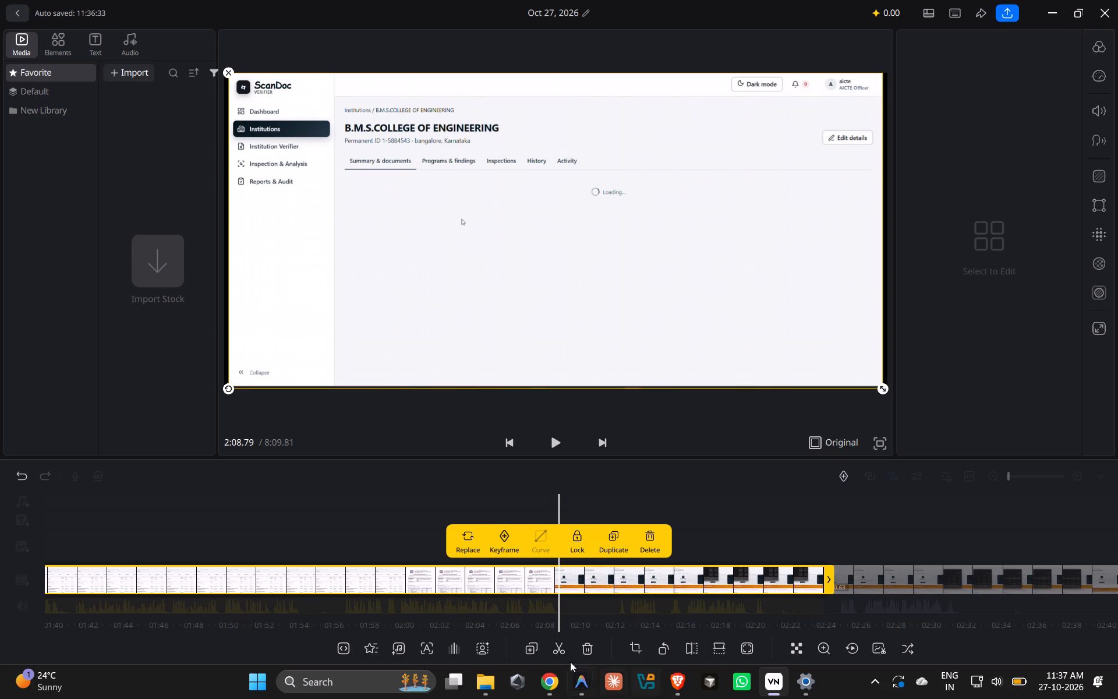
{"action": "left_click", "coordinate": [559, 654]}
Play the start of the fifth clip from 2:24.60 to about 2:37 to compare it with the split-off upload footage.
{"action": "left_click", "coordinate": [629, 578]}
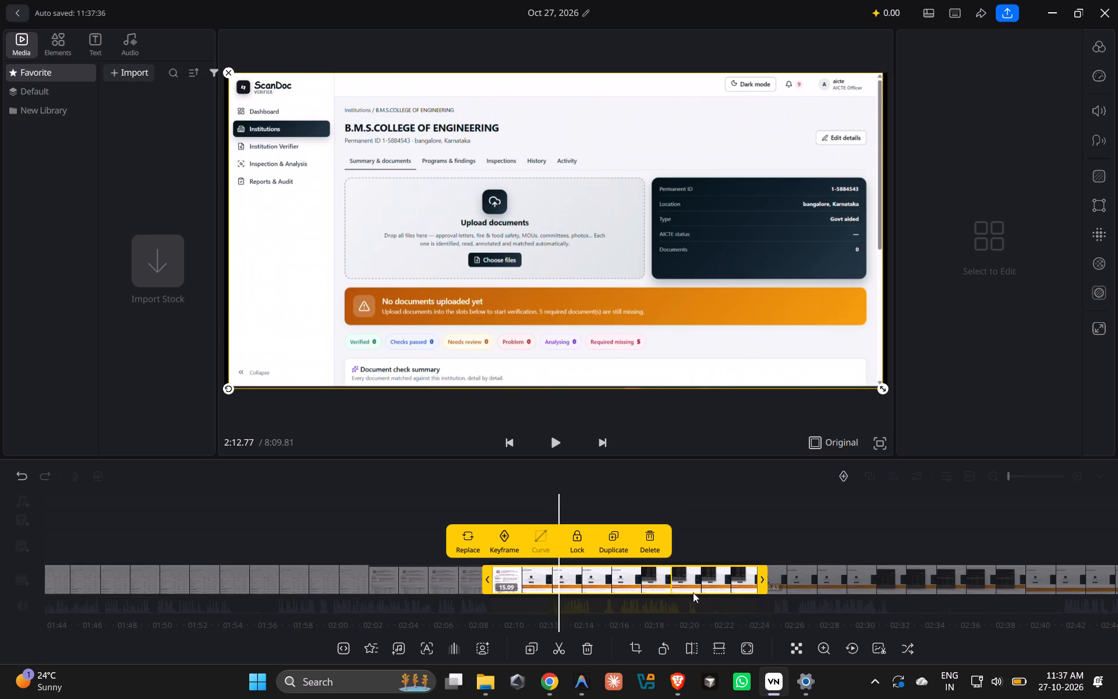
{"action": "left_click", "coordinate": [827, 580]}
{"action": "left_click", "coordinate": [519, 587]}
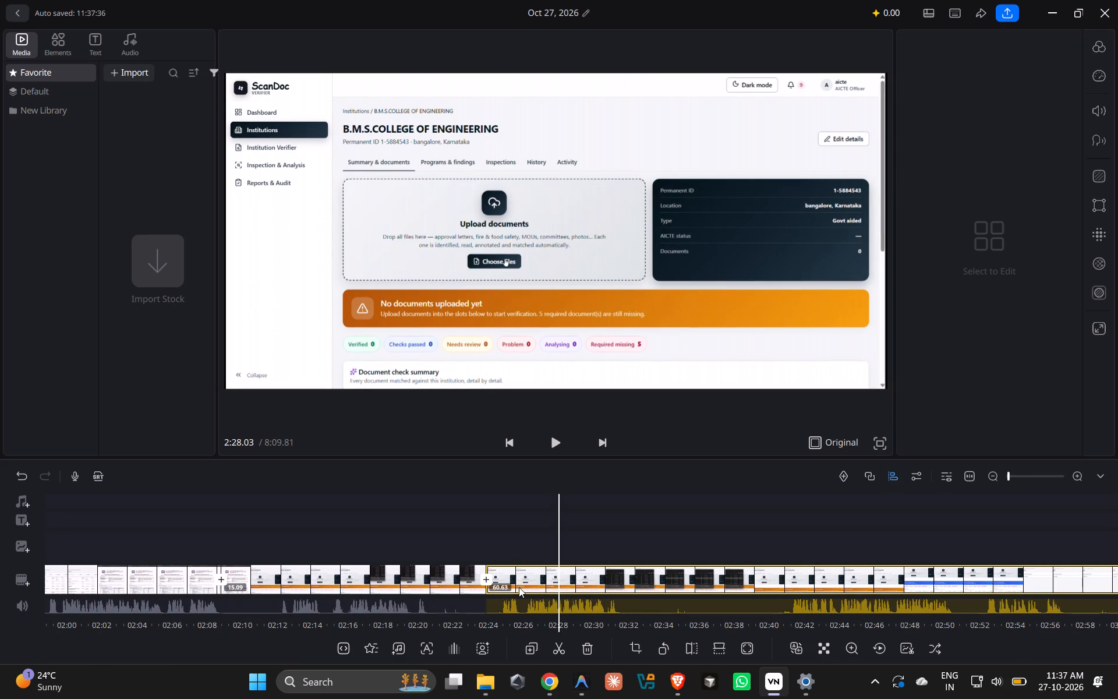
{"action": "left_click", "coordinate": [499, 574]}
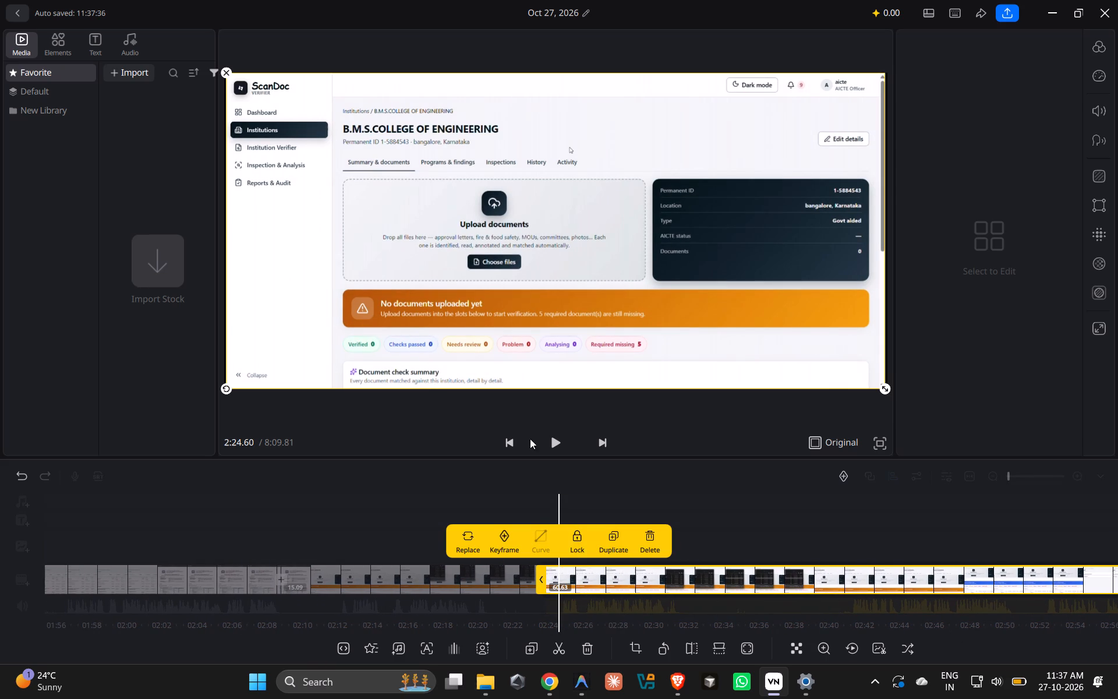
{"action": "left_click", "coordinate": [560, 442]}
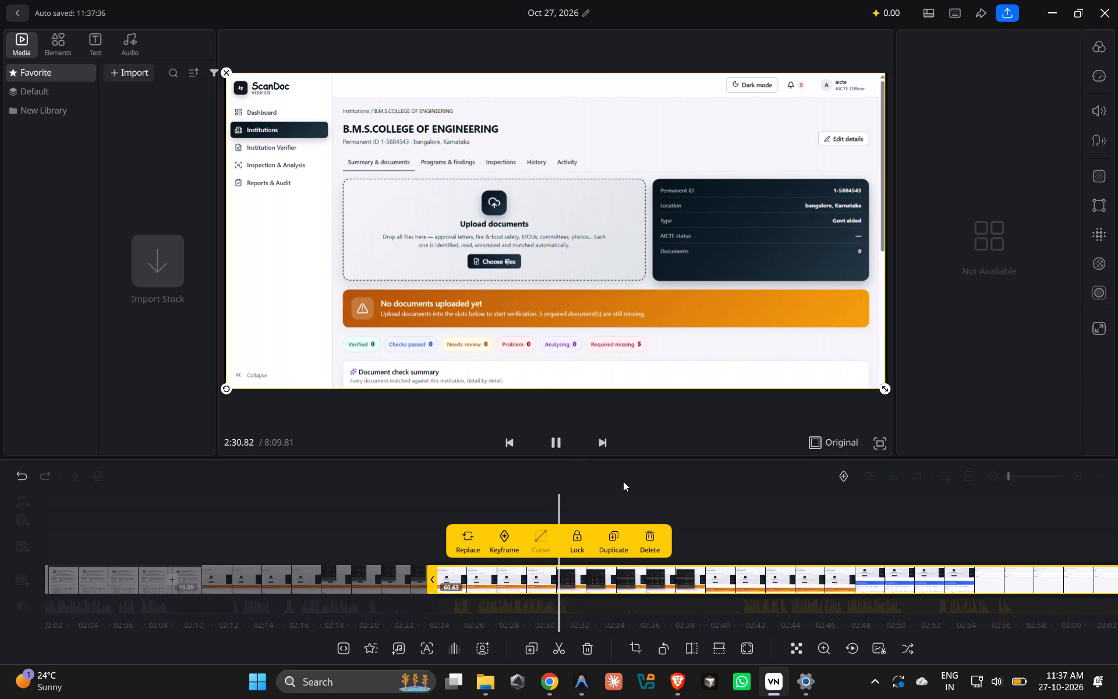
{"action": "left_click", "coordinate": [580, 265]}
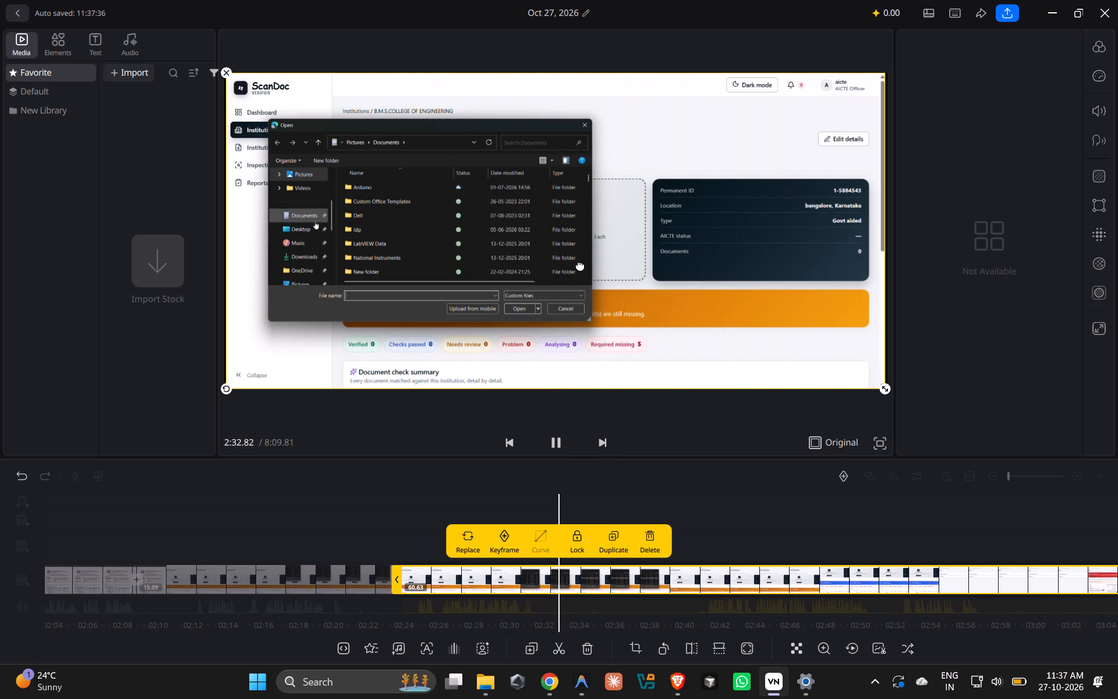
{"action": "left_click", "coordinate": [557, 442]}
Delete the split-off ending piece of the fourth clip containing the repeated document upload footage.
{"action": "left_click", "coordinate": [218, 571]}
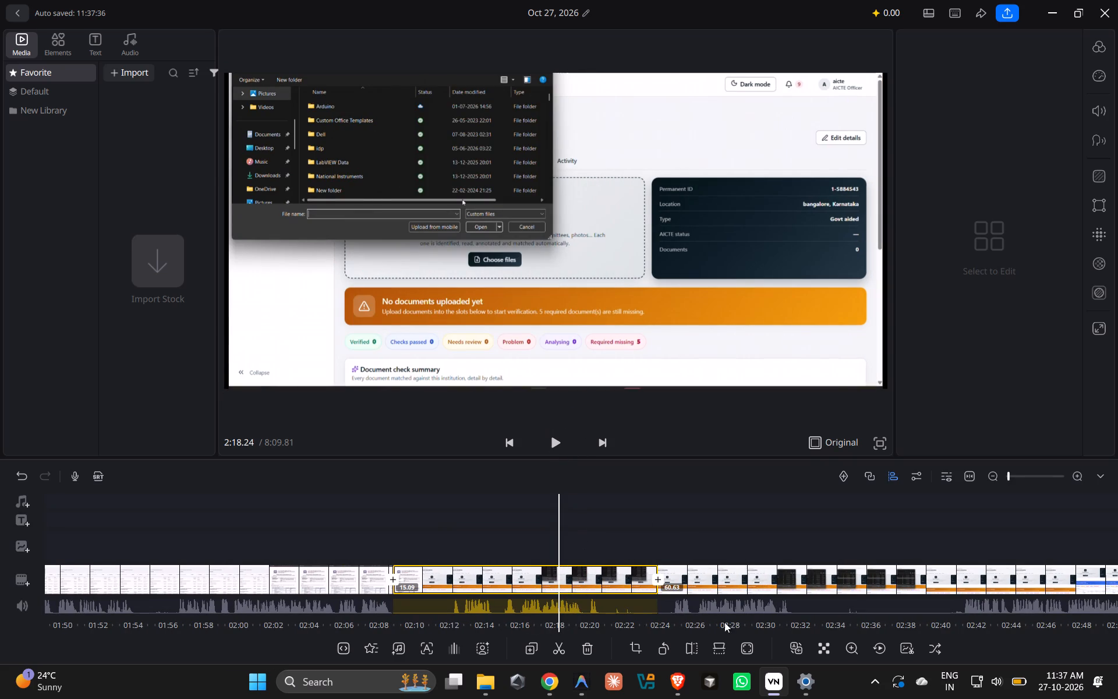
{"action": "left_click", "coordinate": [596, 571]}
{"action": "left_click", "coordinate": [650, 528]}
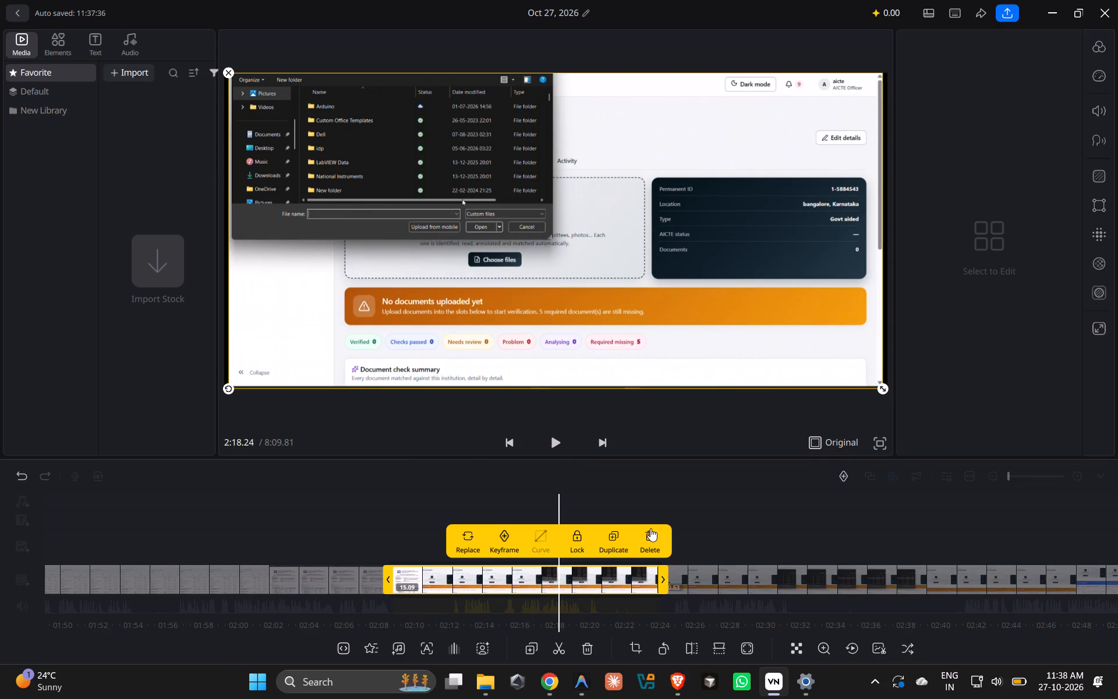
Play from 2:03.27 across the new join into the fifth clip until about 2:11.
{"action": "left_click", "coordinate": [462, 584]}
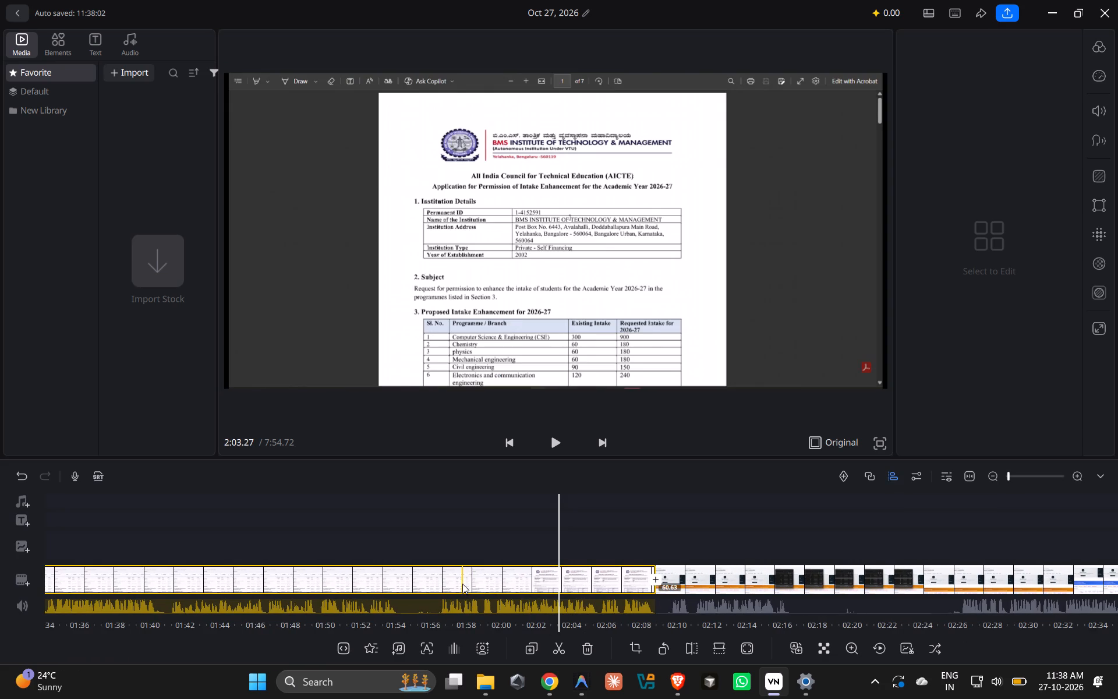
{"action": "left_click", "coordinate": [553, 443]}
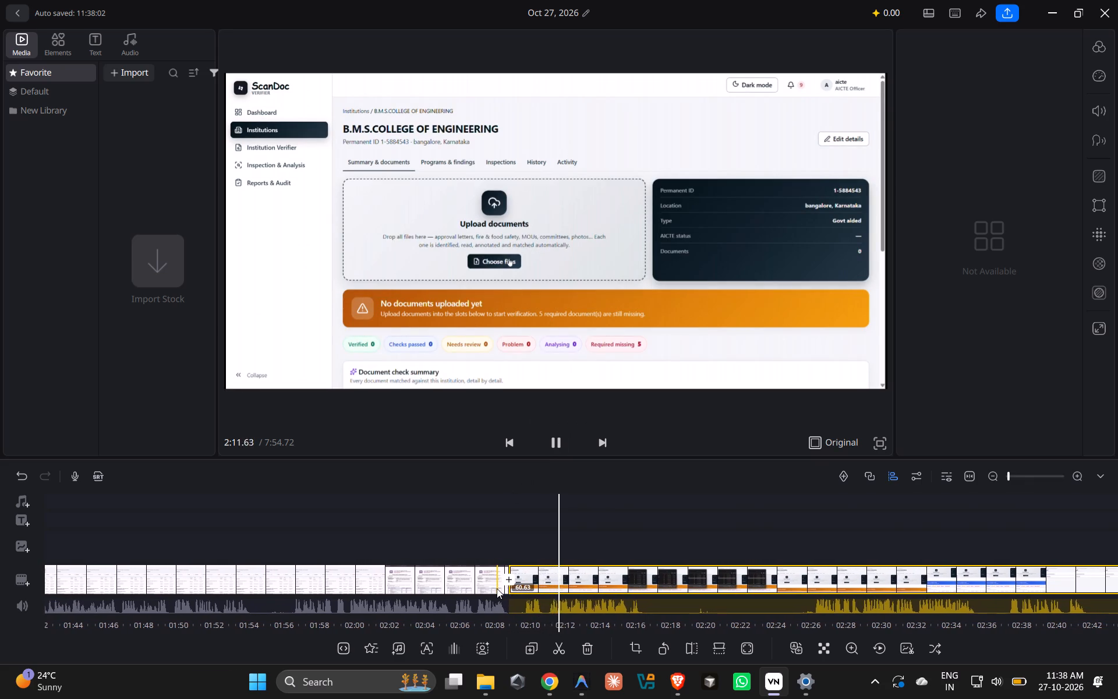
Trim the end of the fourth clip slightly so that it ends at about 2:08.56.
{"action": "left_click", "coordinate": [497, 588]}
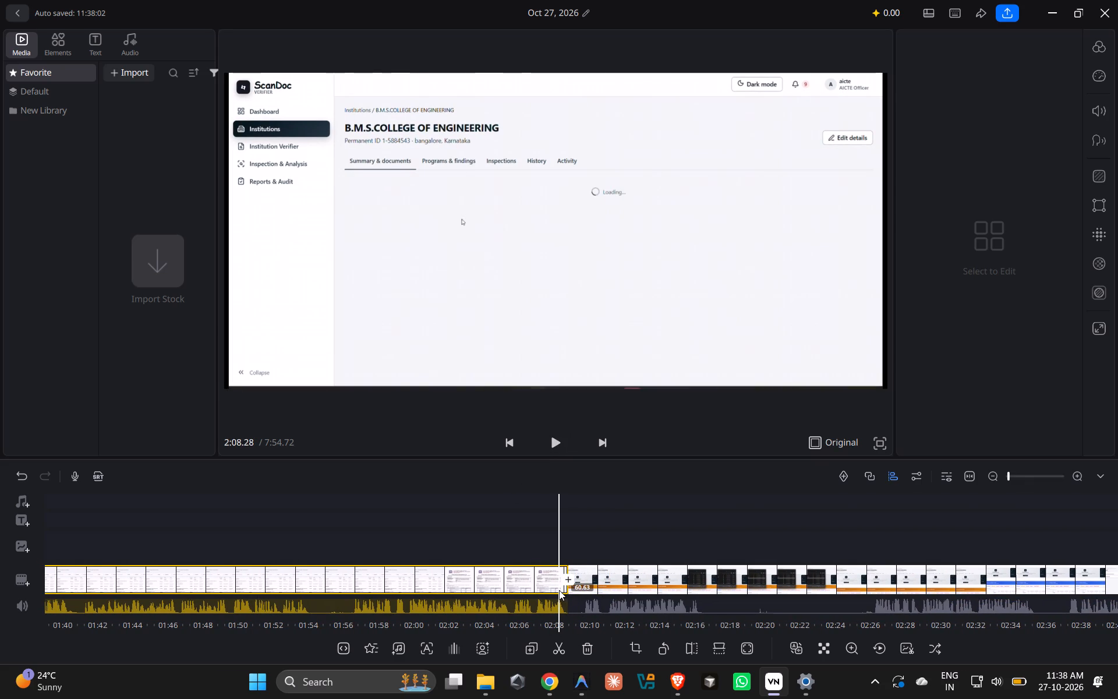
{"action": "left_click", "coordinate": [559, 590]}
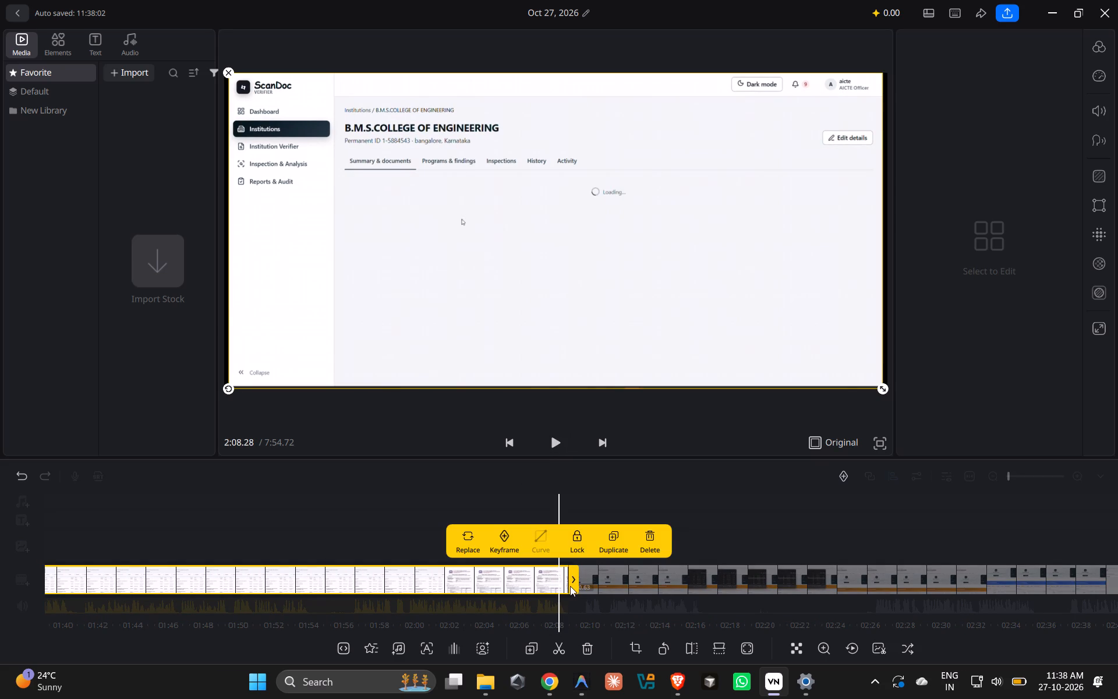
{"action": "left_click", "coordinate": [570, 586]}
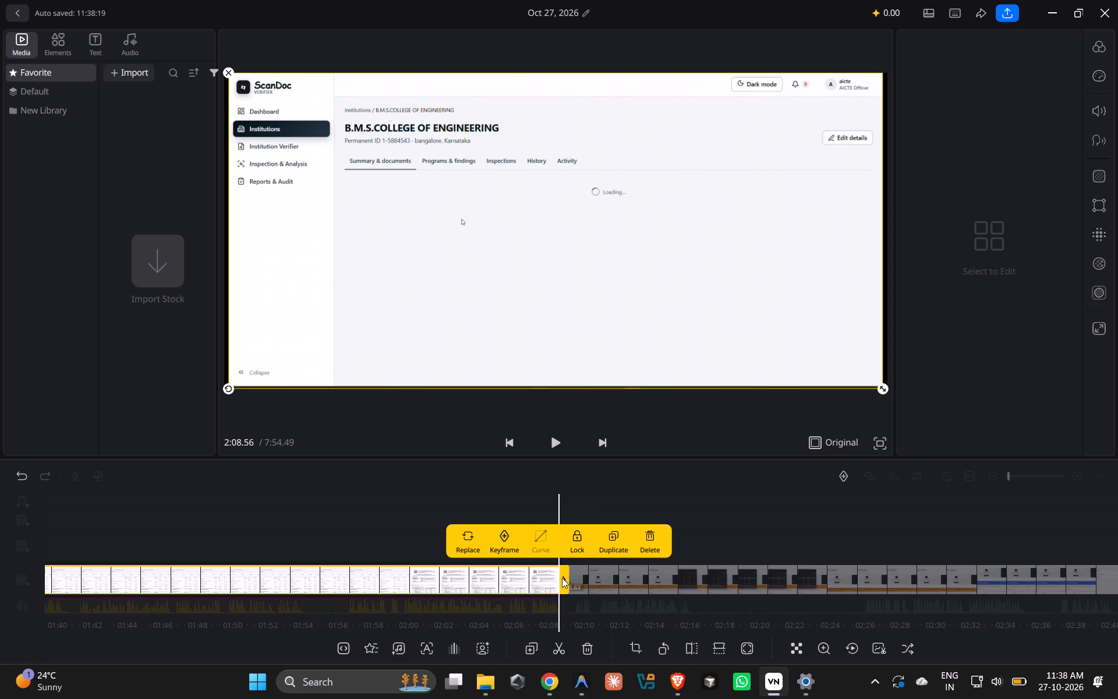
Replay the end of the fourth clip and its join into the fifth, between about 2:01.7 and 2:12.8, to find a tighter cut point.
{"action": "left_click", "coordinate": [540, 577]}
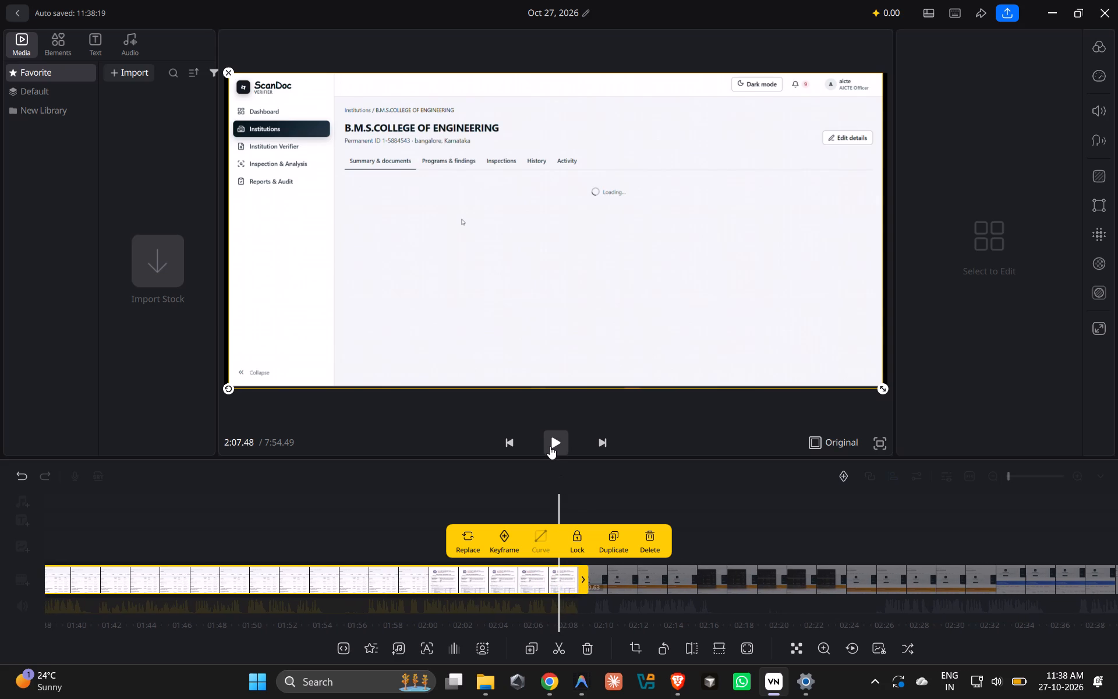
{"action": "left_click", "coordinate": [550, 446]}
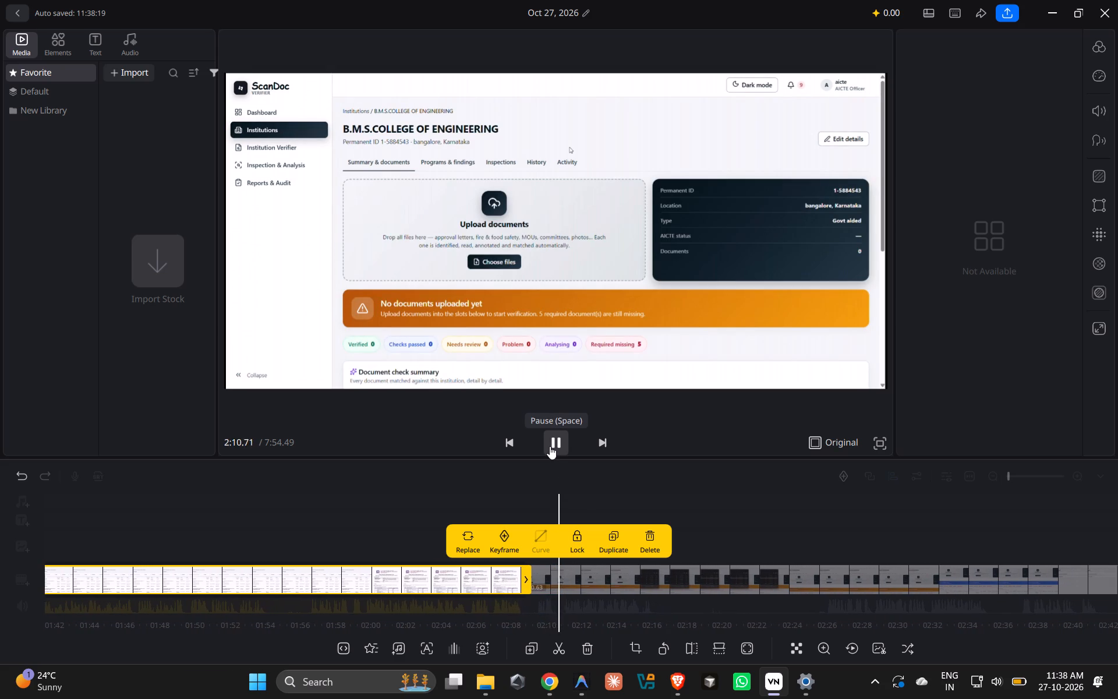
{"action": "left_click", "coordinate": [469, 577]}
{"action": "left_click", "coordinate": [540, 574]}
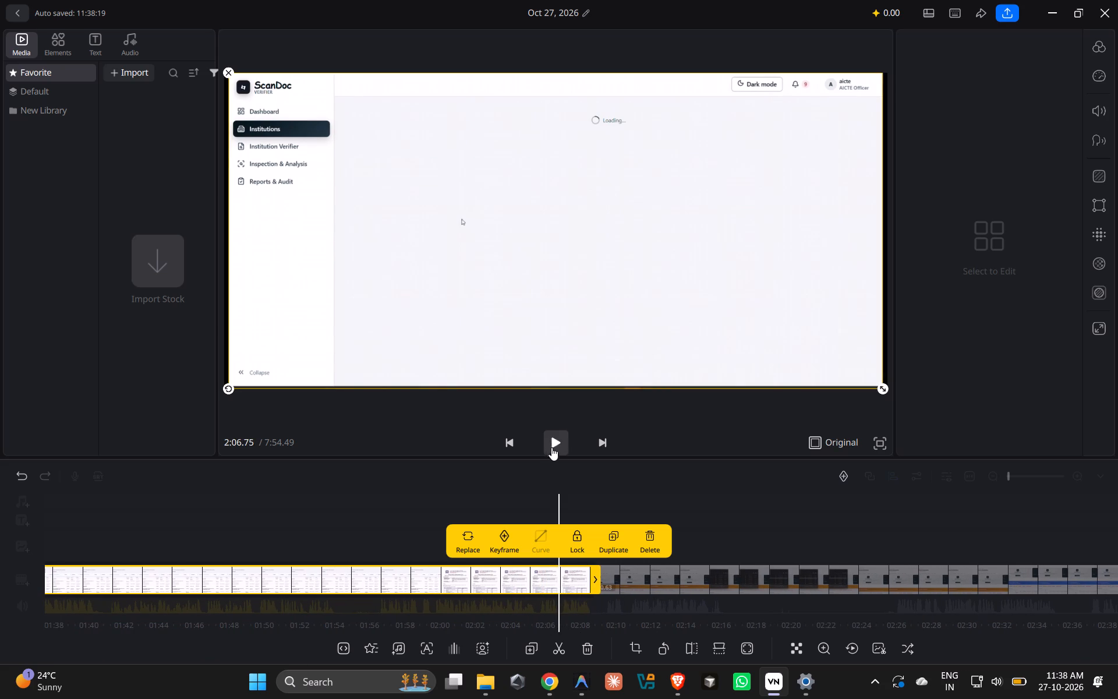
{"action": "left_click", "coordinate": [554, 450]}
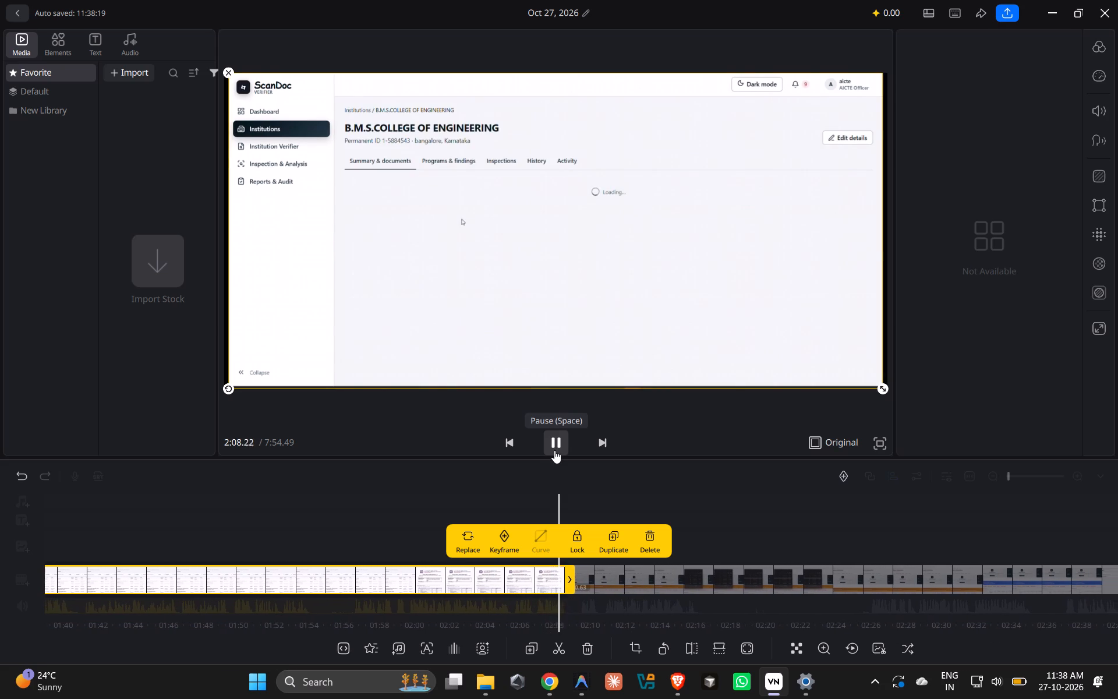
{"action": "left_click", "coordinate": [498, 583]}
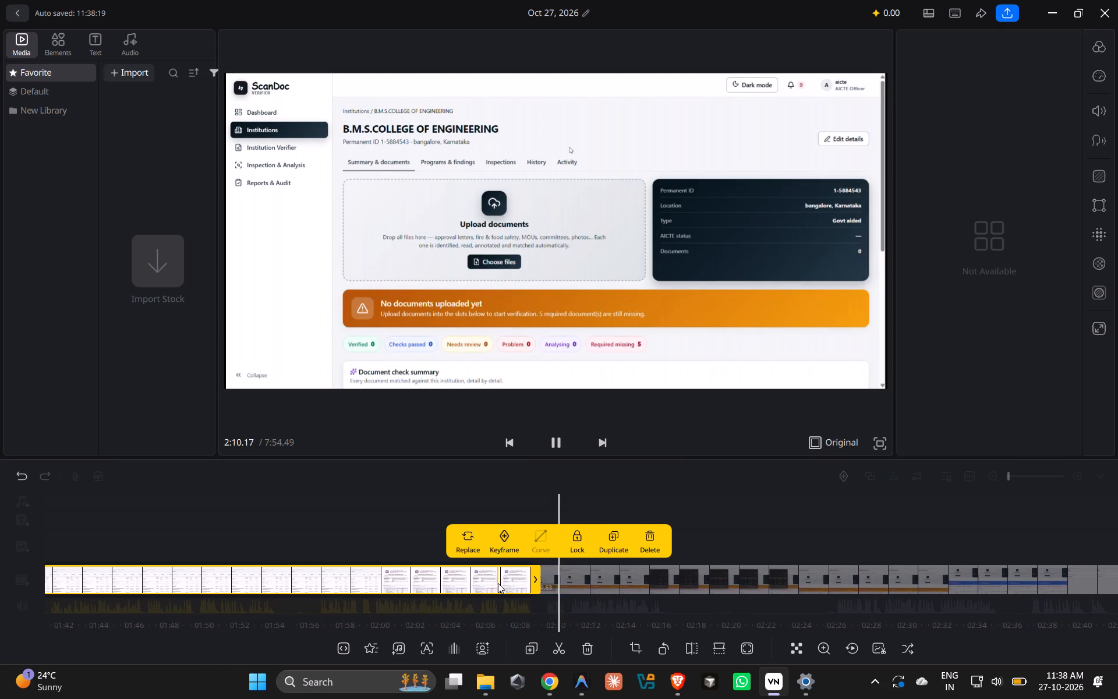
{"action": "left_click", "coordinate": [524, 581]}
{"action": "left_click", "coordinate": [554, 448]}
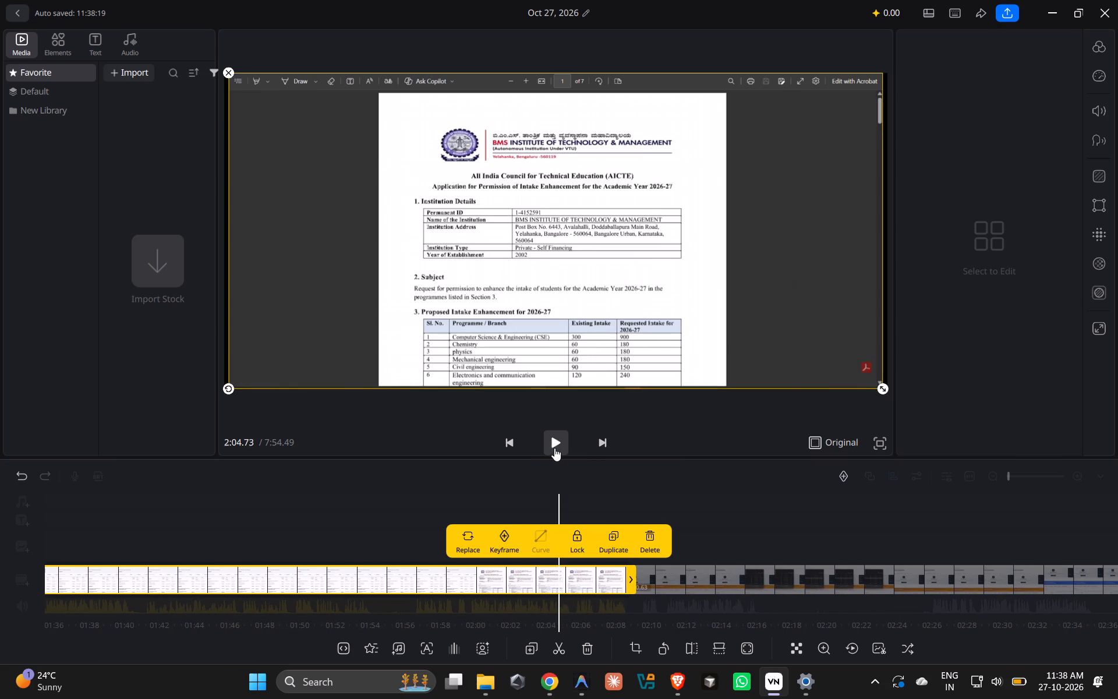
{"action": "left_click", "coordinate": [503, 592]}
{"action": "left_click", "coordinate": [488, 581]}
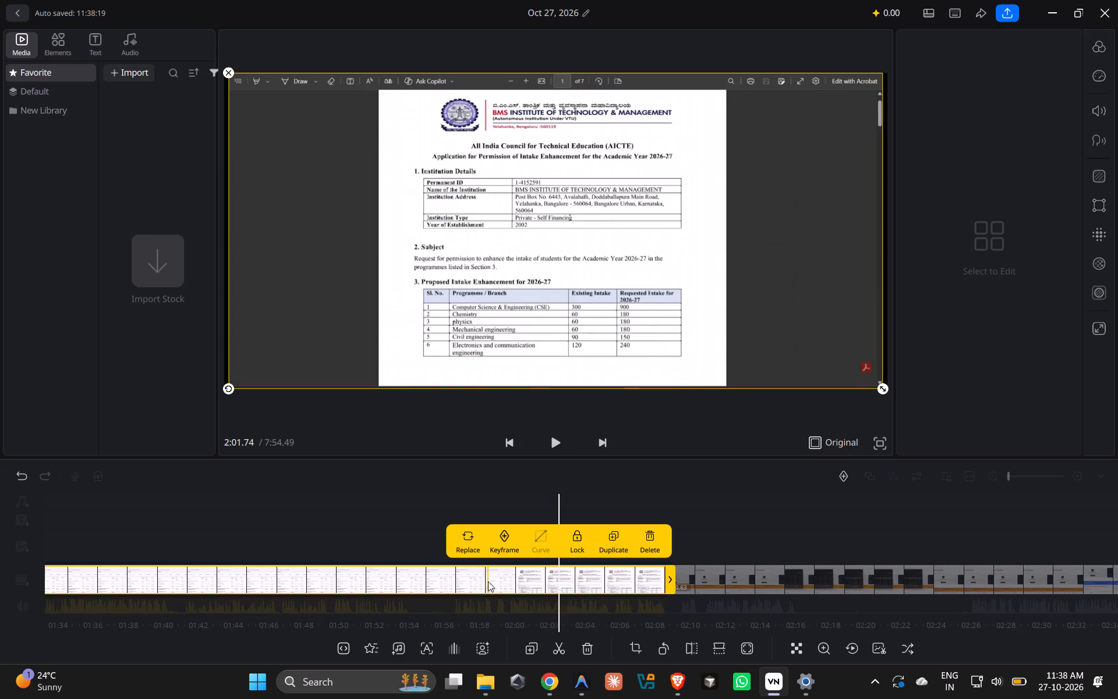
{"action": "left_click", "coordinate": [556, 443]}
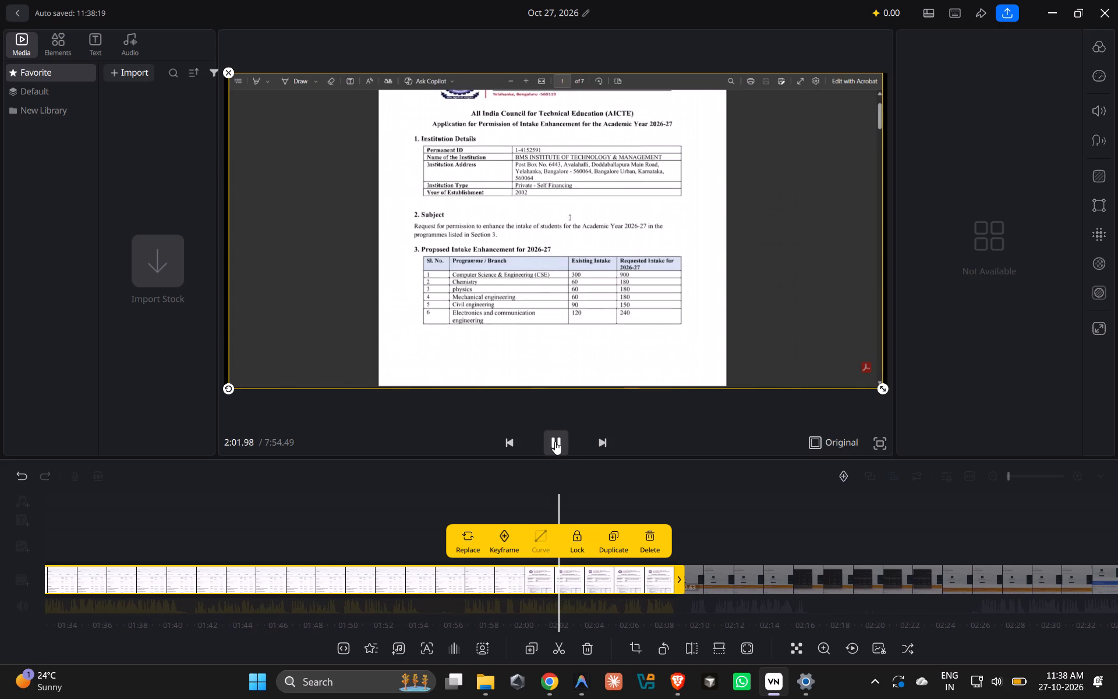
Trim the end of the fourth clip back to about 2:03.84, cutting off the page-loading footage.
{"action": "left_click", "coordinate": [537, 577]}
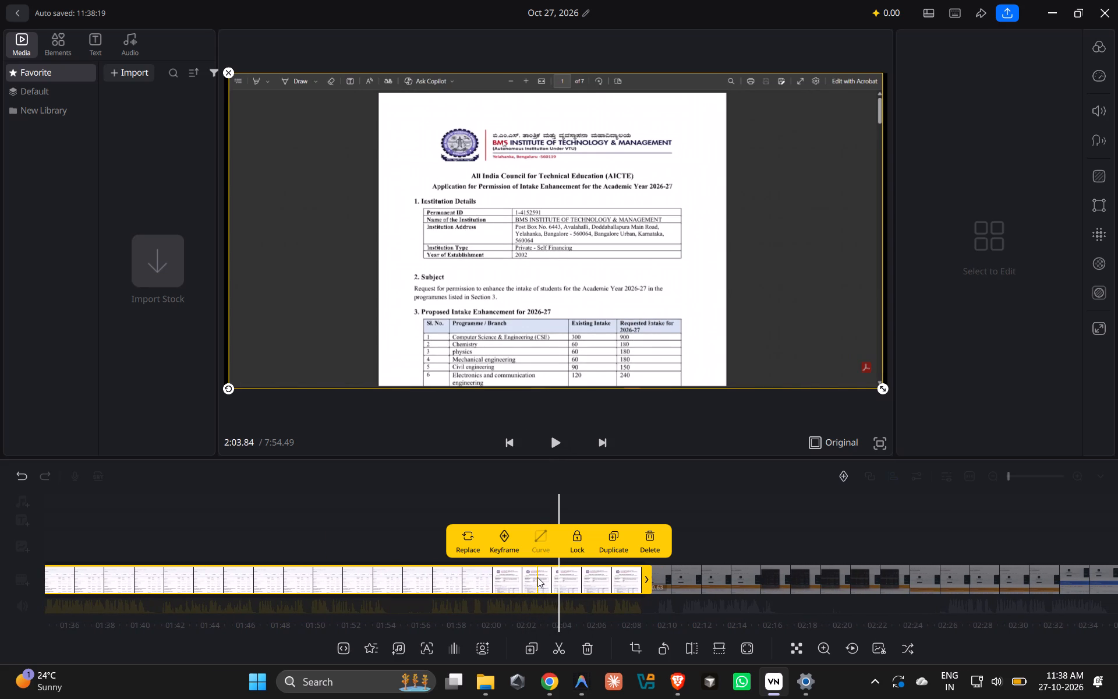
{"action": "left_click_drag", "start_coordinate": [644, 584], "coordinate": [559, 588]}
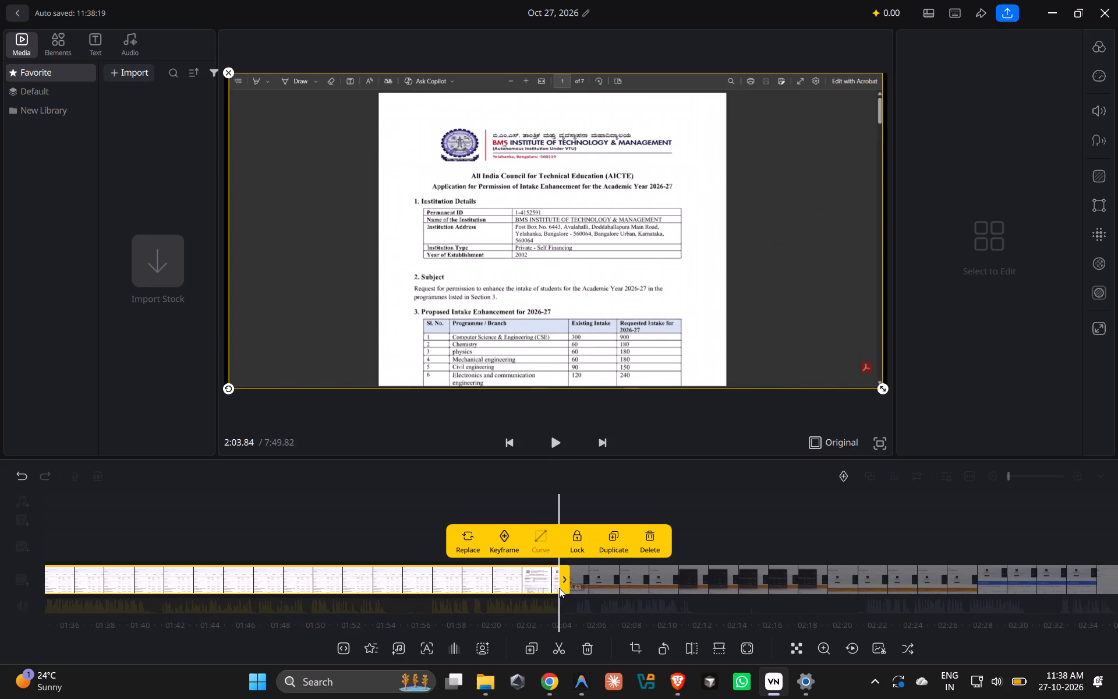
{"action": "left_click_drag", "start_coordinate": [559, 588], "coordinate": [562, 587]}
Play the new join from 2:02.54 and extend the end of the fourth clip to about 2:04.71.
{"action": "left_click", "coordinate": [536, 578]}
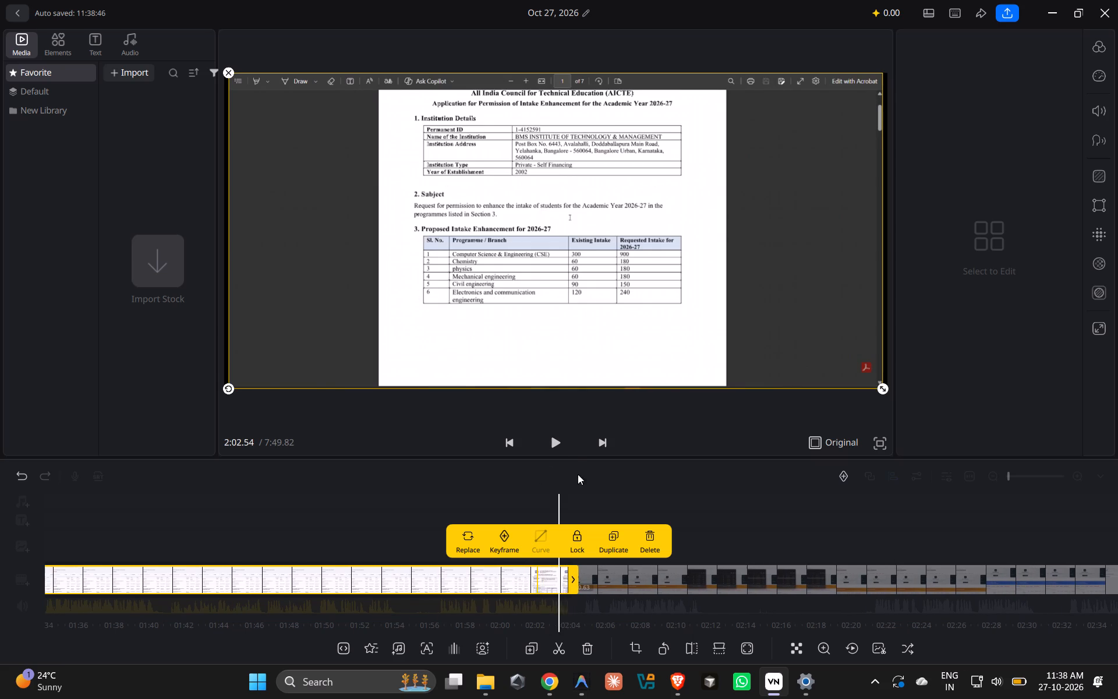
{"action": "left_click", "coordinate": [560, 446]}
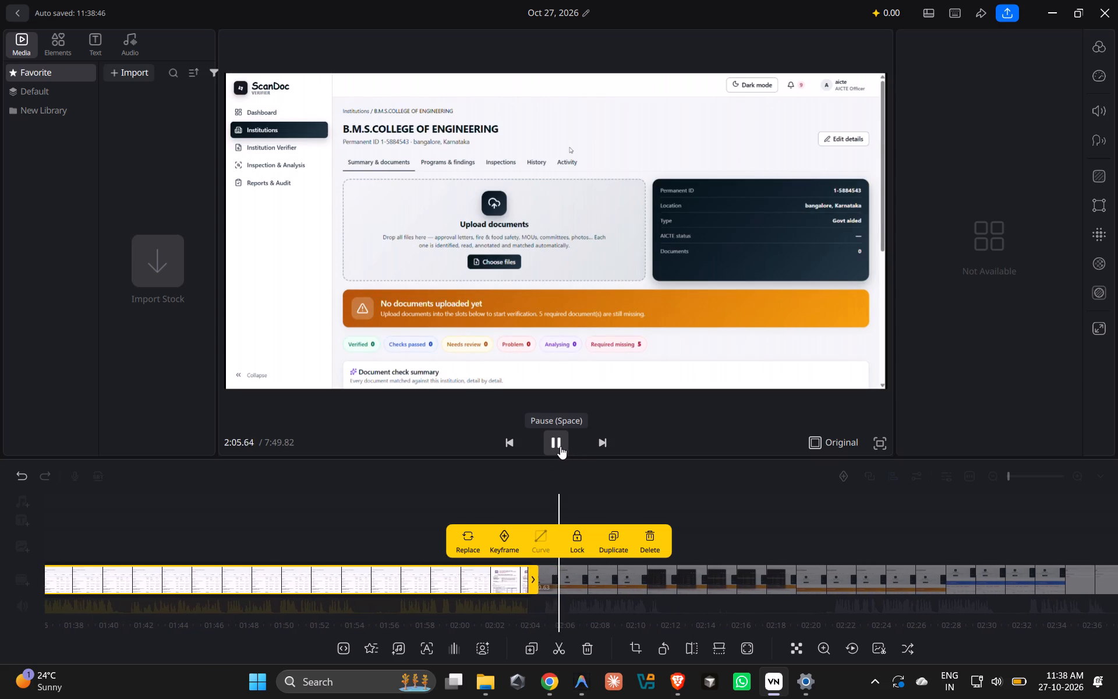
{"action": "left_click", "coordinate": [497, 581]}
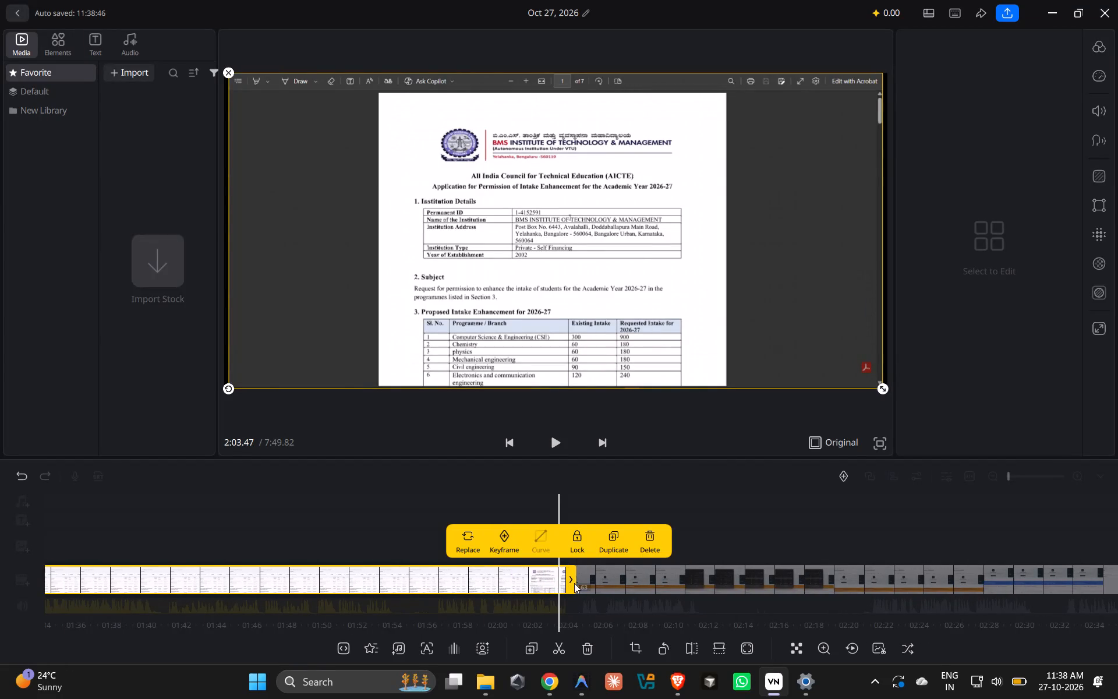
{"action": "left_click_drag", "start_coordinate": [569, 583], "coordinate": [584, 585]}
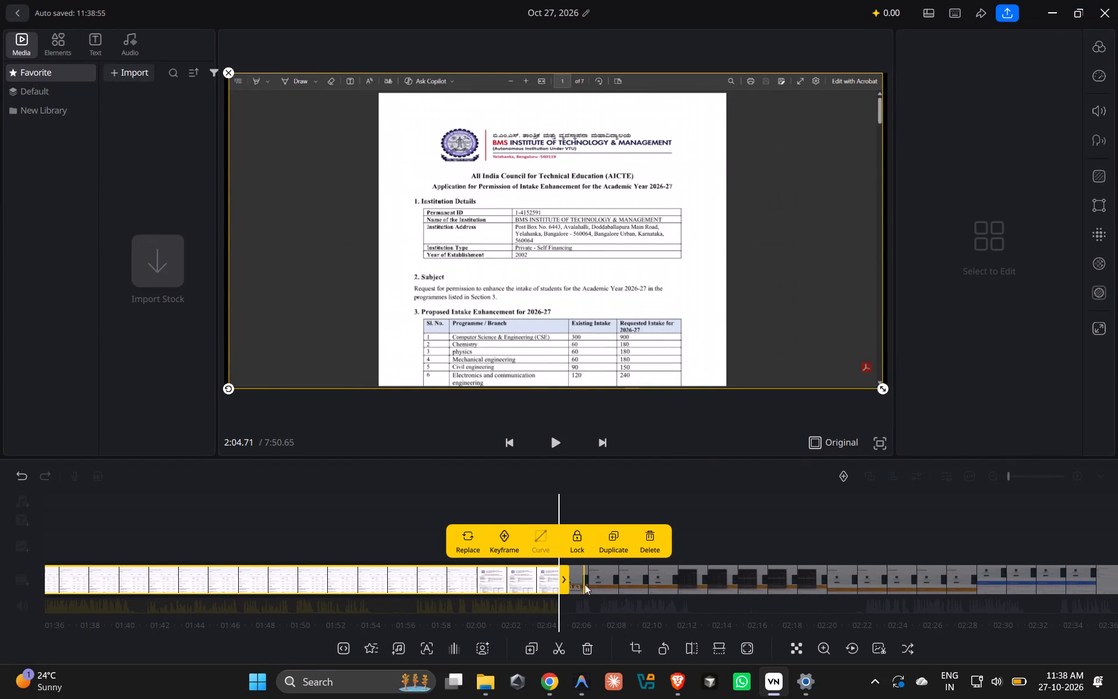
Replay the join into the fifth clip and extend the fourth clip's end slightly further to about 2:04.98.
{"action": "left_click", "coordinate": [547, 449]}
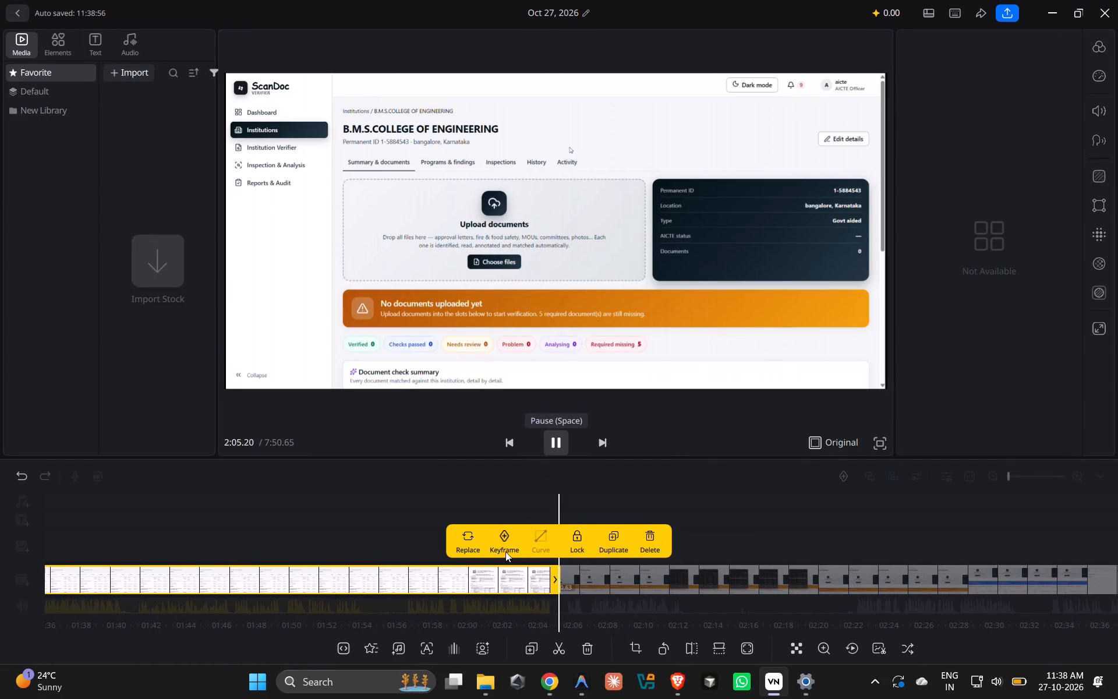
{"action": "left_click", "coordinate": [511, 582]}
{"action": "left_click", "coordinate": [556, 444]}
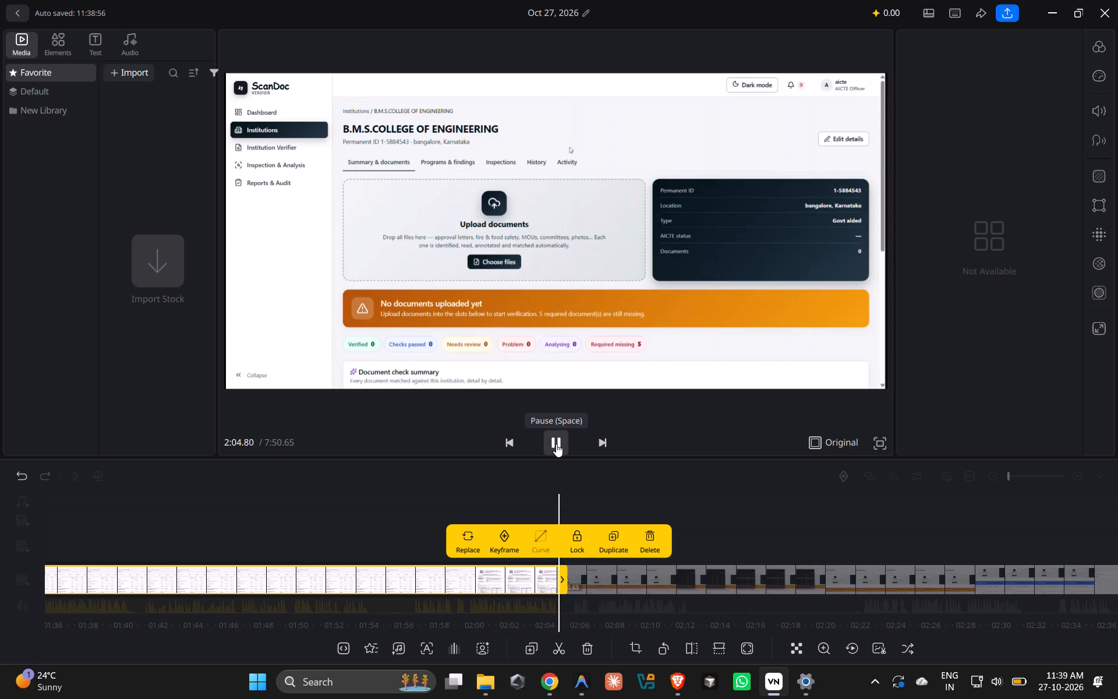
{"action": "left_click", "coordinate": [507, 583]}
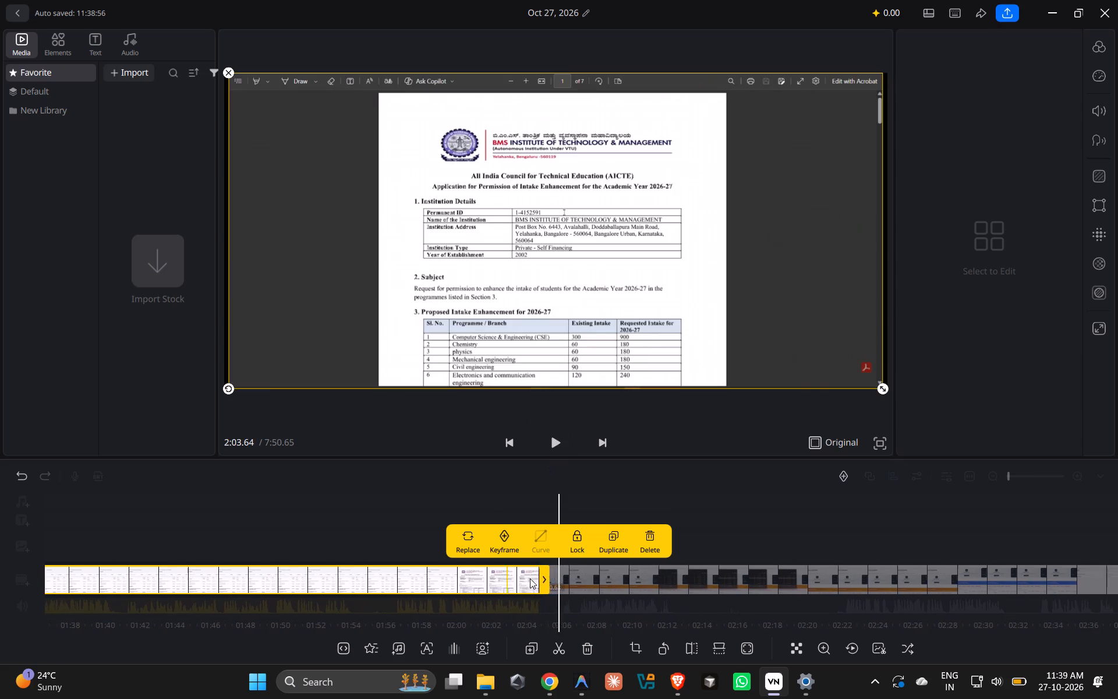
{"action": "left_click", "coordinate": [579, 587]}
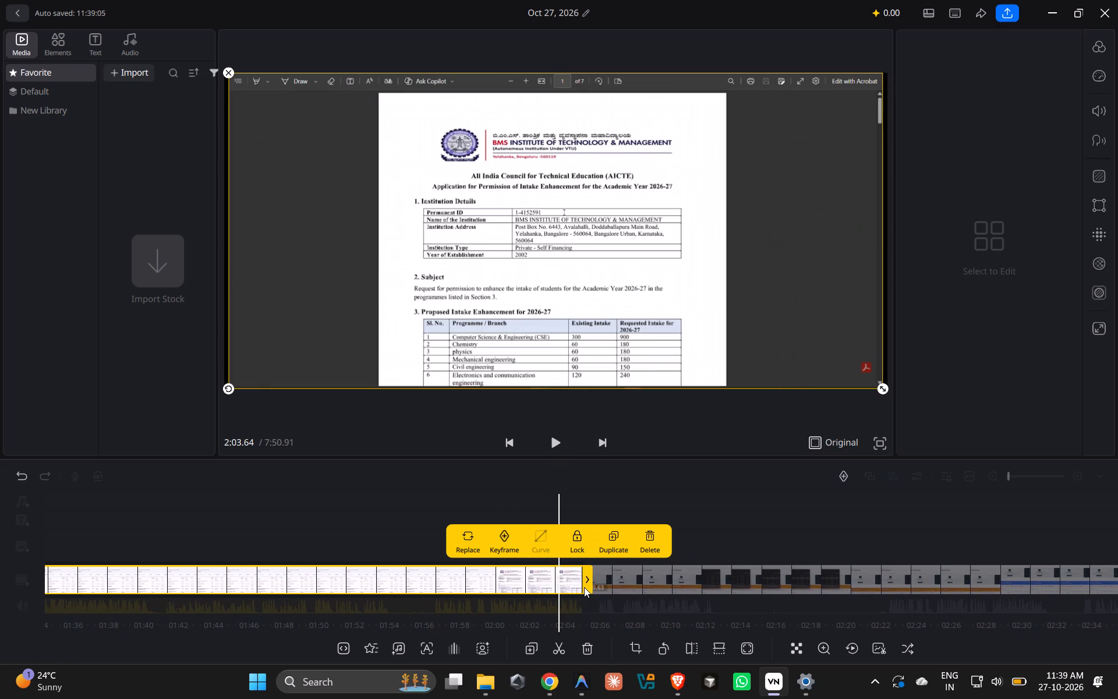
Play across the adjusted join between the fourth and fifth clips until about 2:06.5.
{"action": "left_click", "coordinate": [537, 580]}
{"action": "left_click", "coordinate": [557, 440]}
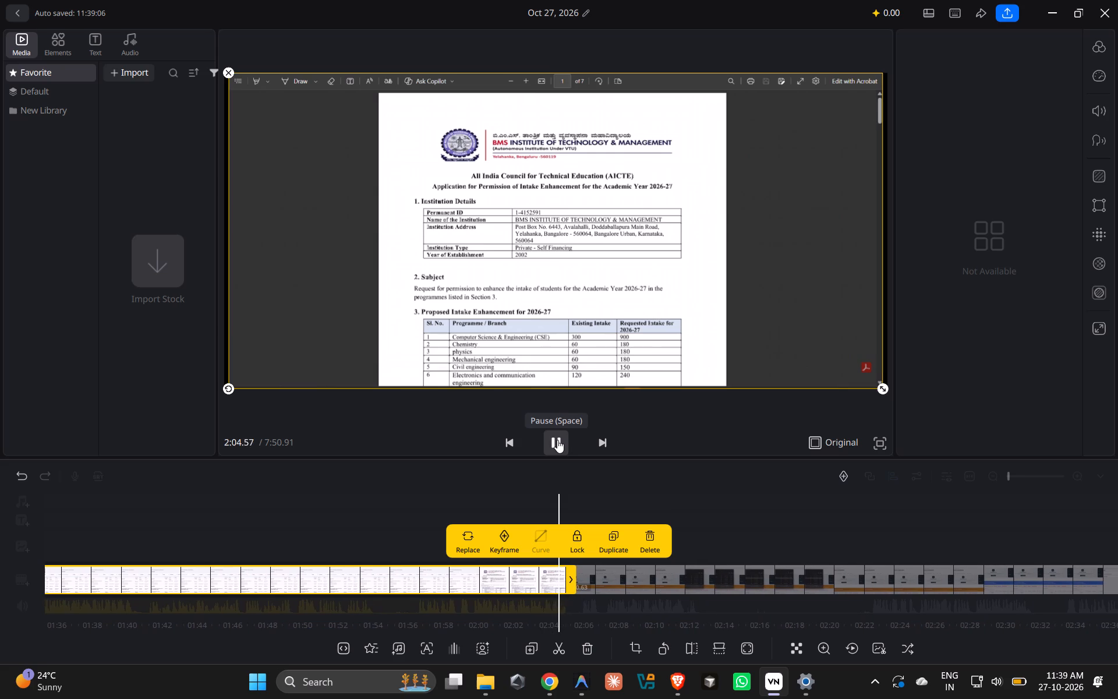
{"action": "left_click", "coordinate": [554, 445]}
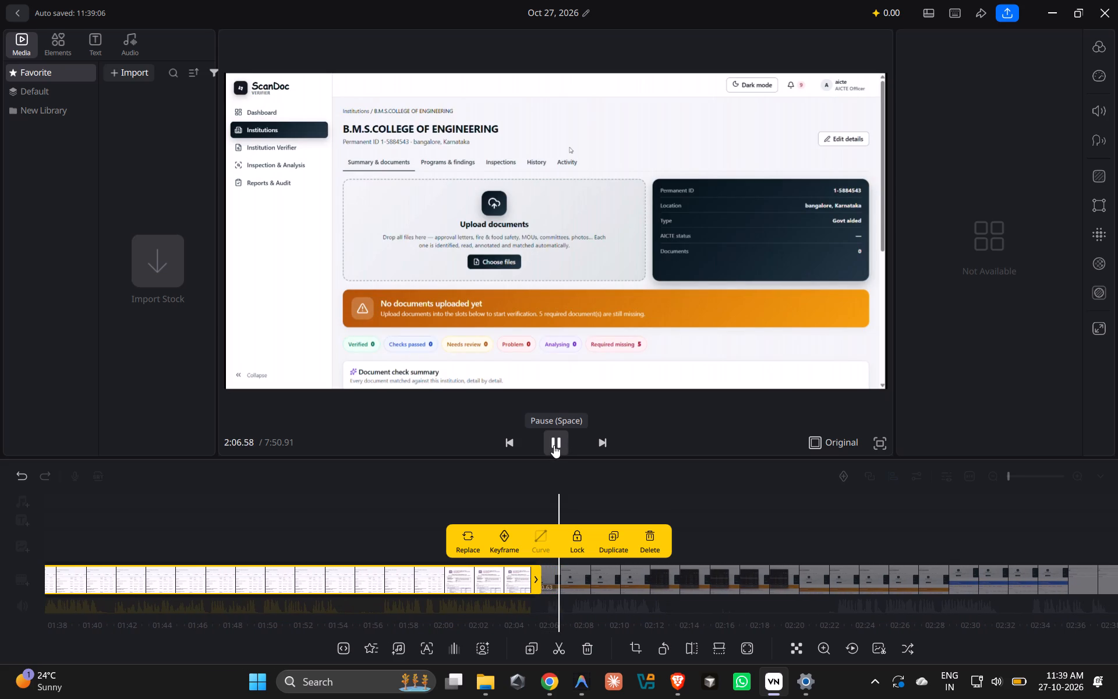
{"action": "left_click", "coordinate": [557, 577]}
Apply the Dissolve 1 transition between the fourth and fifth clips.
{"action": "left_click", "coordinate": [711, 511]}
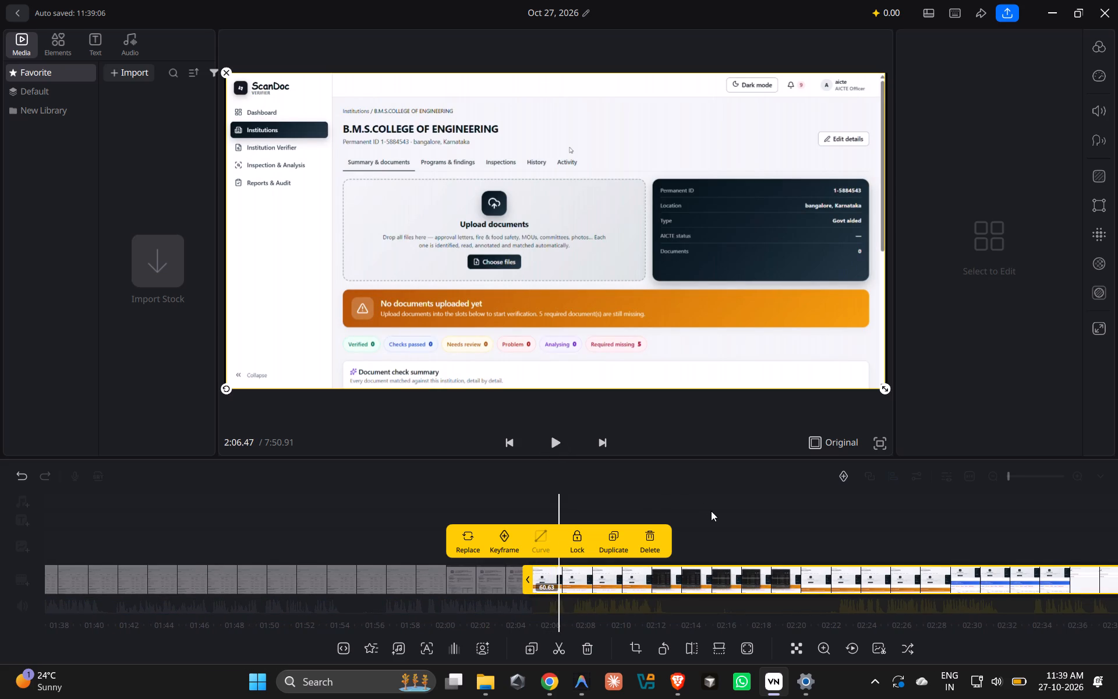
{"action": "left_click", "coordinate": [535, 580]}
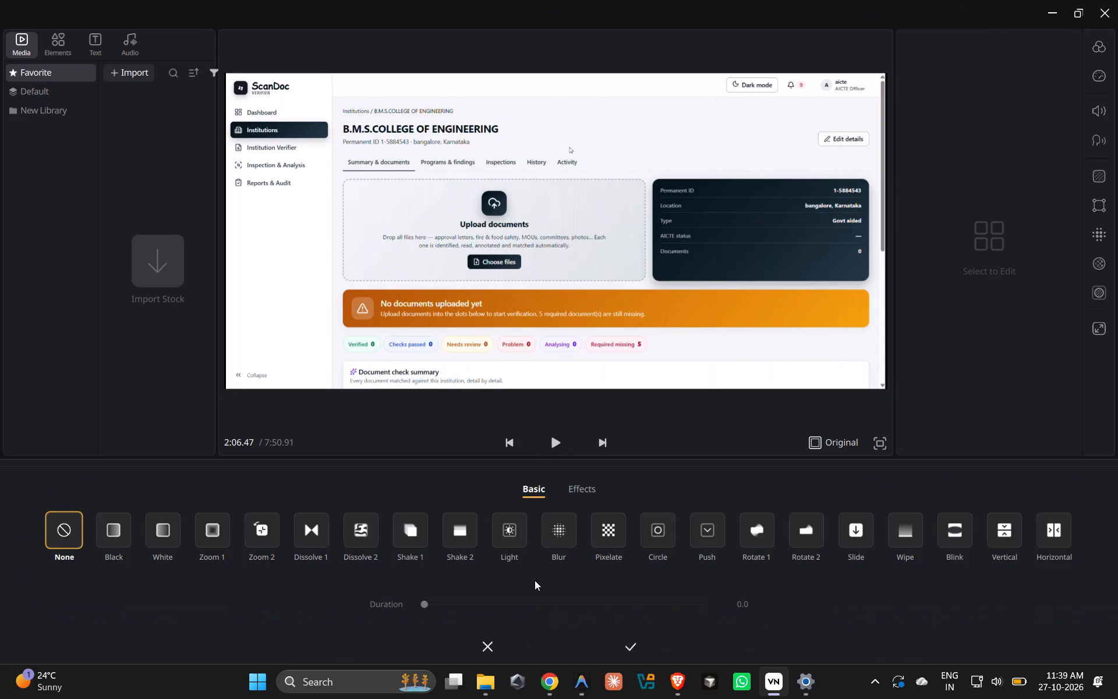
{"action": "left_click", "coordinate": [307, 532]}
{"action": "left_click", "coordinate": [632, 647]}
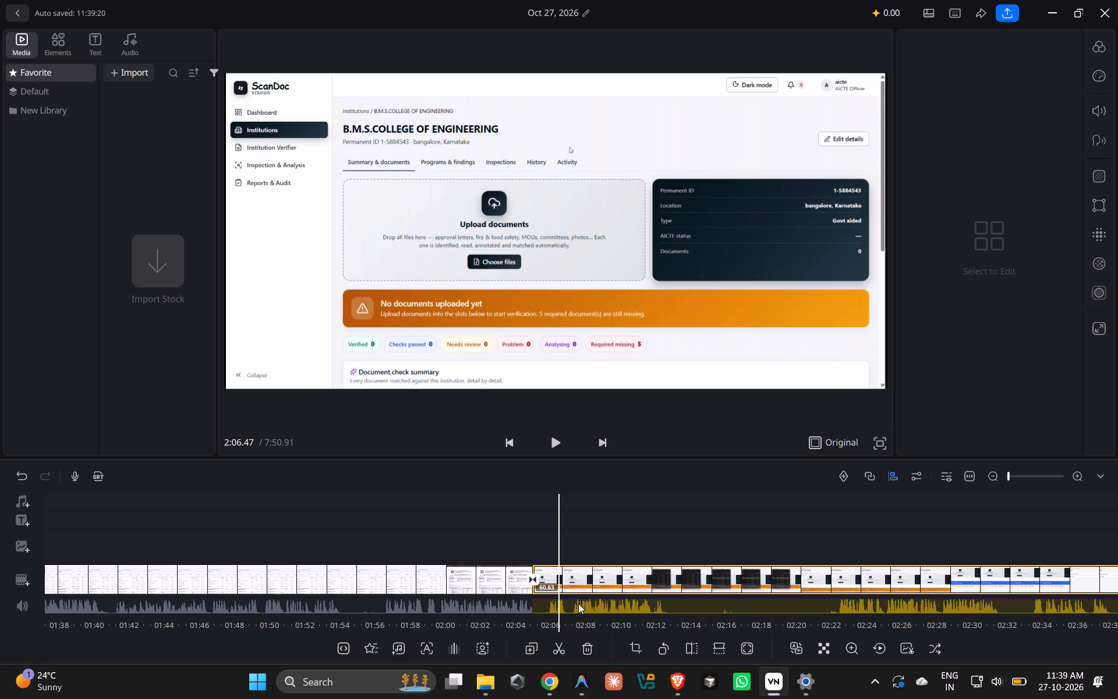
Go back to about 1:55.44 in the fourth clip to review the footage leading up to the dissolve.
{"action": "left_click", "coordinate": [366, 582]}
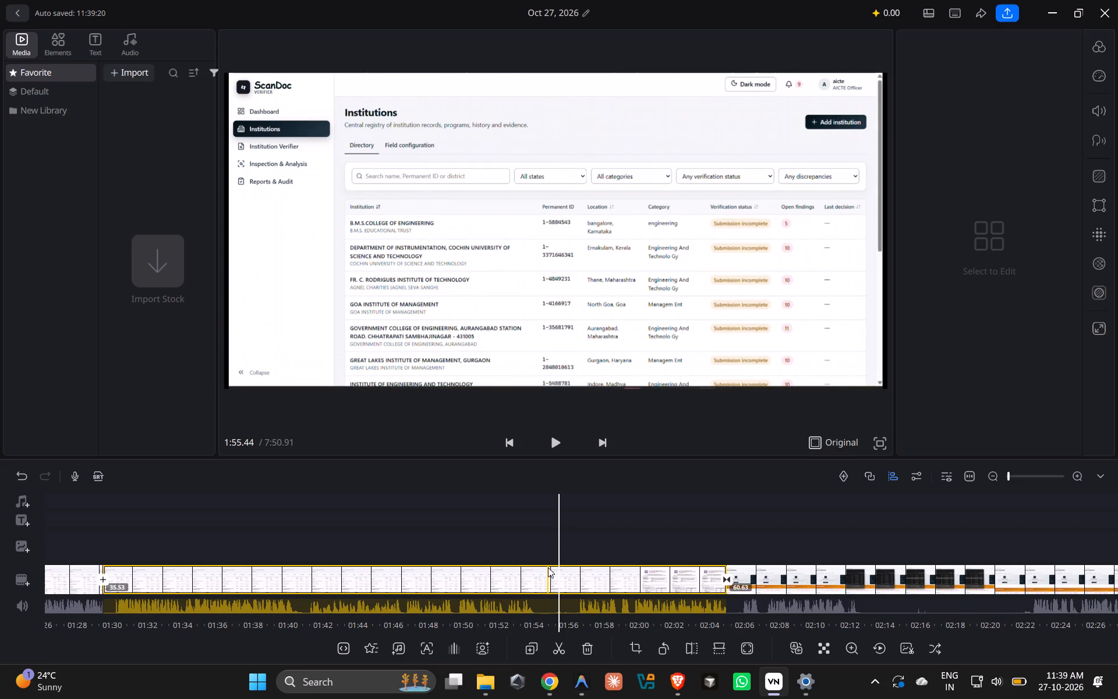
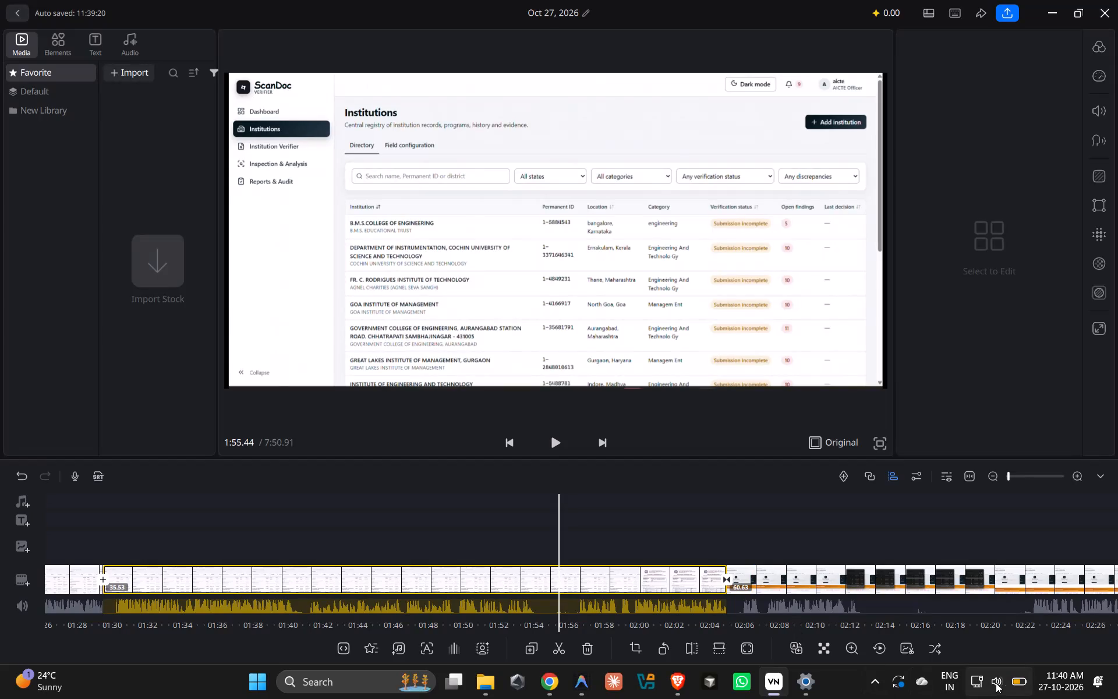
Turn off the computer's Wi-Fi and lower the screen brightness slightly in the Windows quick settings.
{"action": "left_click", "coordinate": [1024, 683]}
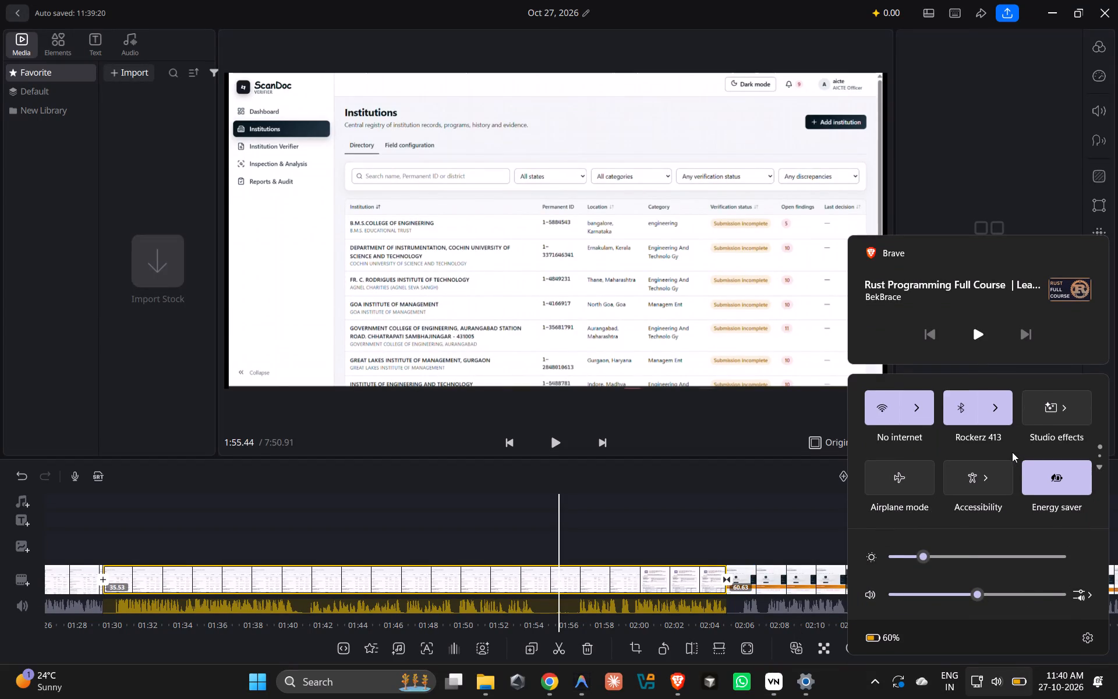
{"action": "left_click", "coordinate": [883, 405]}
{"action": "left_click_drag", "start_coordinate": [919, 553], "coordinate": [910, 556]}
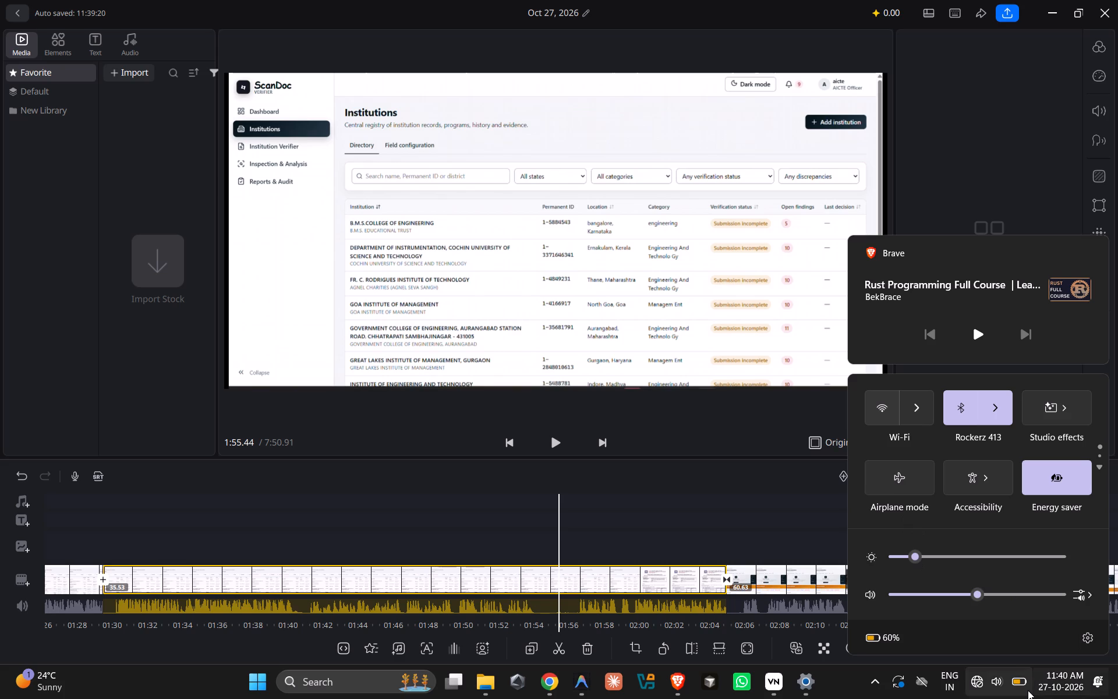
{"action": "left_click", "coordinate": [1027, 691]}
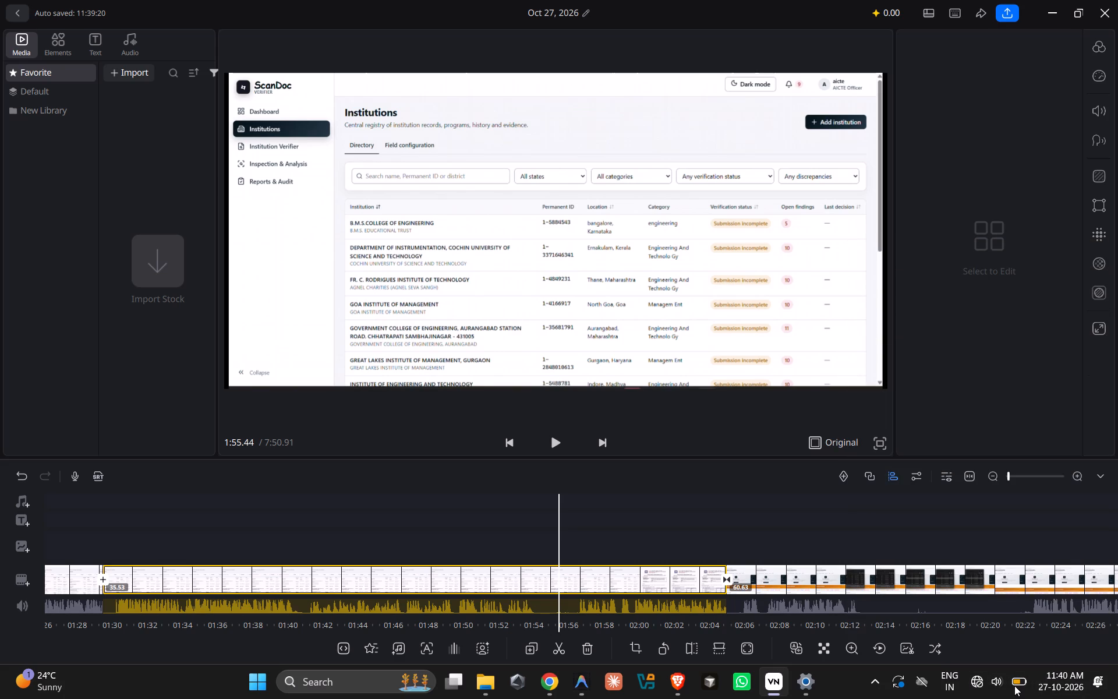
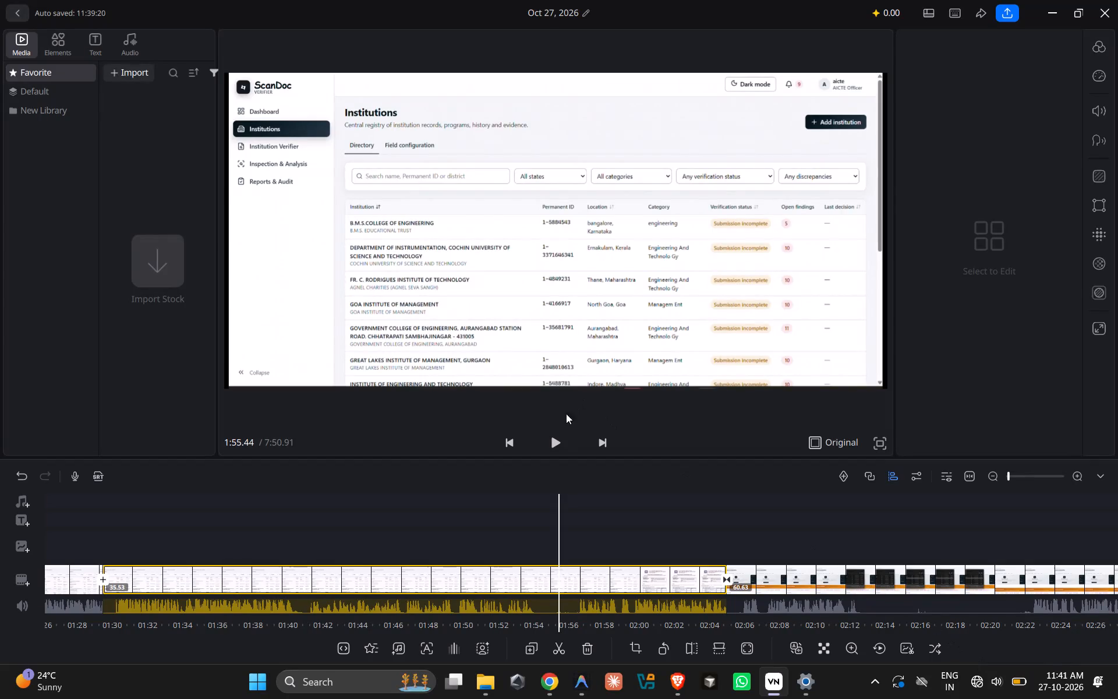
Play from 1:55.44 across the dissolve and on through the fifth clip's document upload footage to about 2:43.8.
{"action": "left_click", "coordinate": [554, 447]}
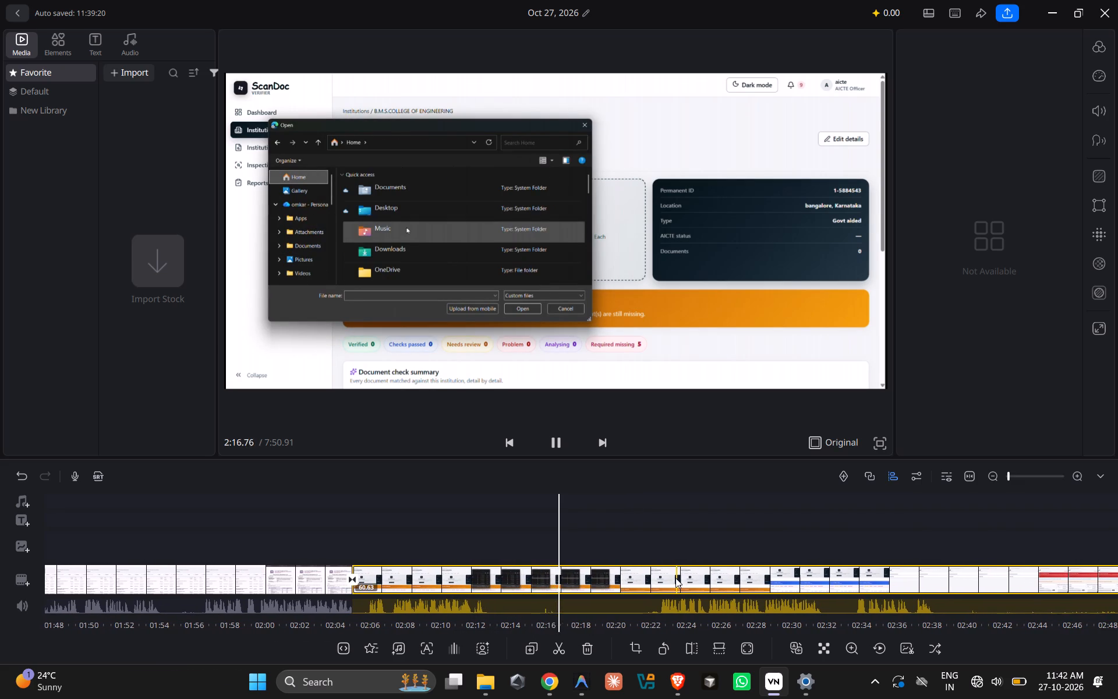
{"action": "left_click", "coordinate": [630, 578]}
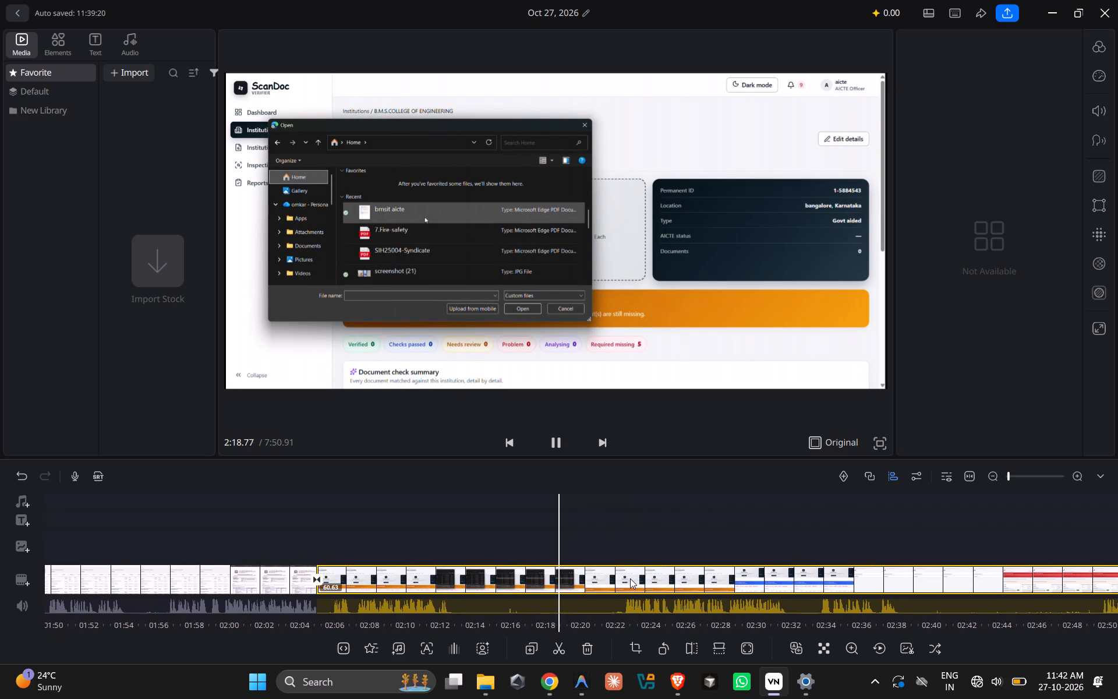
{"action": "left_click", "coordinate": [558, 444]}
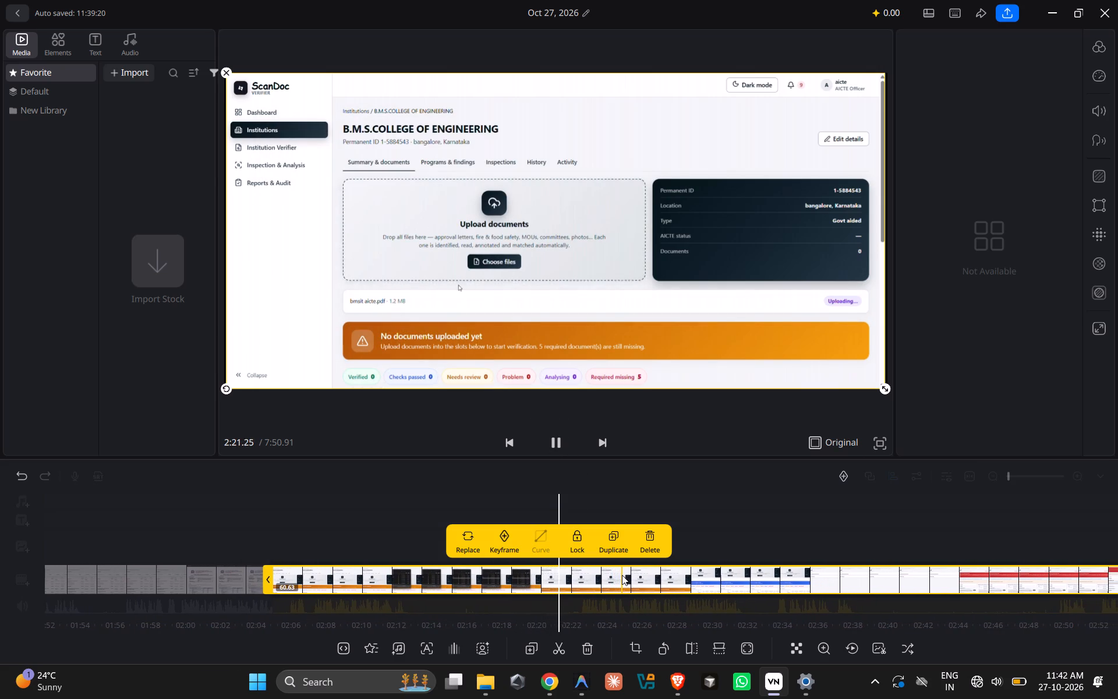
{"action": "key", "text": "Right"}
{"action": "key", "text": "Right"}
{"action": "key", "text": "Right"}
{"action": "key", "text": "Right"}
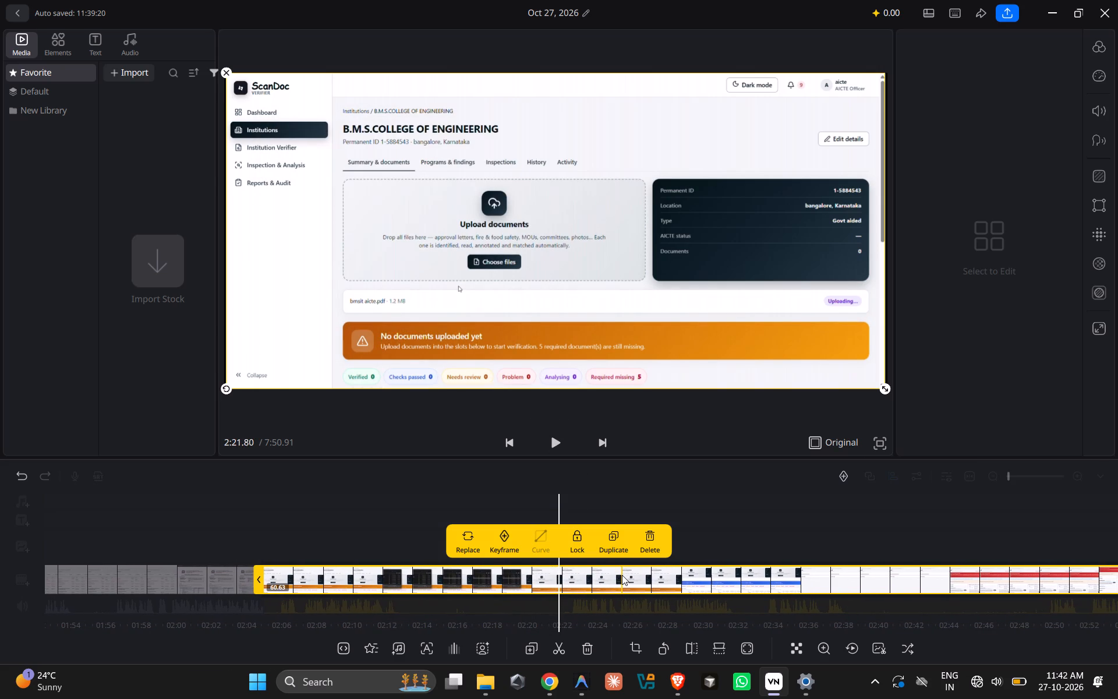
{"action": "key", "text": "Right"}
{"action": "key", "text": "Right"}
{"action": "key", "text": "Right"}
{"action": "left_click", "coordinate": [559, 442]}
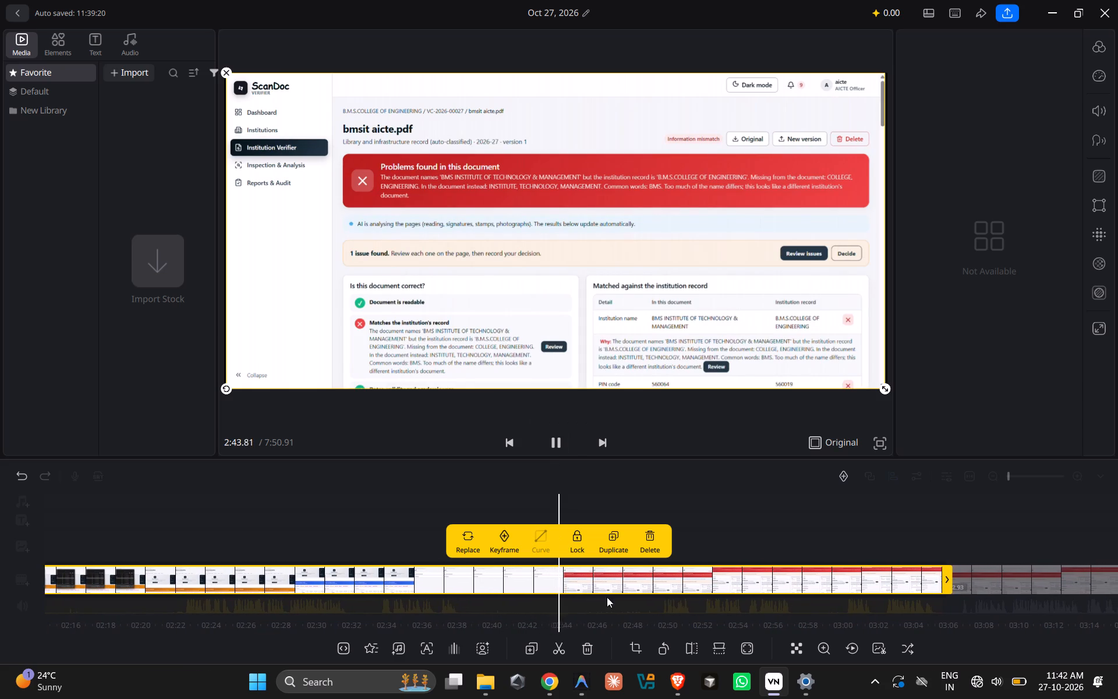
Review the fifth clip's document results footage from about 2:44 and its join into the sixth clip near 3:06, replaying from about 2:58.
{"action": "left_click", "coordinate": [740, 582]}
{"action": "left_click_drag", "start_coordinate": [637, 582], "coordinate": [602, 577]}
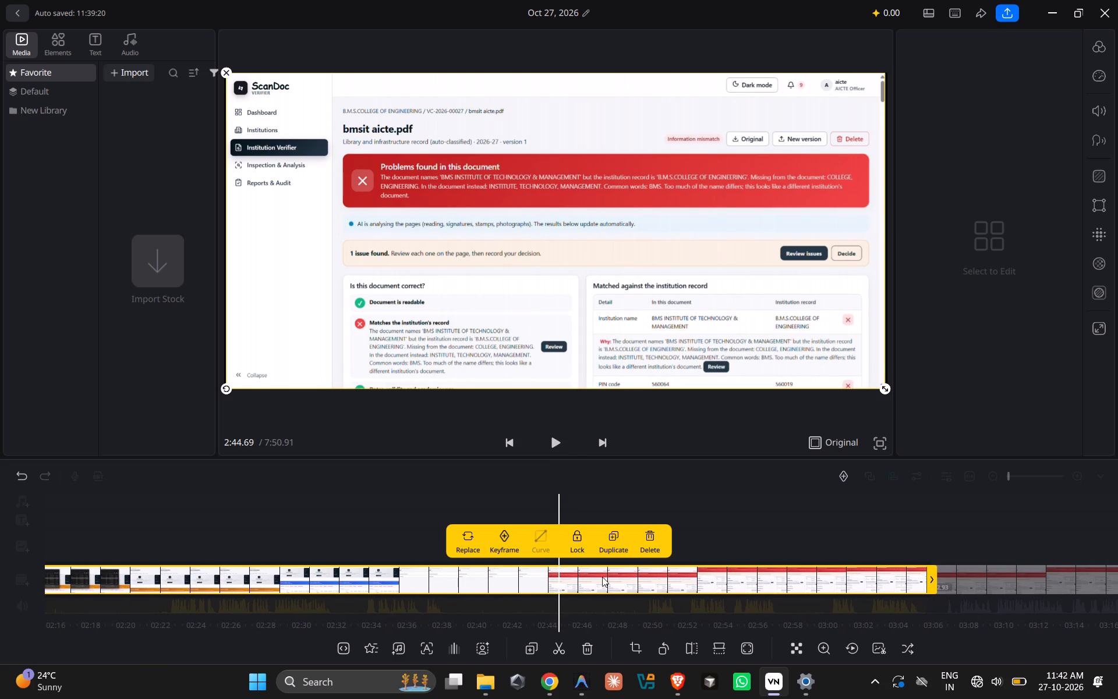
{"action": "left_click_drag", "start_coordinate": [602, 577], "coordinate": [420, 576]}
{"action": "left_click", "coordinate": [558, 443]}
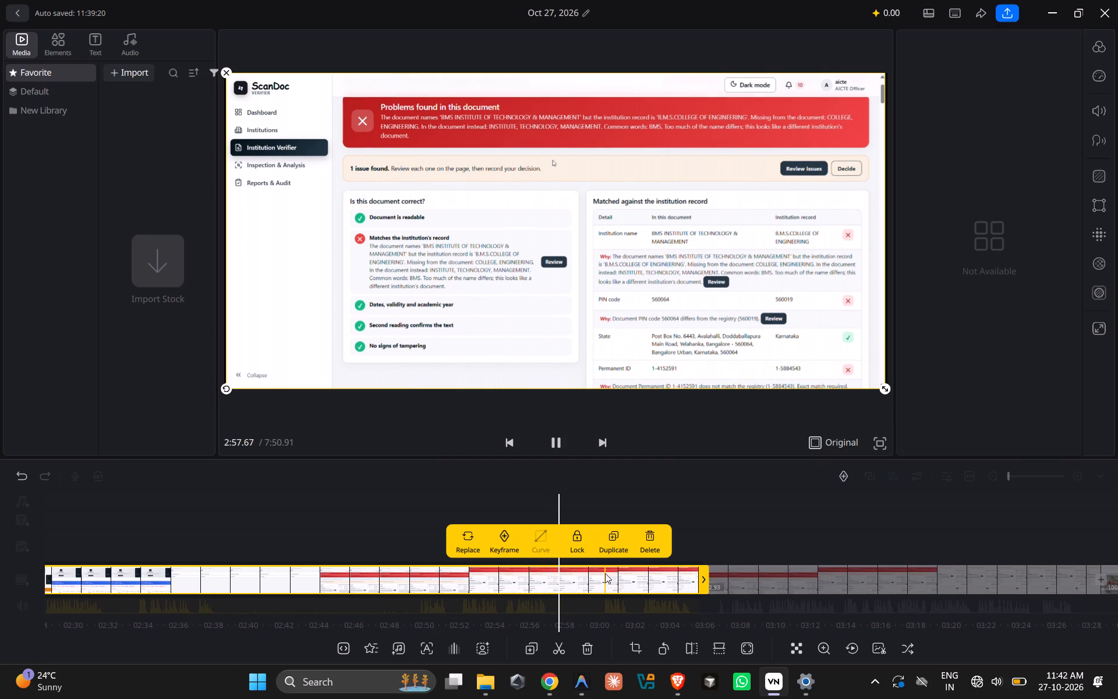
{"action": "left_click_drag", "start_coordinate": [458, 576], "coordinate": [531, 587]}
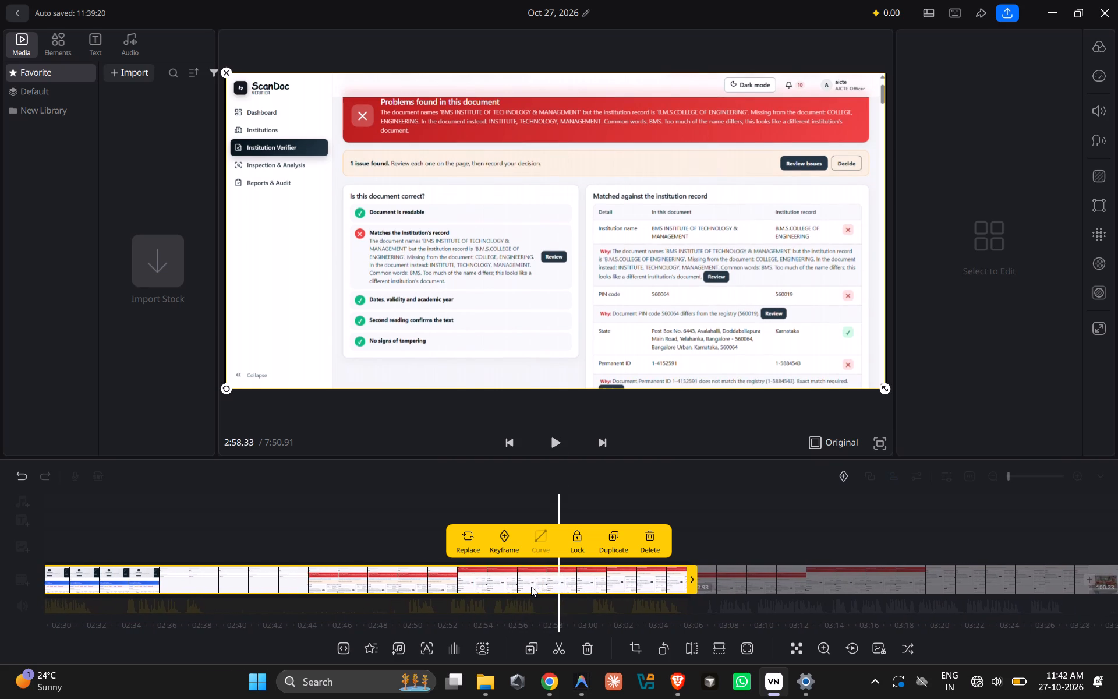
{"action": "left_click_drag", "start_coordinate": [531, 587], "coordinate": [532, 587]}
{"action": "left_click_drag", "start_coordinate": [500, 582], "coordinate": [536, 582]}
{"action": "left_click", "coordinate": [555, 435]}
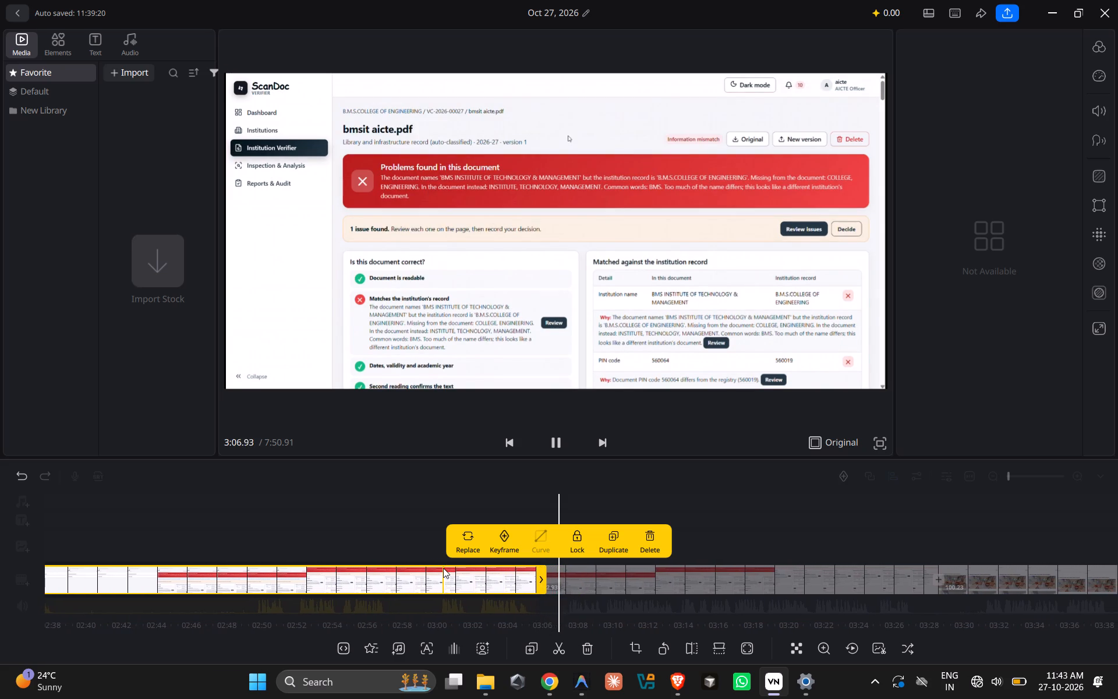
{"action": "left_click", "coordinate": [443, 568]}
{"action": "left_click", "coordinate": [515, 583]}
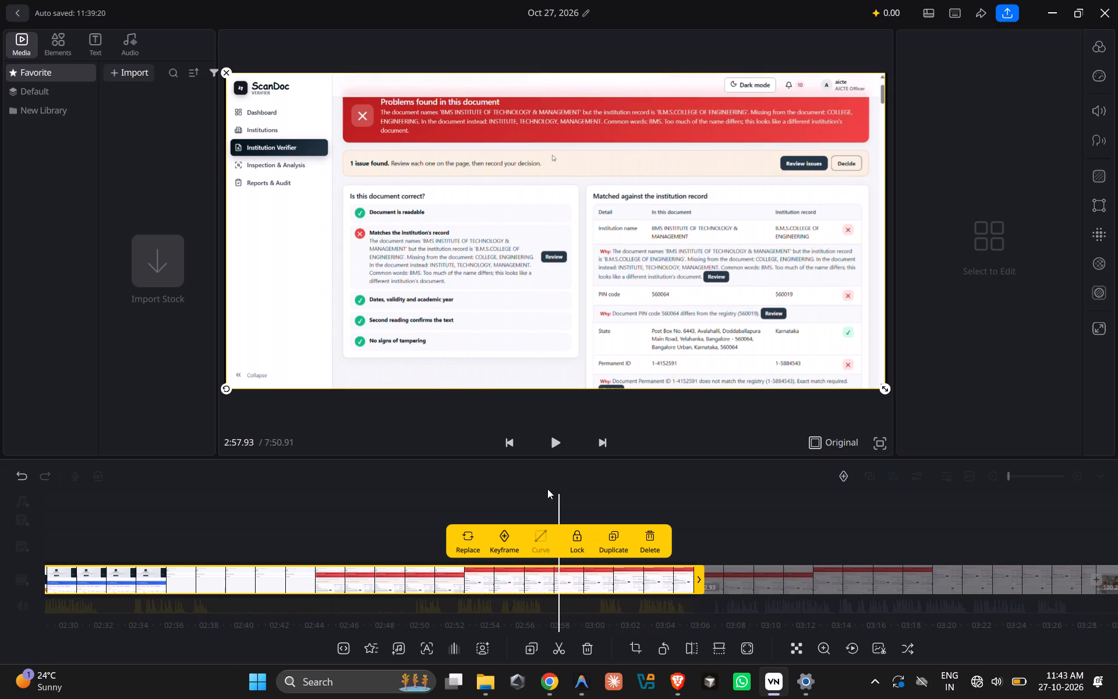
{"action": "left_click", "coordinate": [553, 443]}
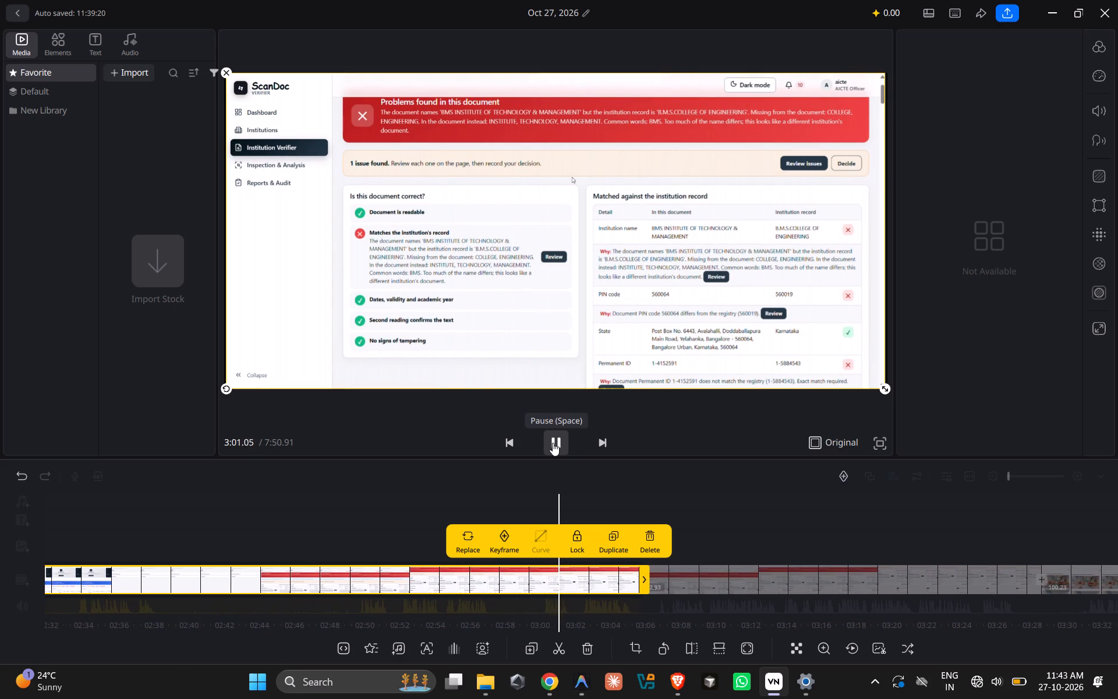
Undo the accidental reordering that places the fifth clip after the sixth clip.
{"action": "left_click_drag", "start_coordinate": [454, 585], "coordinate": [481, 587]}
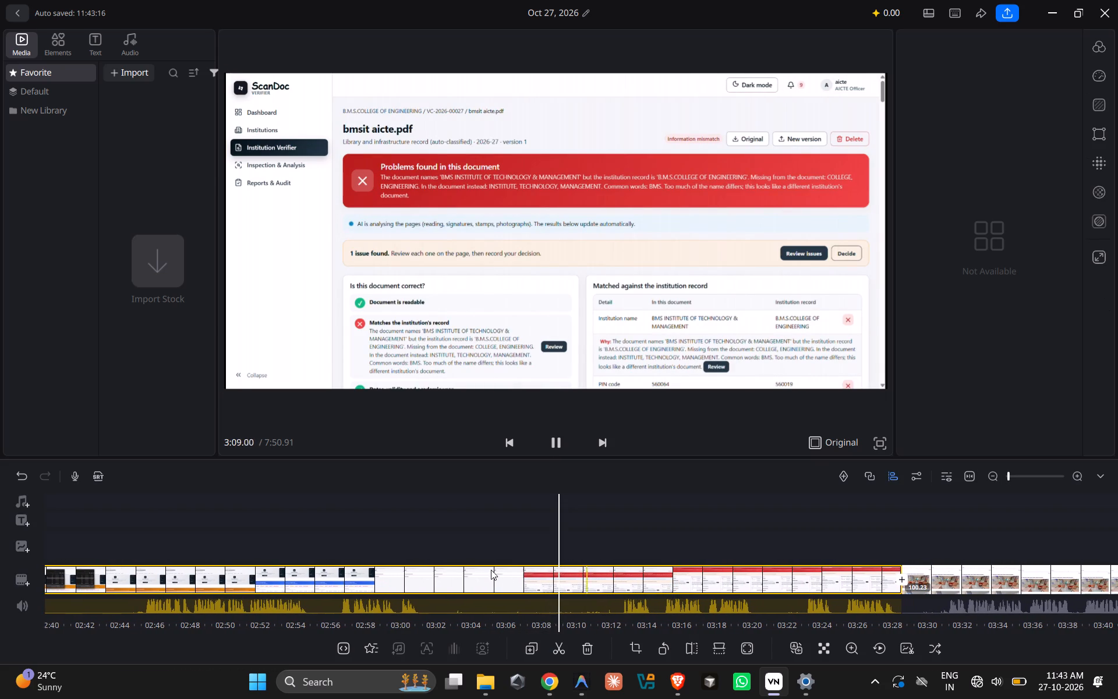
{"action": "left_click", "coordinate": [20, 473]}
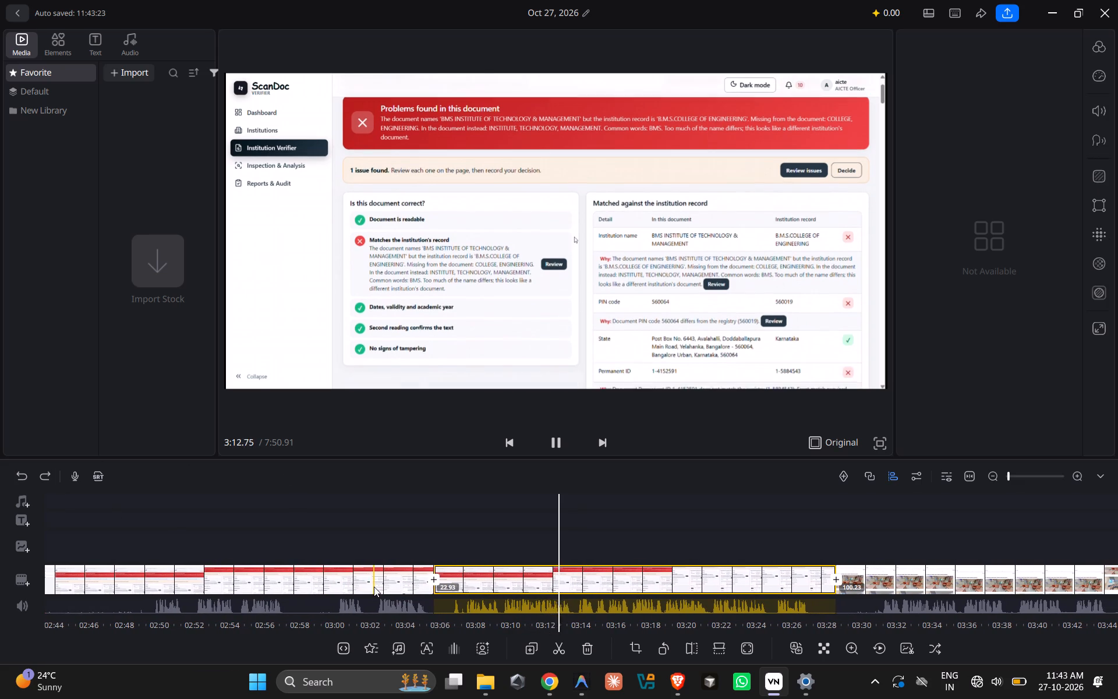
Compare the fifth clip's footage between about 2:58 and 3:02 with the sixth clip's opening from about 3:06.
{"action": "left_click", "coordinate": [302, 579]}
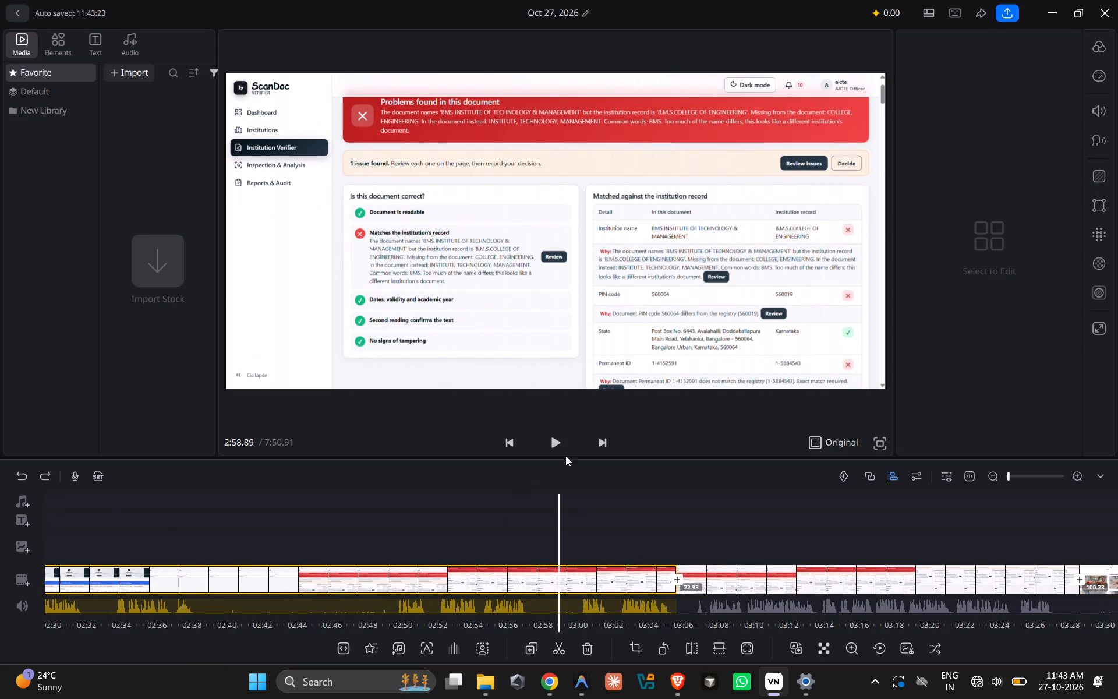
{"action": "left_click", "coordinate": [554, 444]}
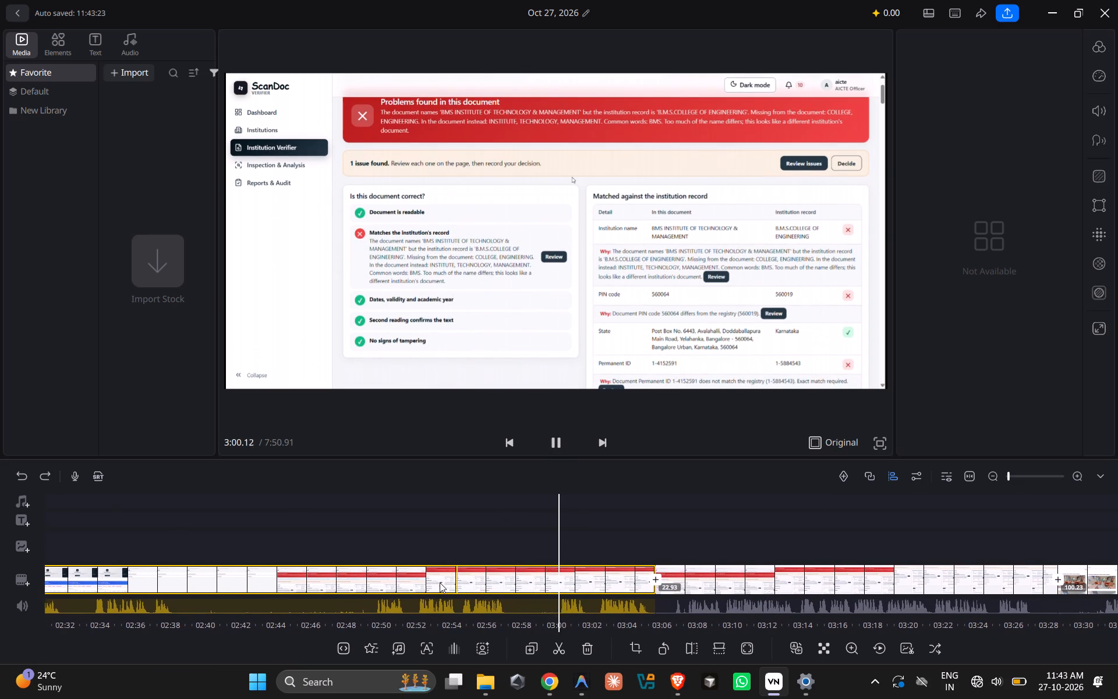
{"action": "left_click", "coordinate": [526, 582]}
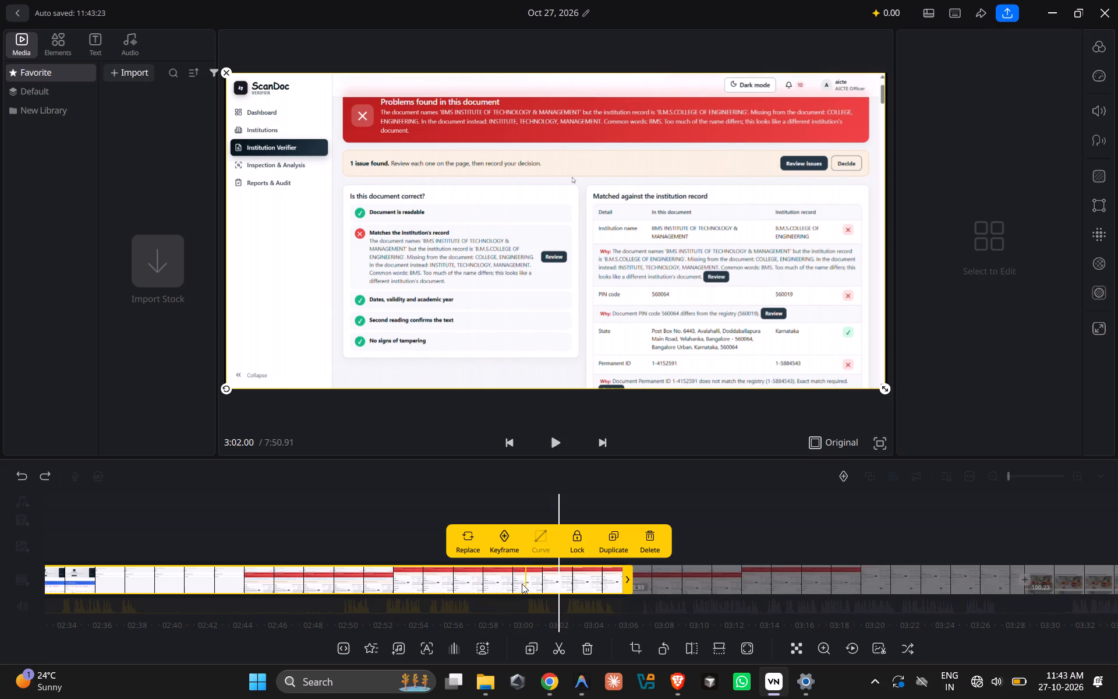
{"action": "left_click", "coordinate": [507, 586]}
{"action": "left_click", "coordinate": [550, 443]}
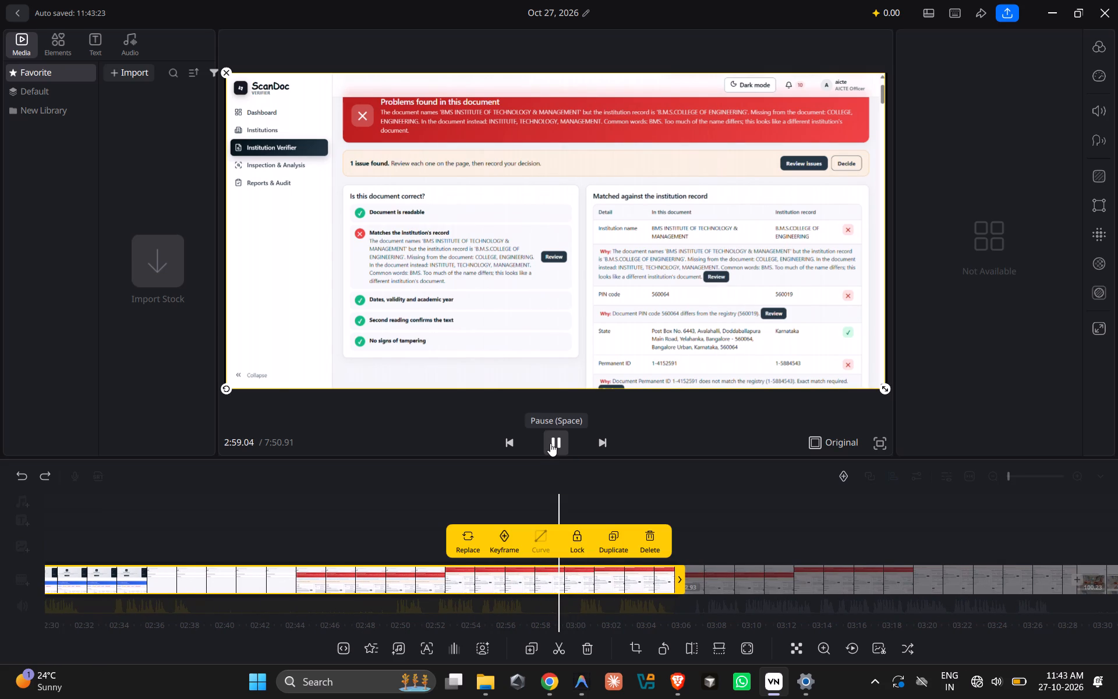
{"action": "left_click", "coordinate": [550, 443]}
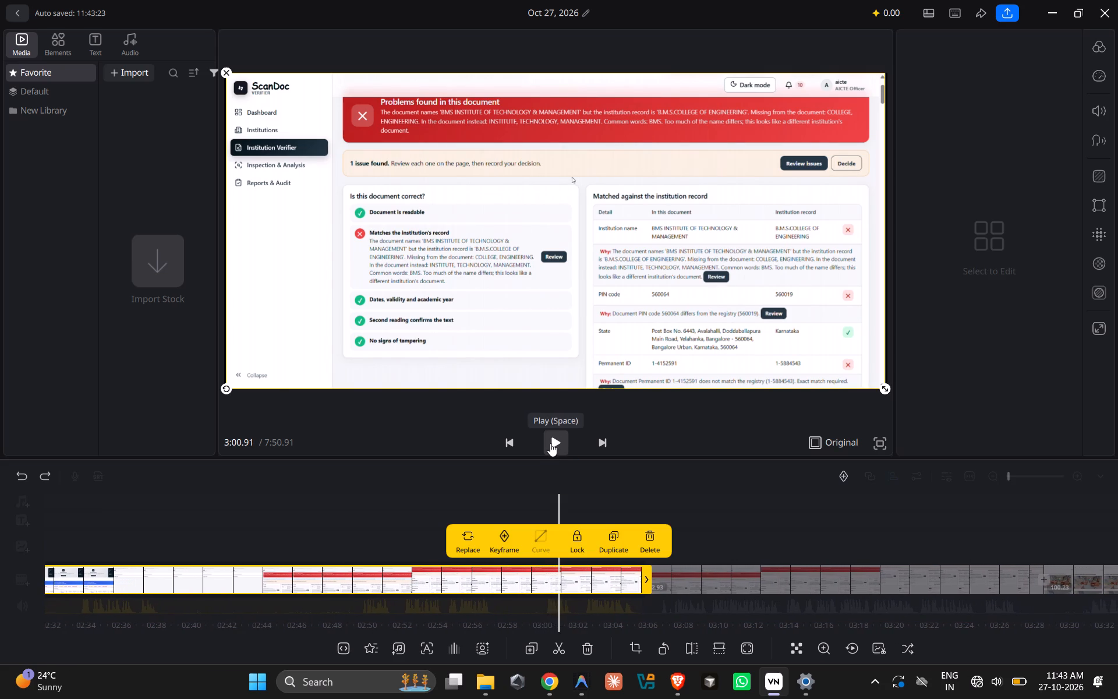
{"action": "left_click", "coordinate": [507, 579]}
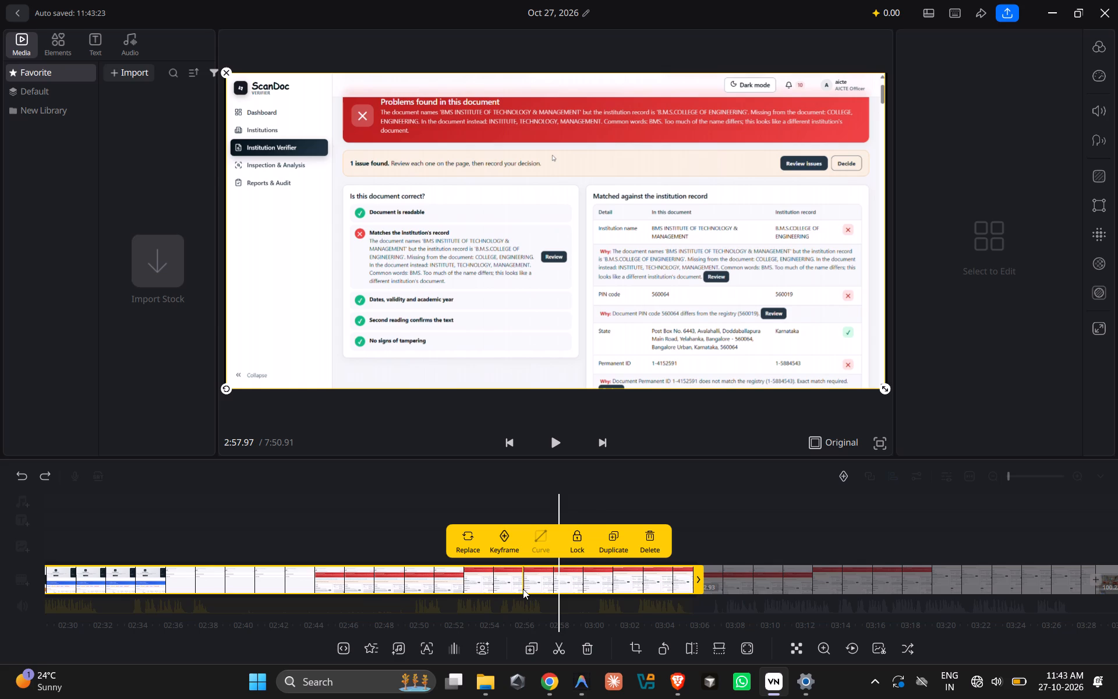
{"action": "left_click", "coordinate": [721, 577]}
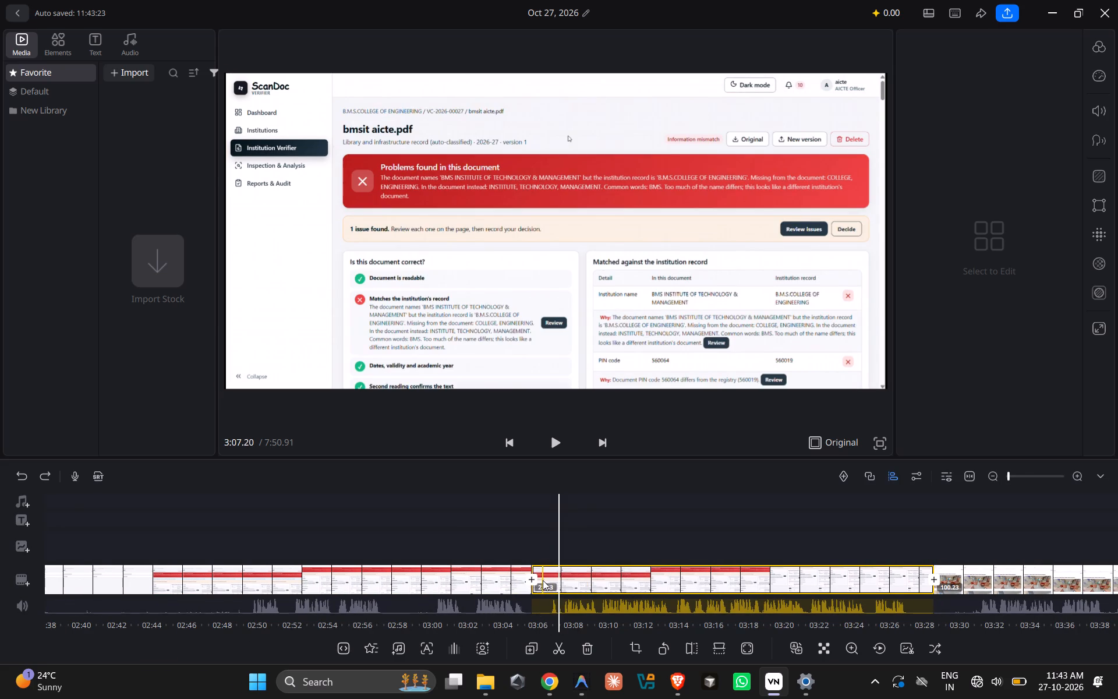
{"action": "left_click", "coordinate": [543, 580]}
{"action": "left_click", "coordinate": [537, 578]}
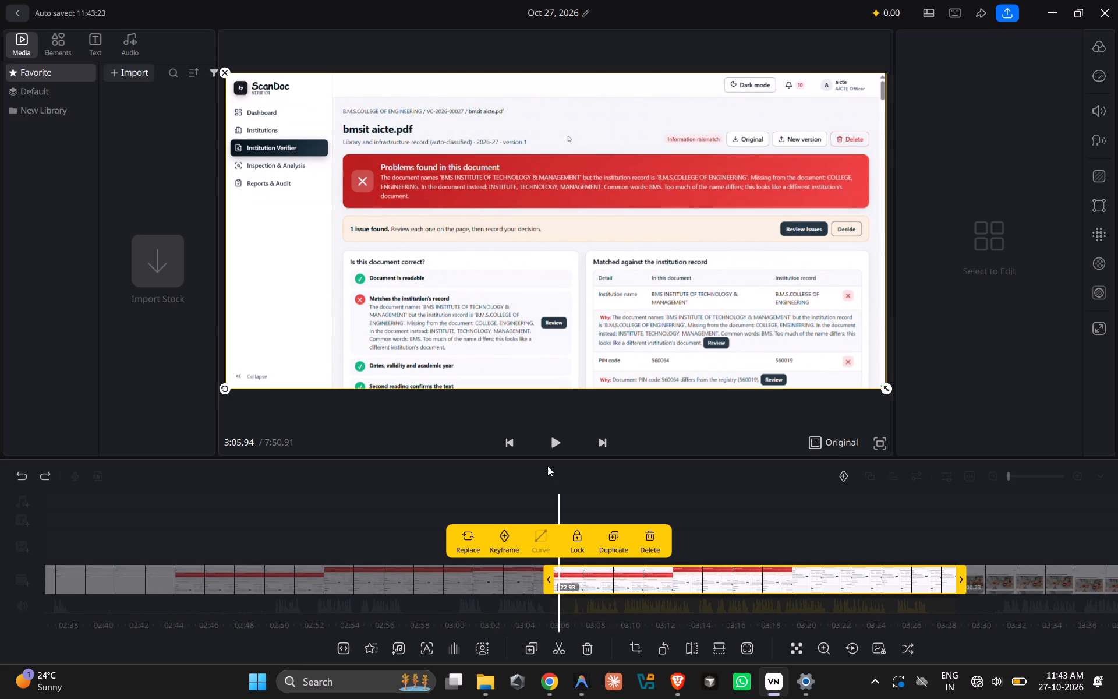
{"action": "left_click", "coordinate": [555, 440]}
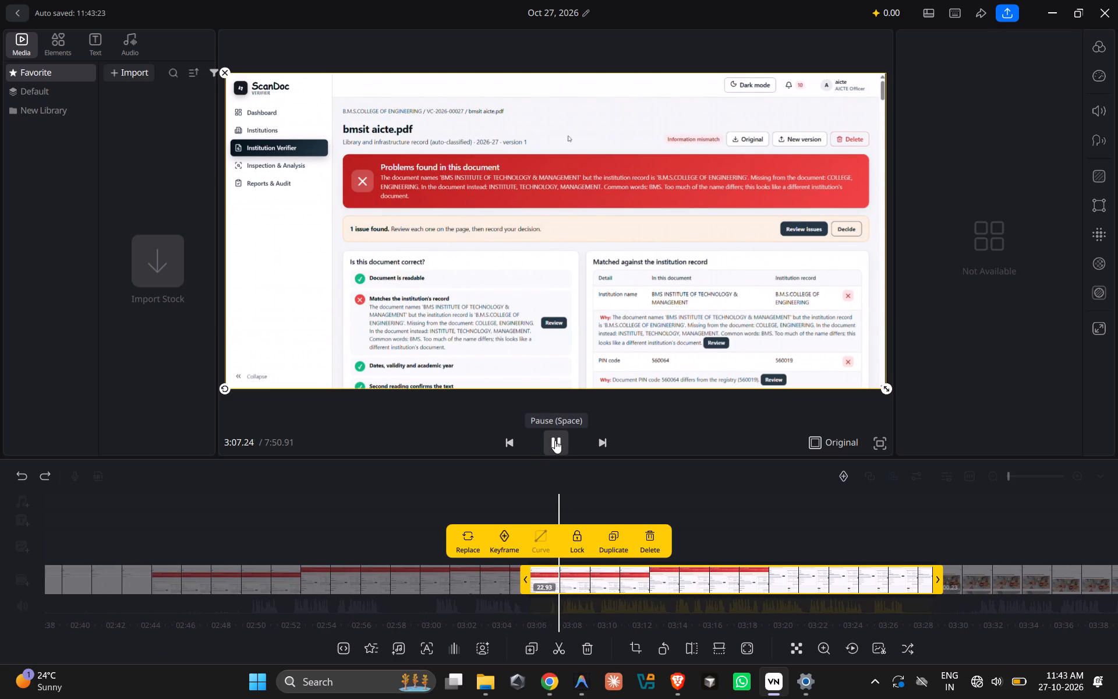
{"action": "left_click", "coordinate": [555, 440]}
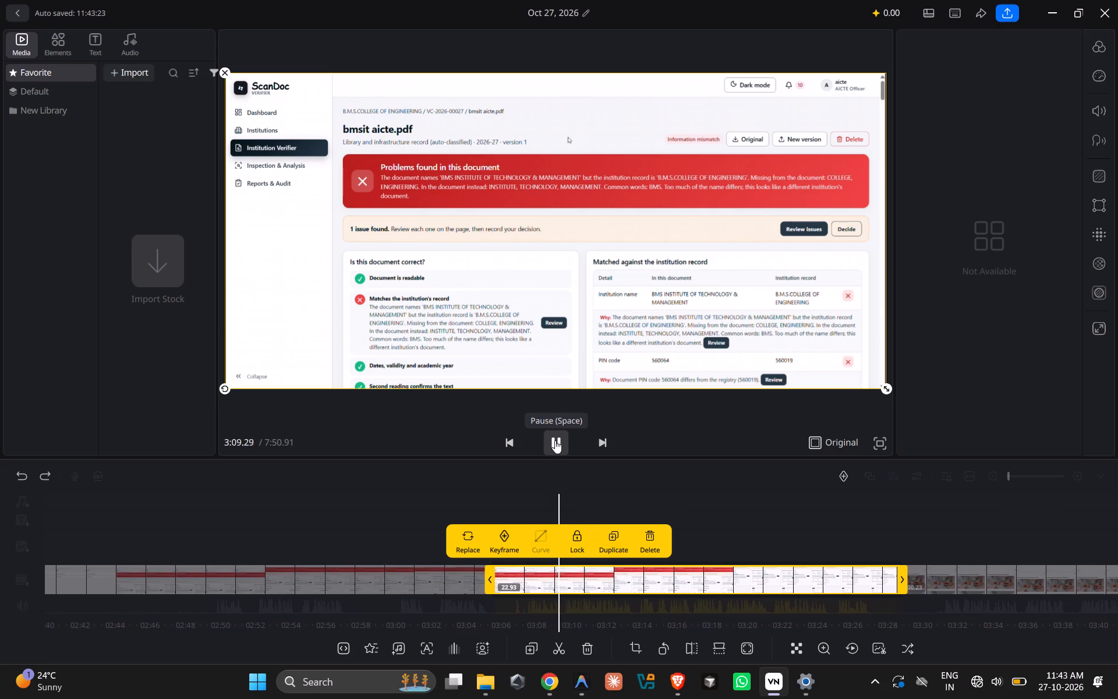
Split the fifth clip at 2:42.48, on the processing screen just before the document results appear.
{"action": "left_click", "coordinate": [290, 578]}
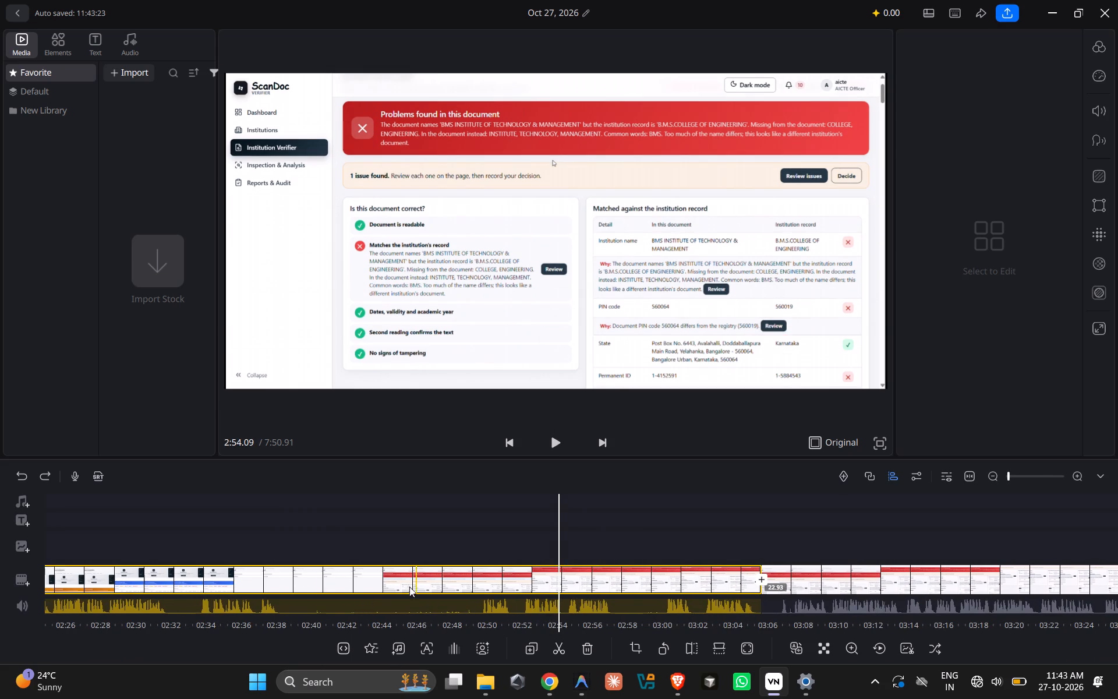
{"action": "left_click", "coordinate": [383, 581]}
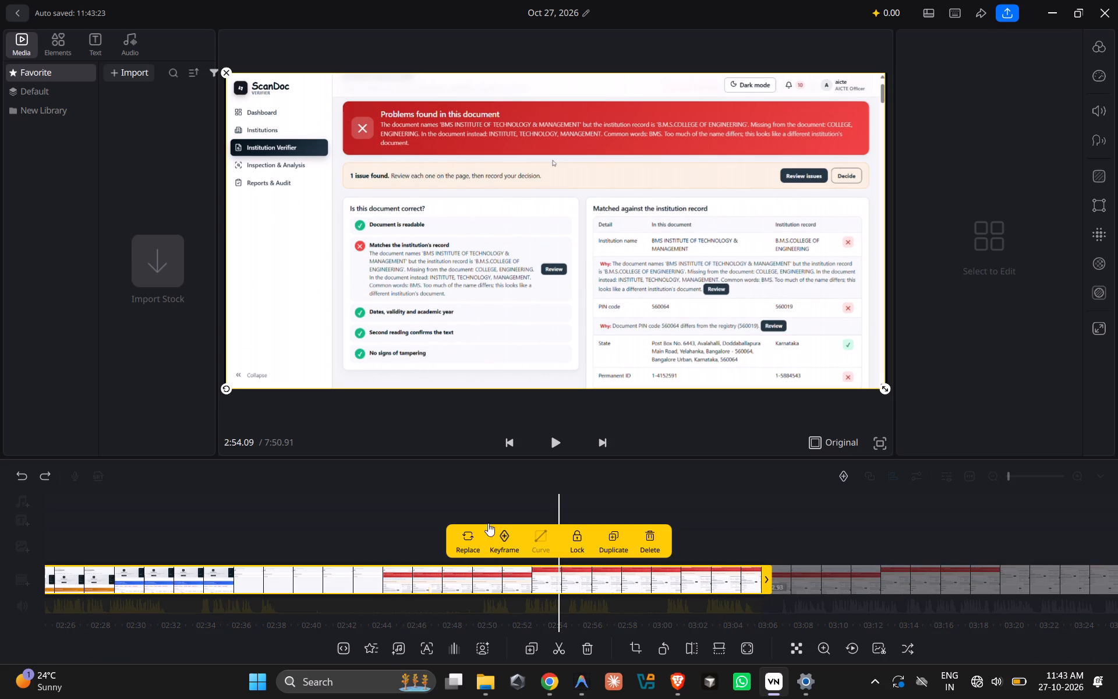
{"action": "left_click_drag", "start_coordinate": [410, 585], "coordinate": [510, 592]}
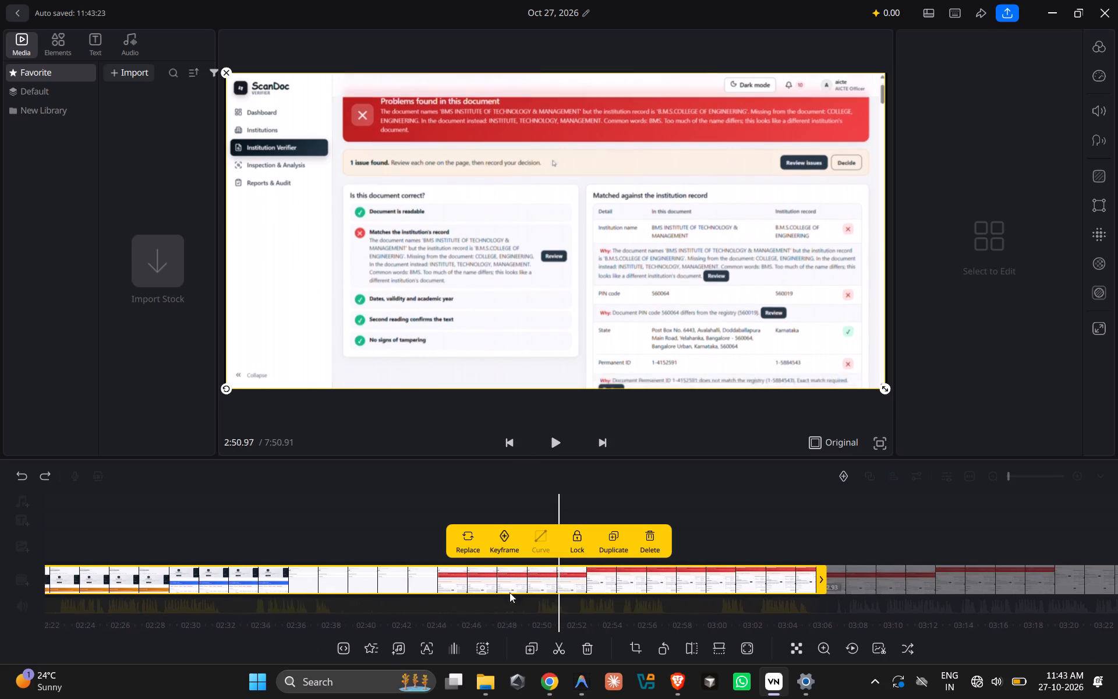
{"action": "left_click_drag", "start_coordinate": [510, 592], "coordinate": [585, 600]}
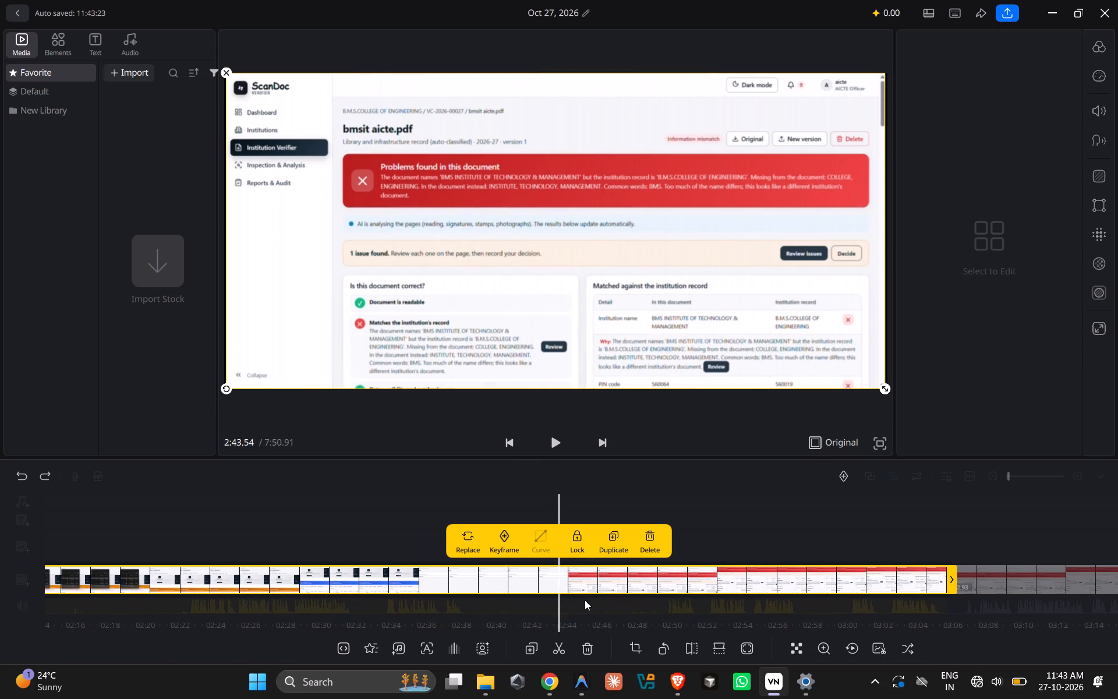
{"action": "left_click_drag", "start_coordinate": [585, 600], "coordinate": [602, 601]}
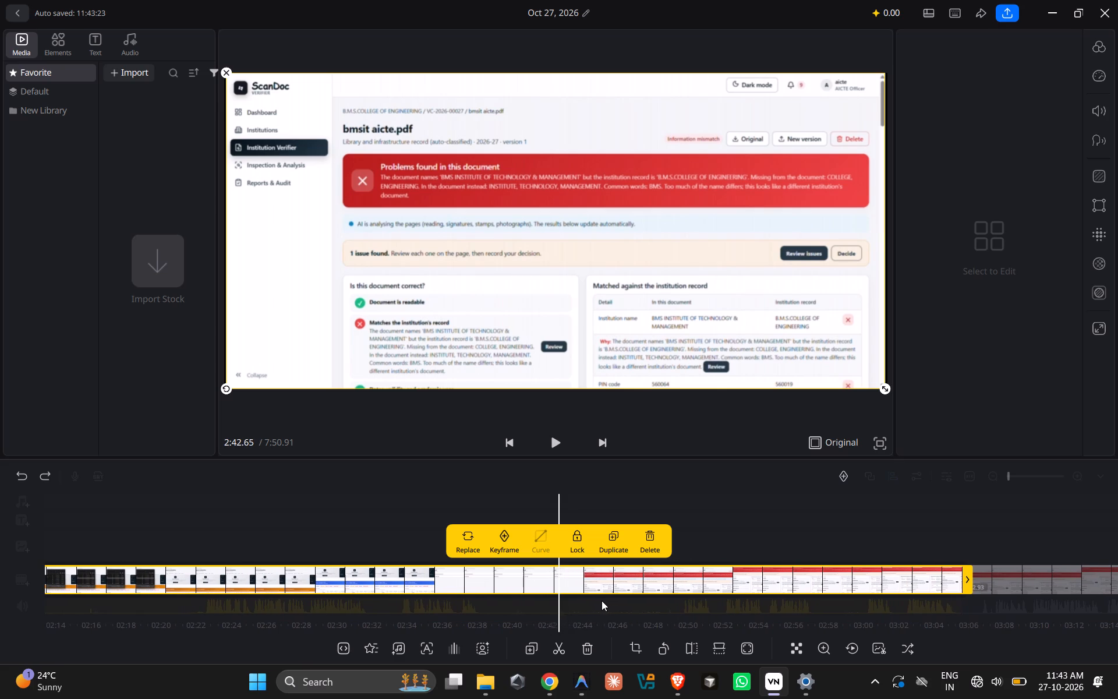
{"action": "left_click_drag", "start_coordinate": [602, 601], "coordinate": [603, 601]}
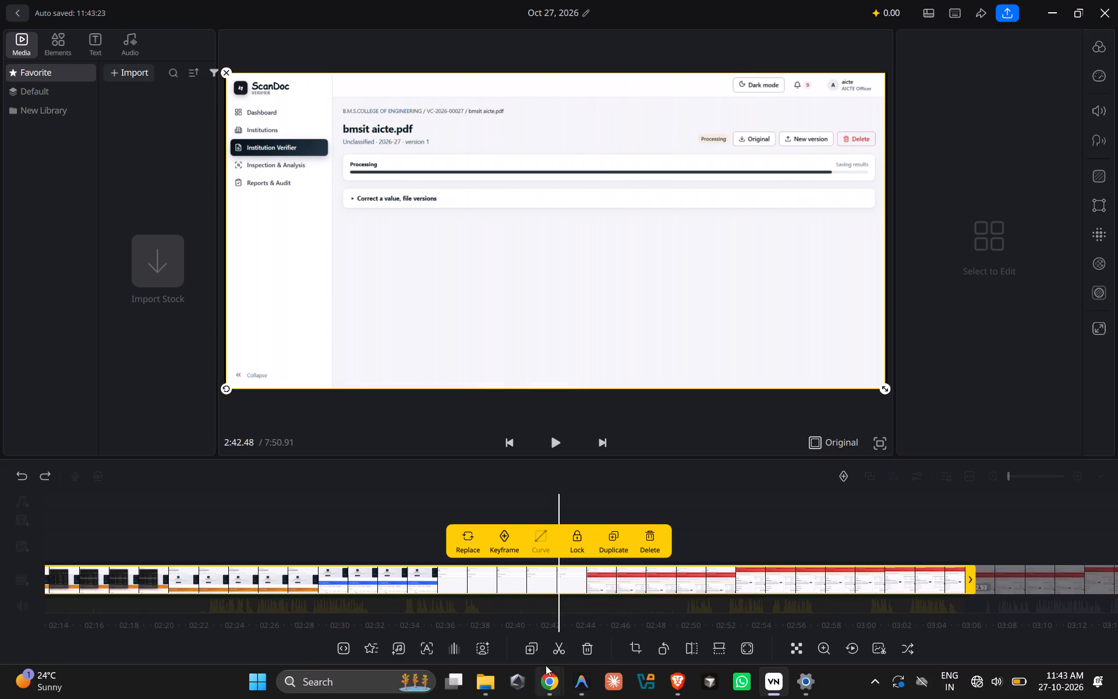
{"action": "left_click", "coordinate": [564, 653]}
Check the sixth clip's opening from about 3:06 and split the fifth clip's second part at about 2:58.03.
{"action": "left_click", "coordinate": [622, 585]}
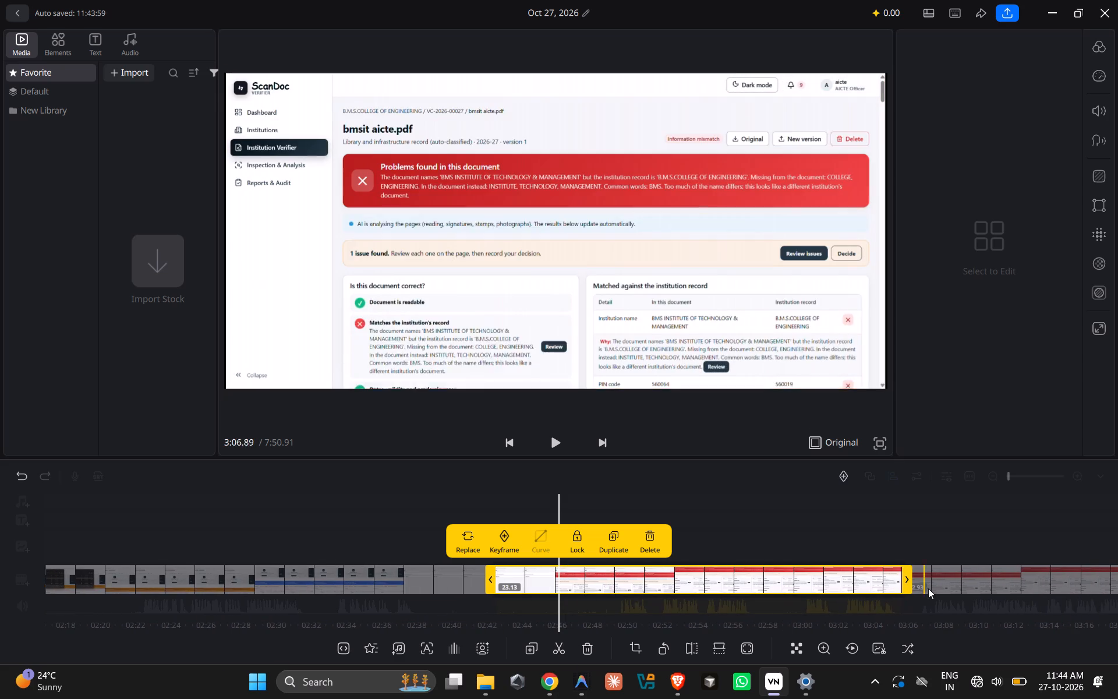
{"action": "left_click", "coordinate": [930, 581]}
{"action": "left_click_drag", "start_coordinate": [618, 576], "coordinate": [660, 585]}
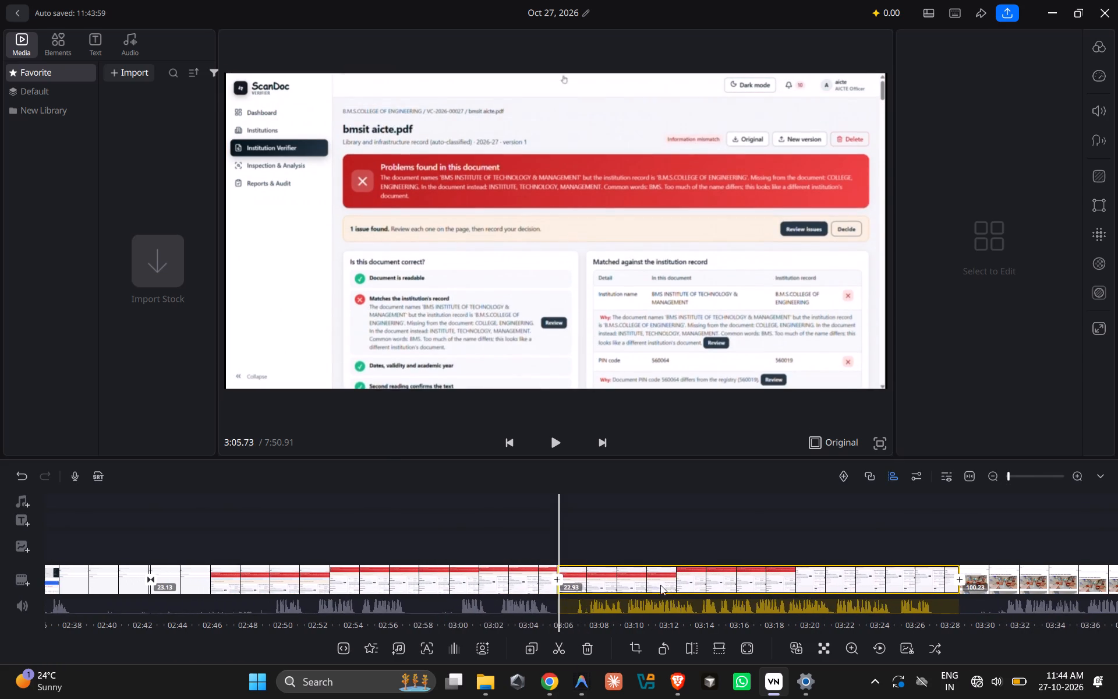
{"action": "left_click_drag", "start_coordinate": [660, 585], "coordinate": [654, 587]}
{"action": "left_click", "coordinate": [550, 444]}
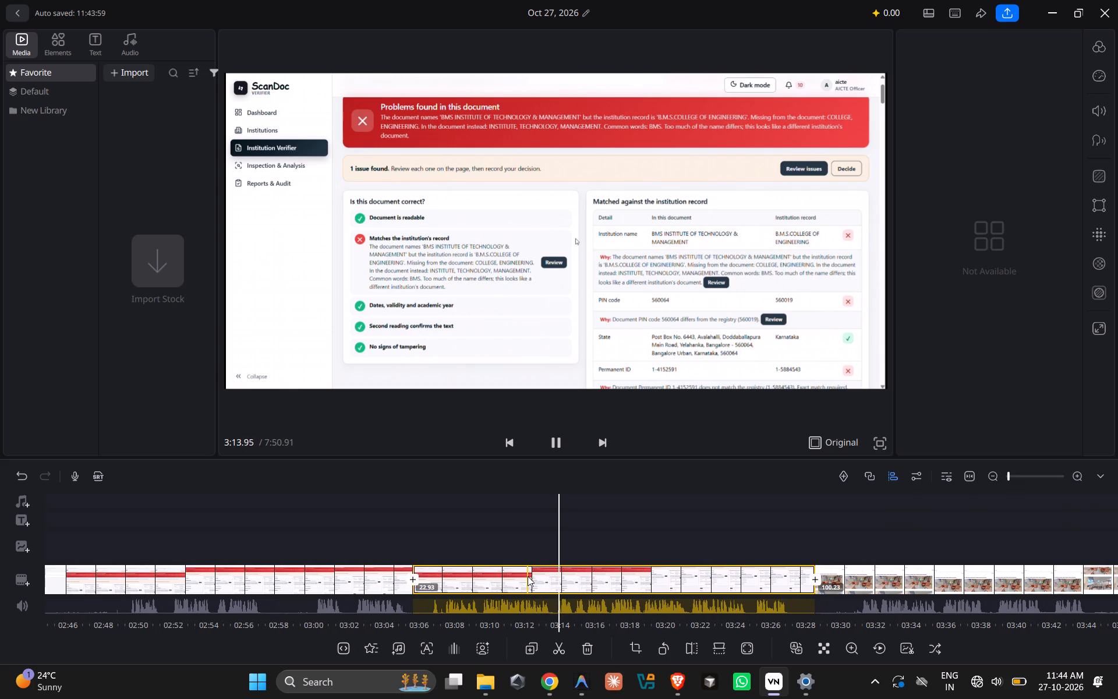
{"action": "left_click", "coordinate": [268, 573]}
{"action": "left_click", "coordinate": [561, 649]}
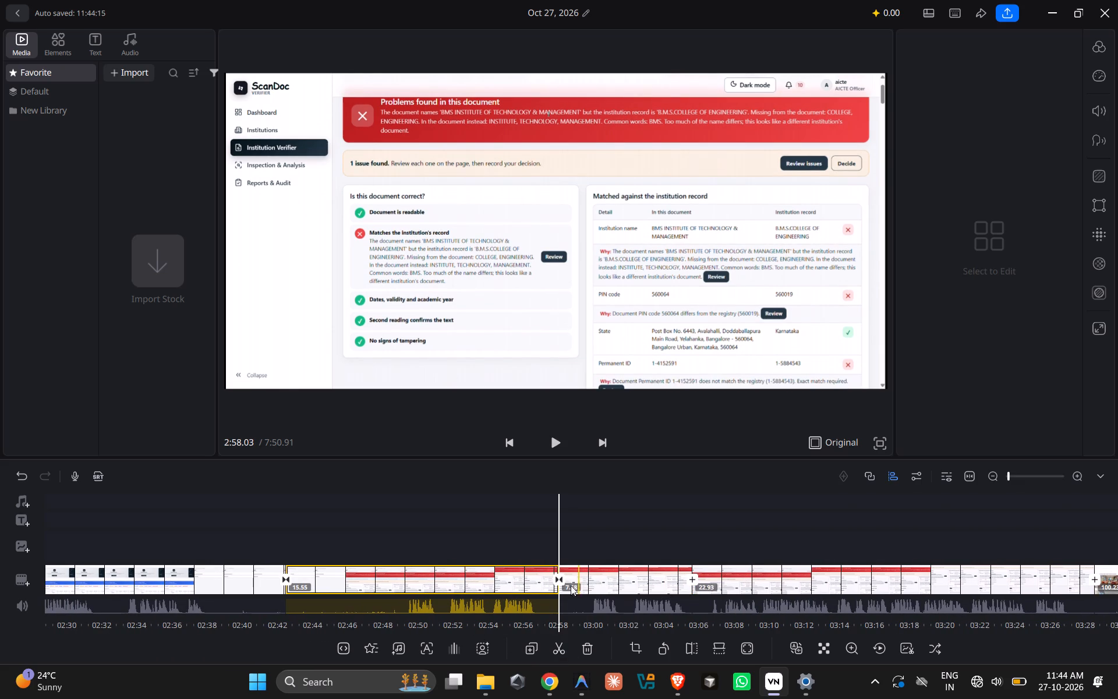
Play back the fifth clip's footage from about 2:40 to 3:03 across its two split points.
{"action": "left_click", "coordinate": [483, 577]}
{"action": "left_click", "coordinate": [499, 583]}
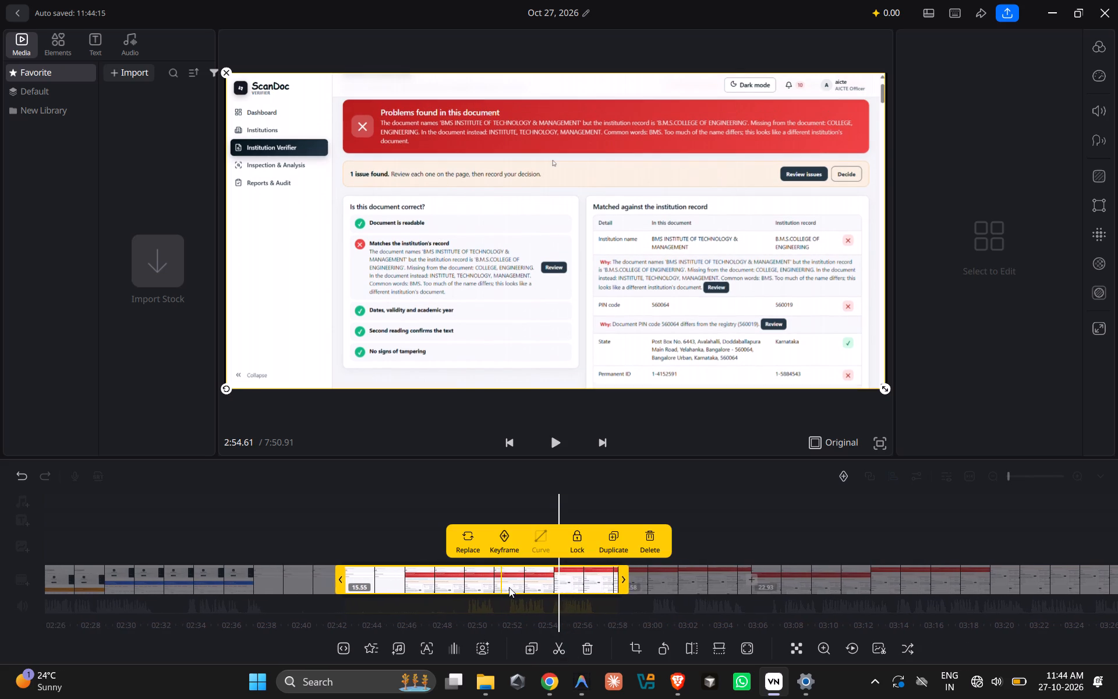
{"action": "left_click", "coordinate": [382, 572]}
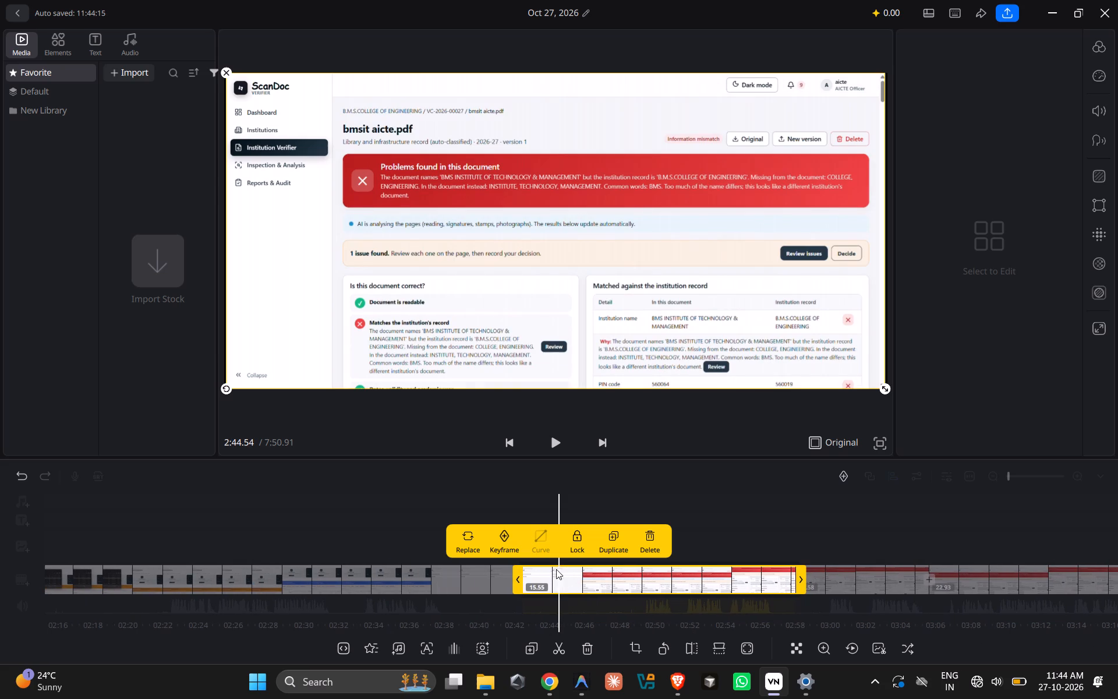
{"action": "left_click", "coordinate": [484, 580]}
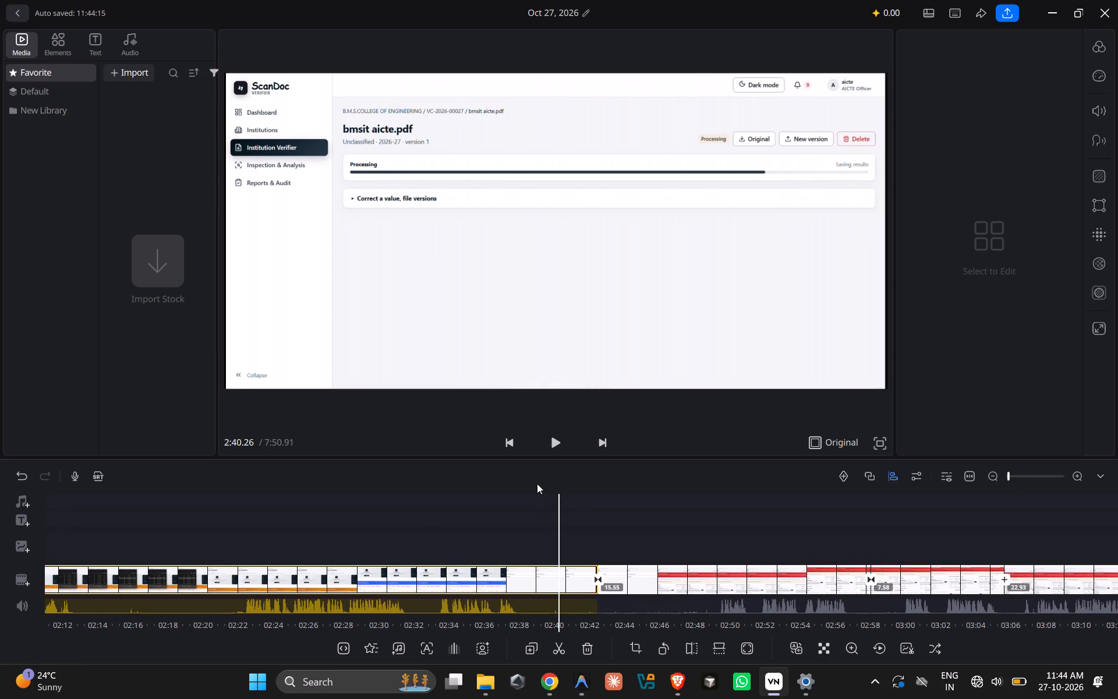
{"action": "left_click", "coordinate": [549, 449]}
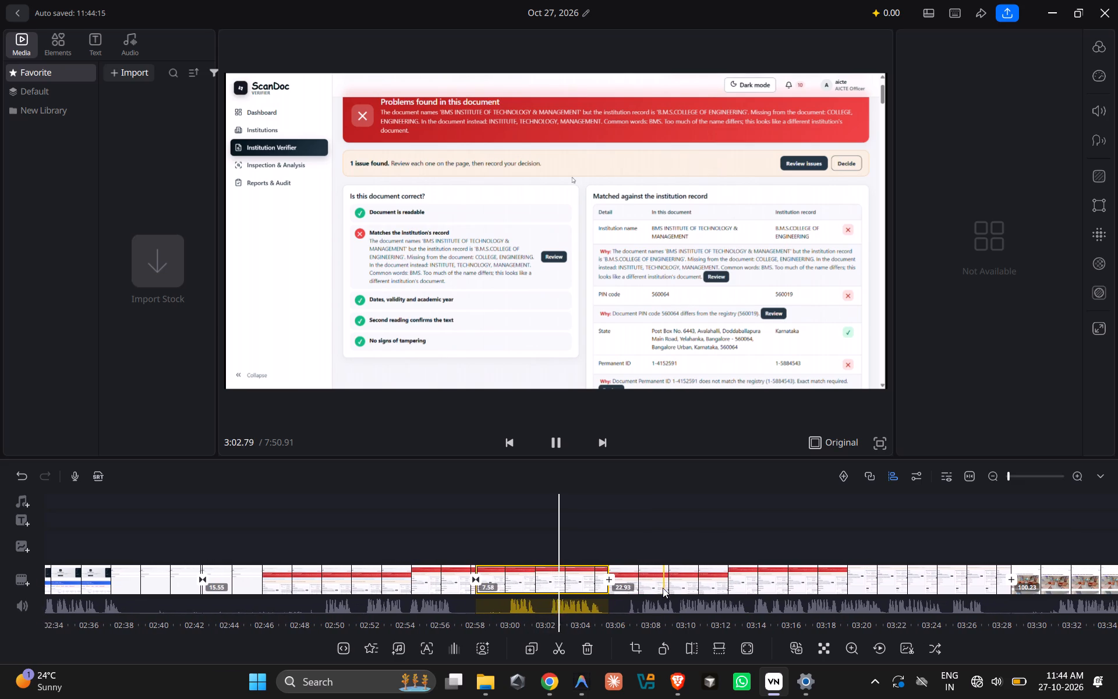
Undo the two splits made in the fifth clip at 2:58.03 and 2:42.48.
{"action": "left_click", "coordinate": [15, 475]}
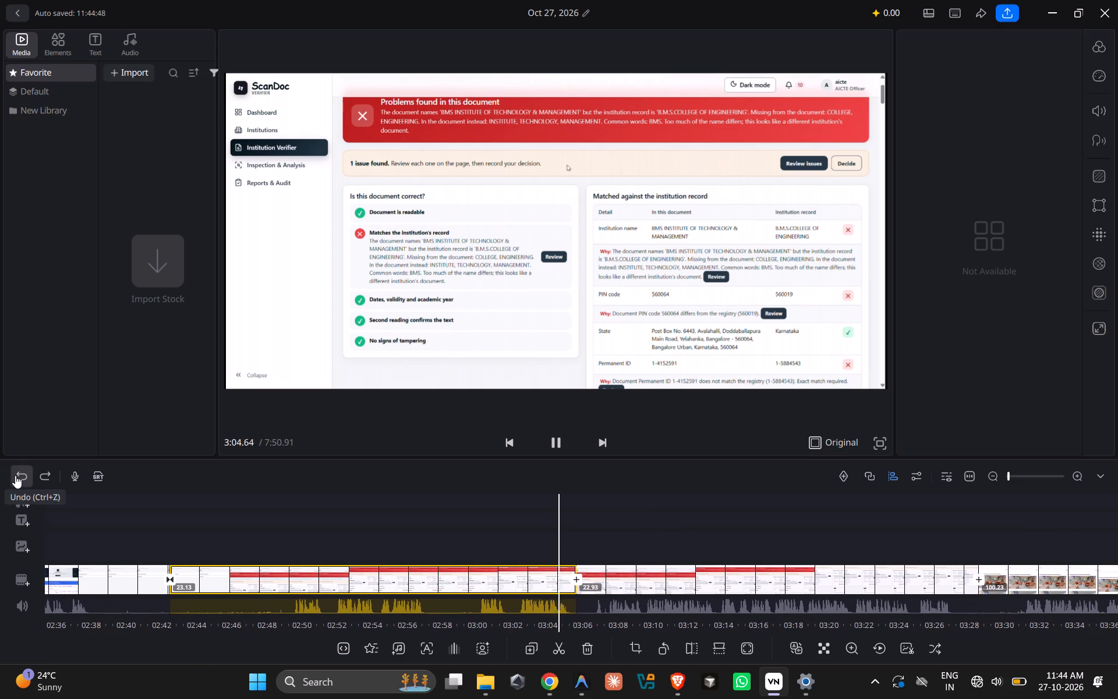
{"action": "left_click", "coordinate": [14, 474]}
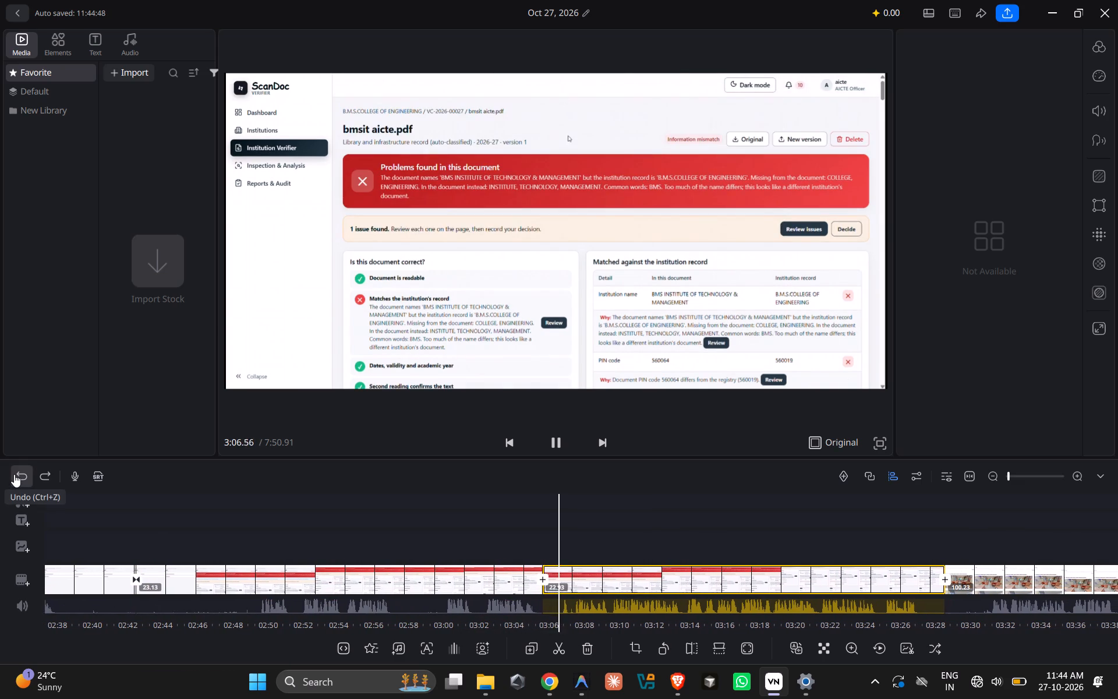
Split the fifth clip at about 2:42.52, on the processing screen just before the document results appear.
{"action": "left_click", "coordinate": [287, 577]}
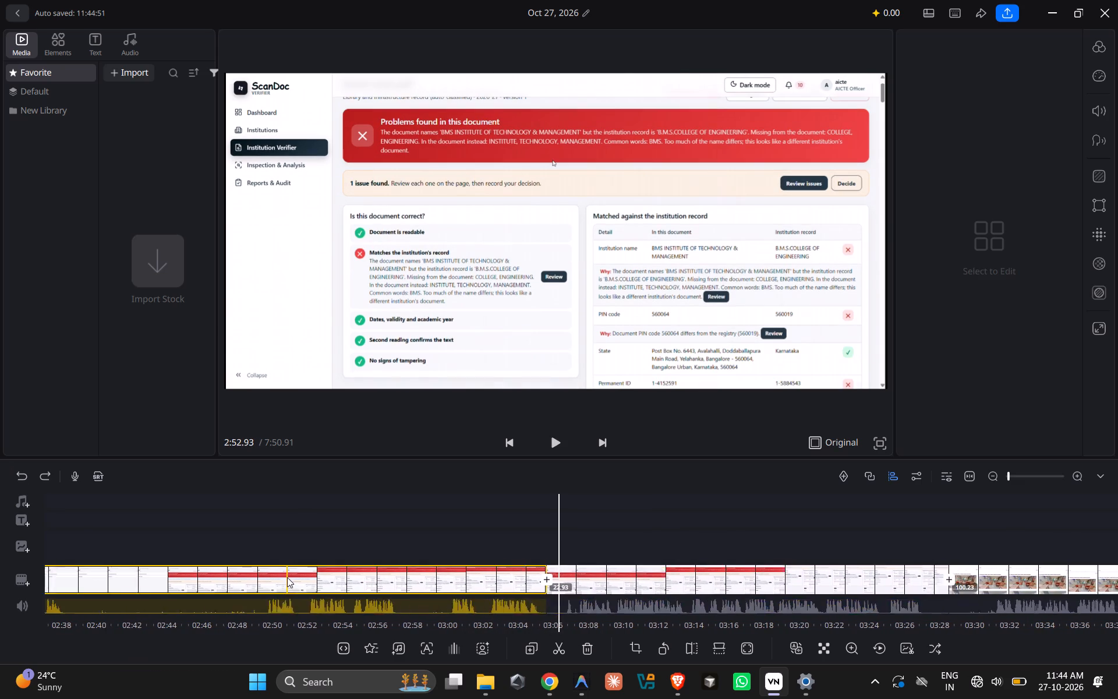
{"action": "left_click", "coordinate": [307, 582]}
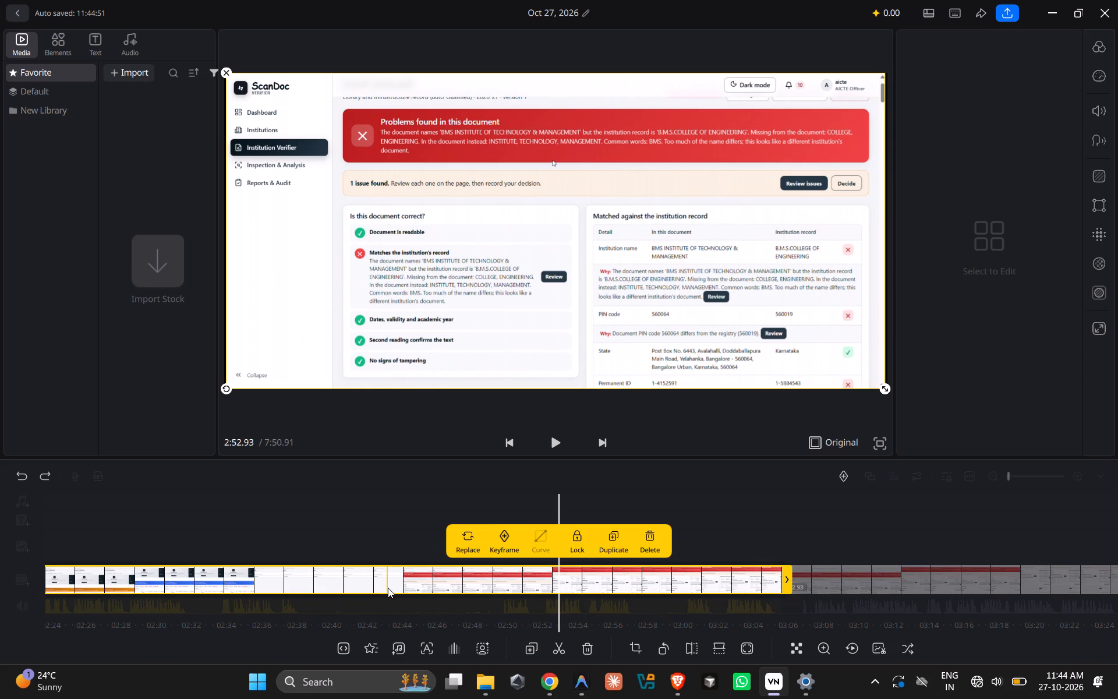
{"action": "left_click", "coordinate": [387, 587]}
{"action": "left_click", "coordinate": [561, 584]}
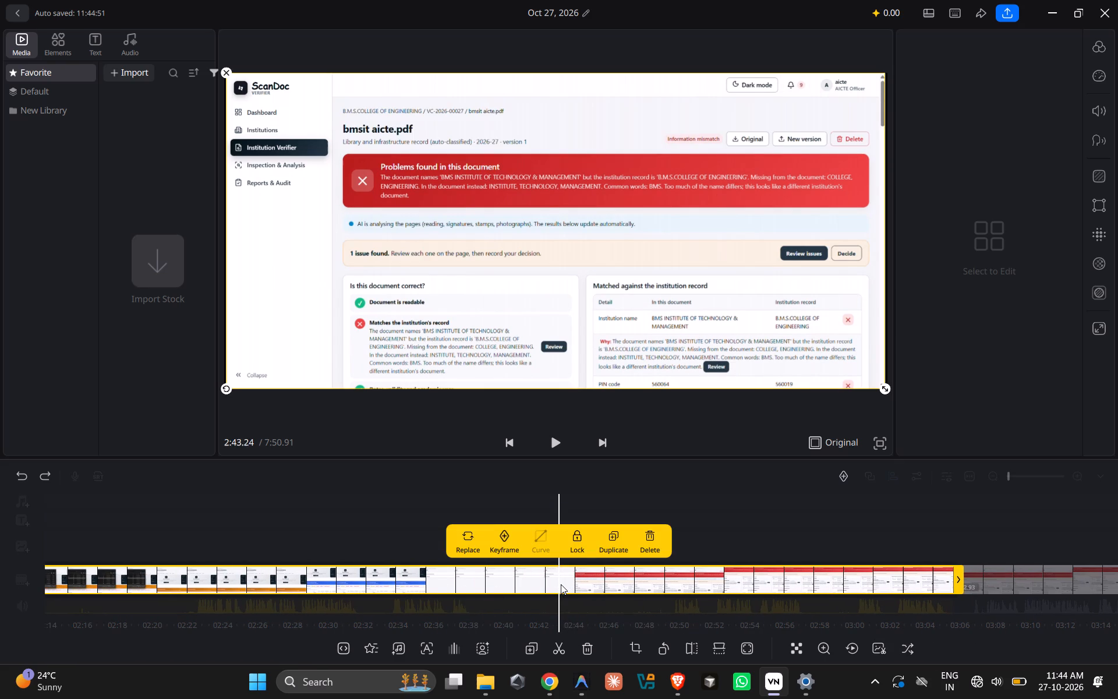
{"action": "left_click", "coordinate": [554, 450]}
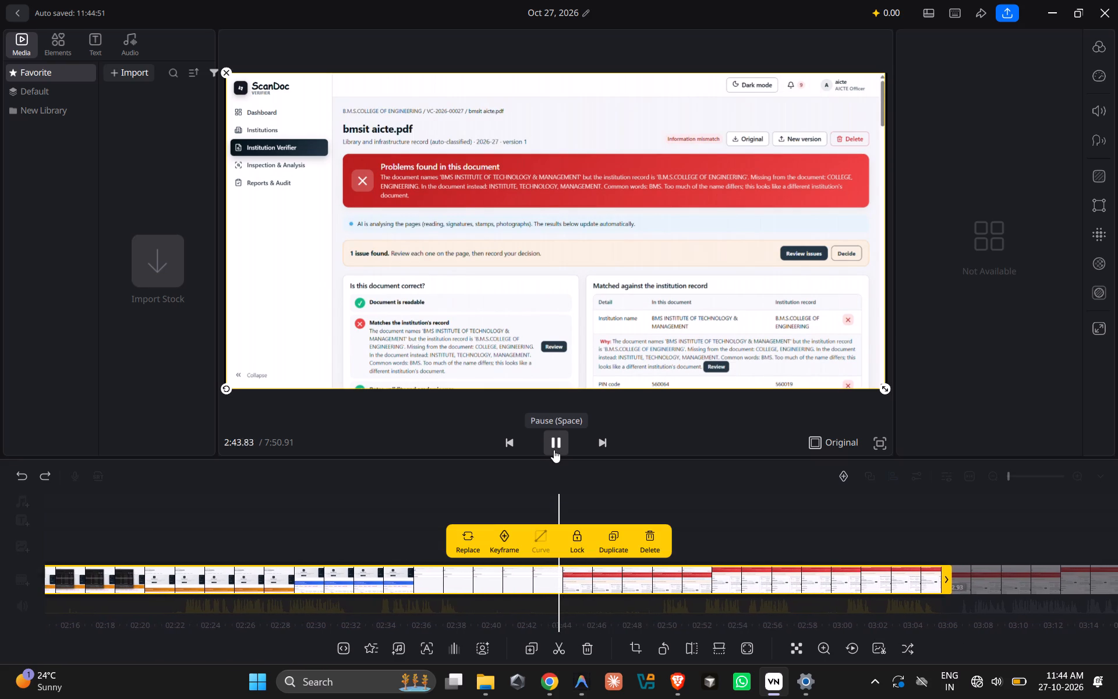
{"action": "left_click", "coordinate": [554, 450]}
{"action": "left_click", "coordinate": [517, 576]}
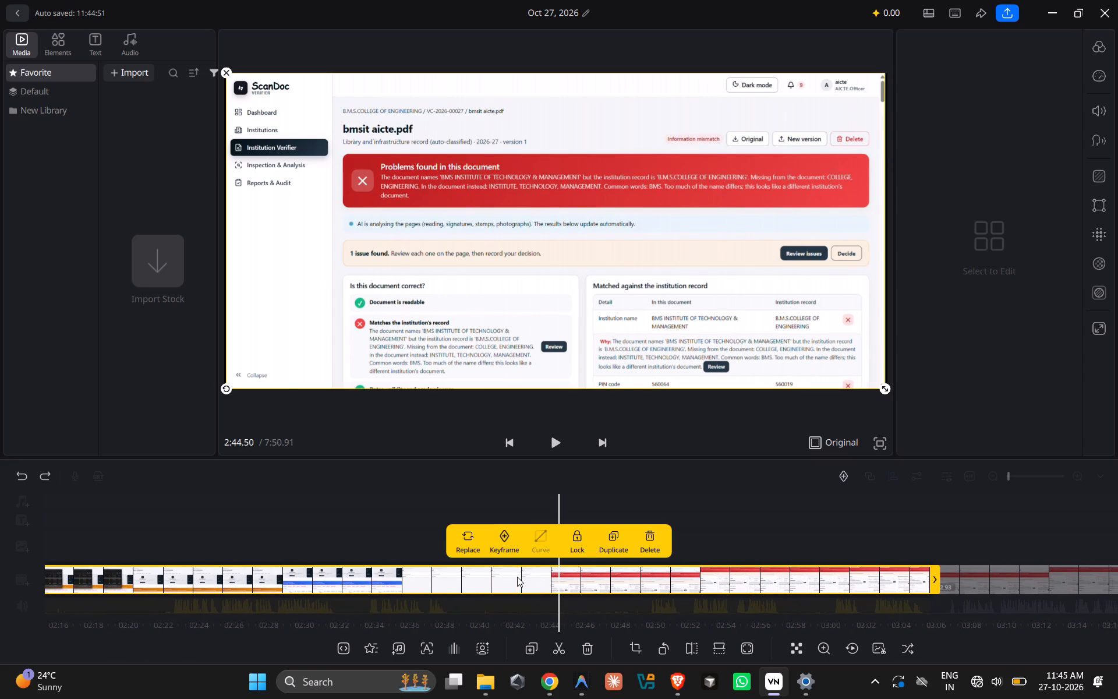
{"action": "left_click_drag", "start_coordinate": [562, 577], "coordinate": [544, 576]}
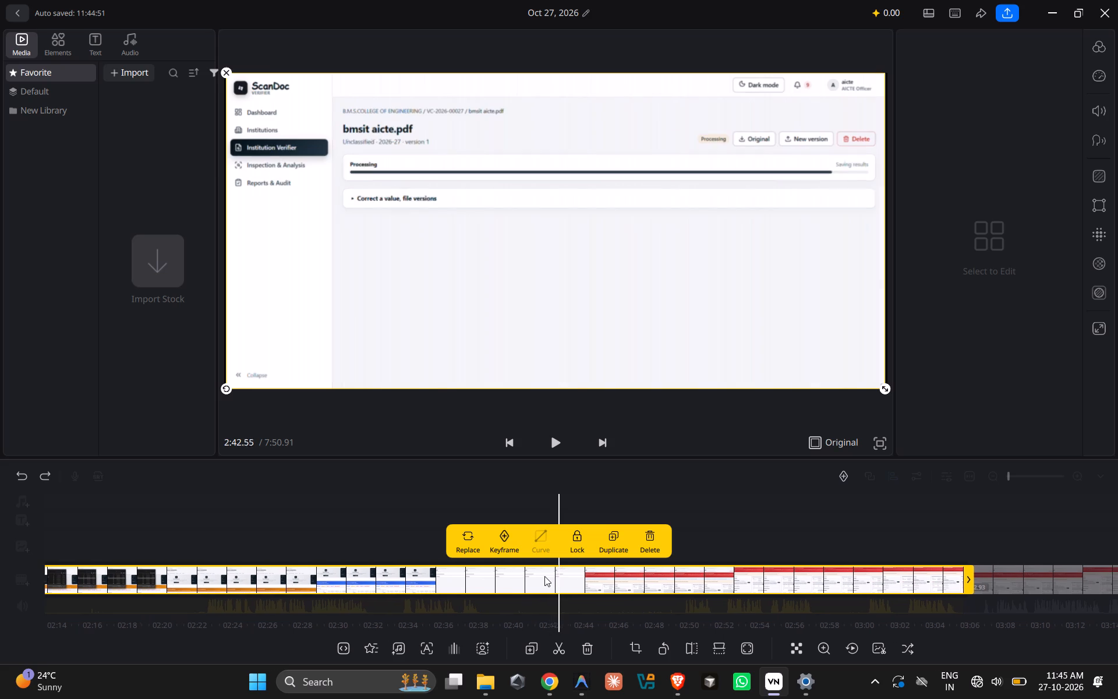
{"action": "left_click_drag", "start_coordinate": [544, 576], "coordinate": [547, 577]}
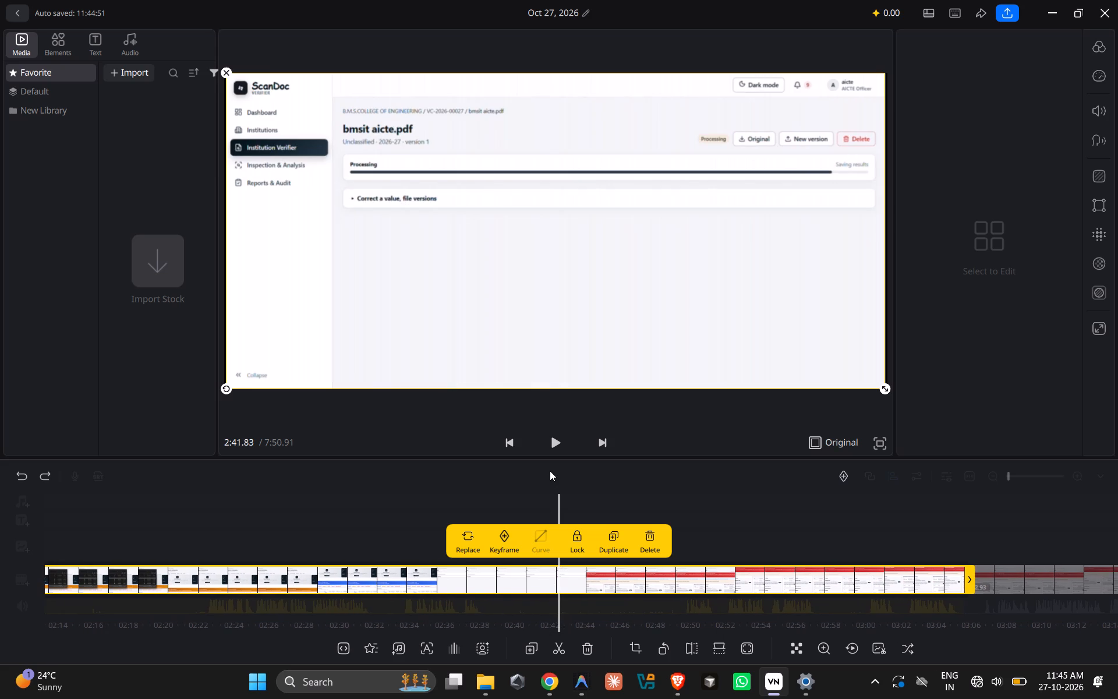
{"action": "left_click", "coordinate": [554, 652]}
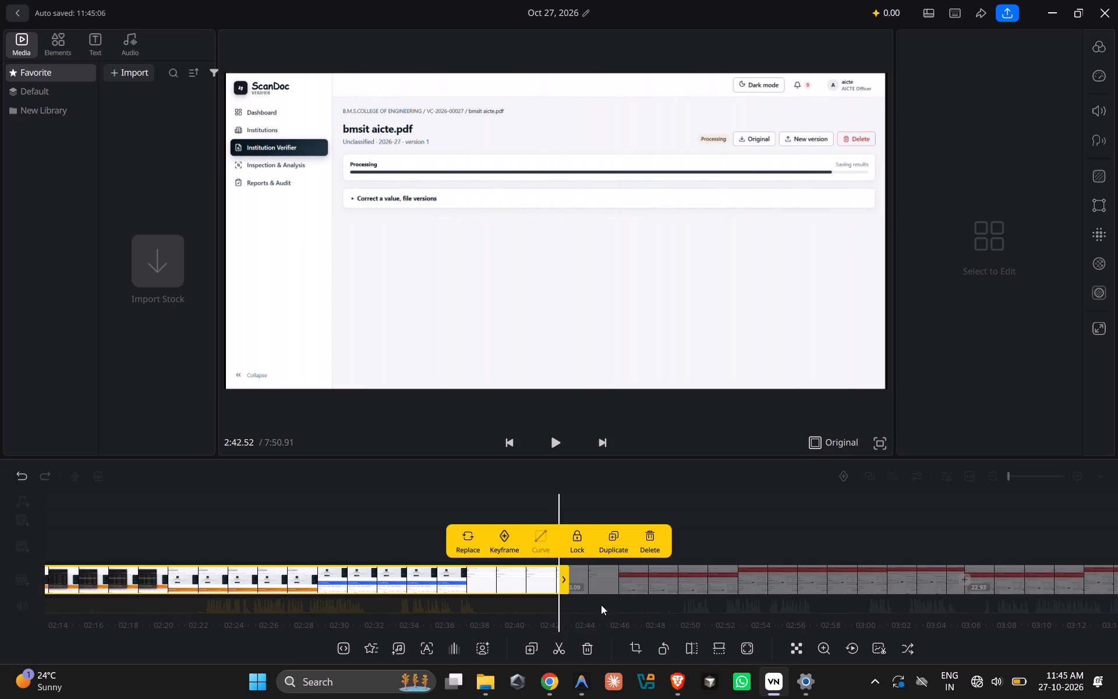
Compare the fifth clip's remainder after the split with the sixth clip's opening, and delete that remainder from about 2:42.5 to 3:06.
{"action": "left_click", "coordinate": [613, 576]}
{"action": "left_click", "coordinate": [713, 540]}
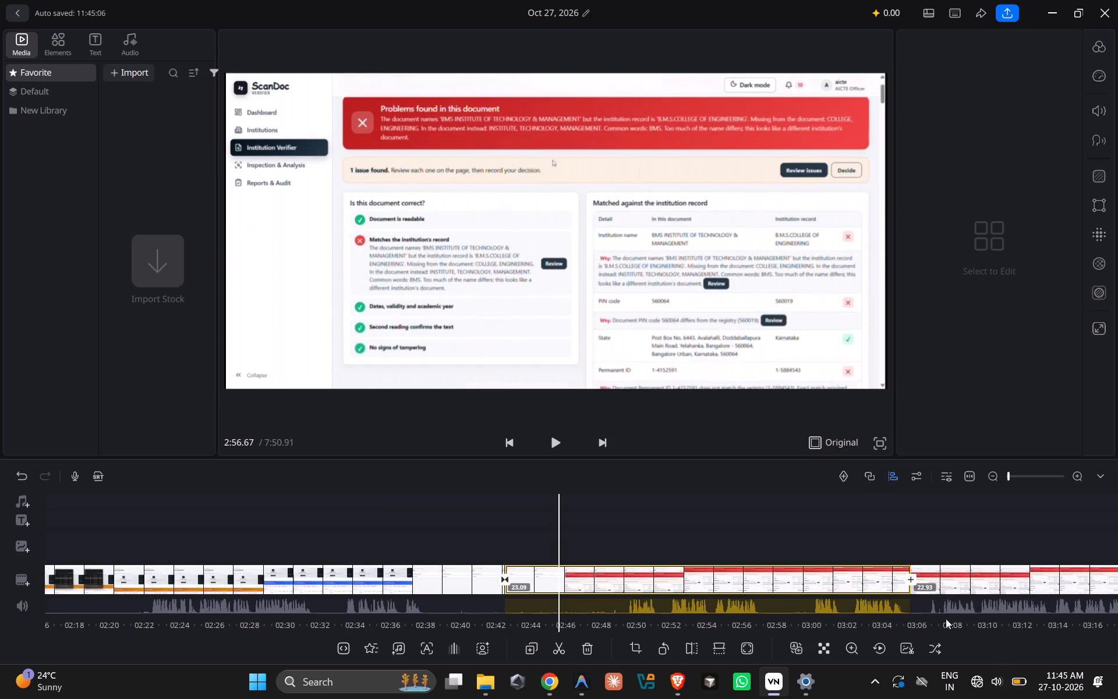
{"action": "left_click_drag", "start_coordinate": [942, 575], "coordinate": [901, 577]}
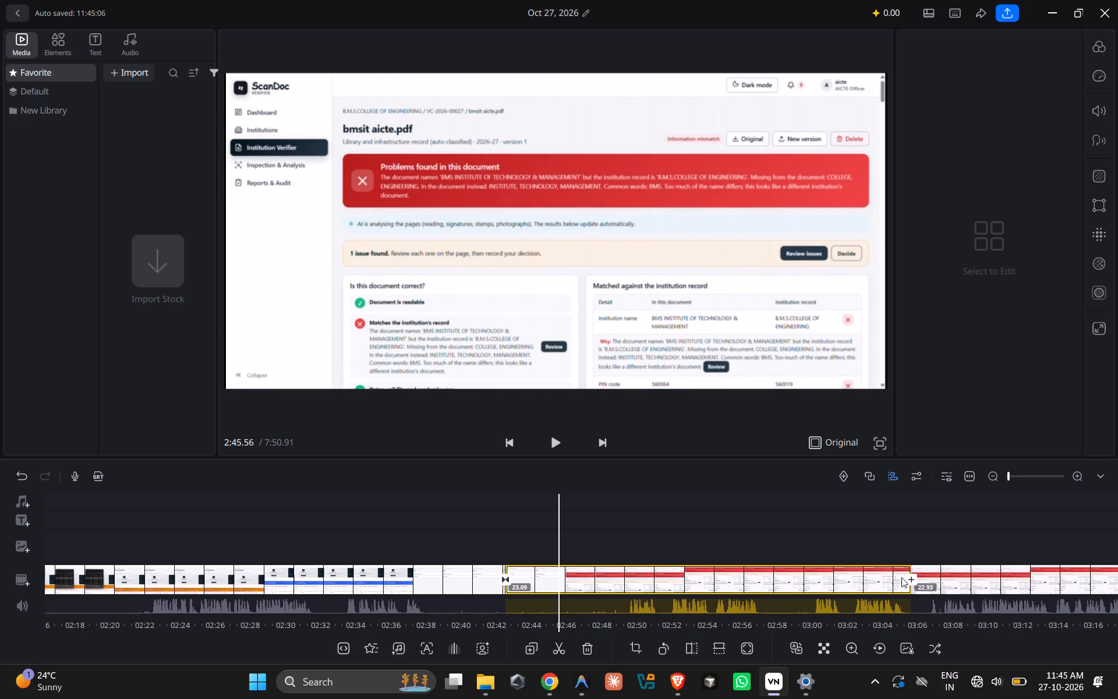
{"action": "left_click_drag", "start_coordinate": [901, 577], "coordinate": [541, 590]}
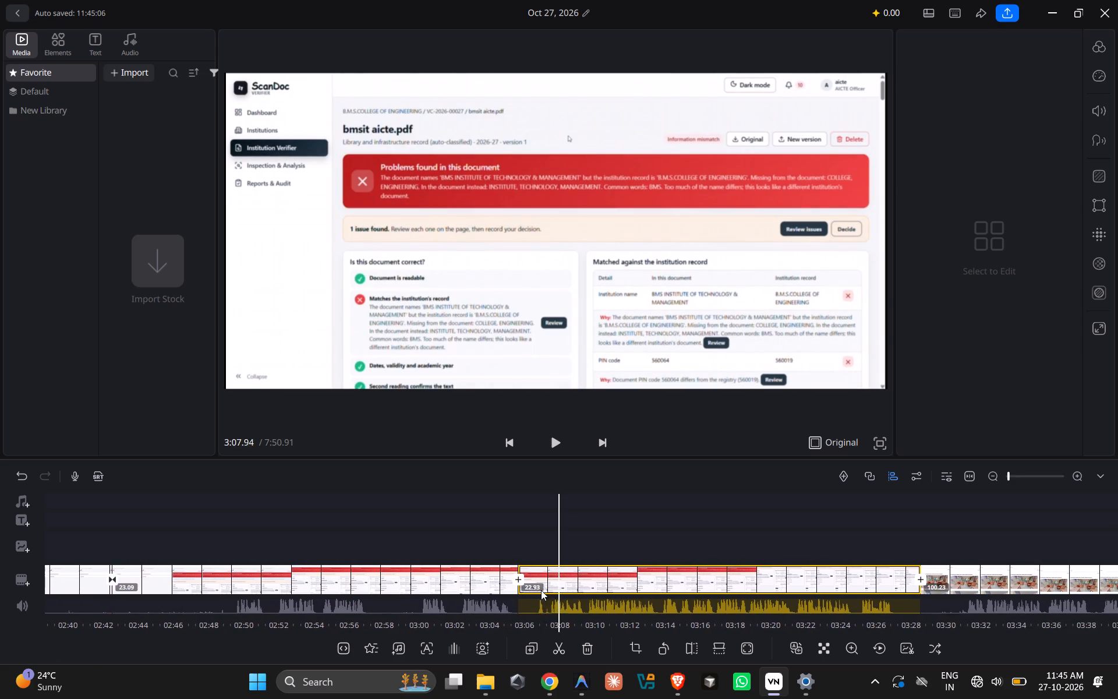
{"action": "left_click_drag", "start_coordinate": [541, 590], "coordinate": [855, 574]}
{"action": "left_click", "coordinate": [565, 579]}
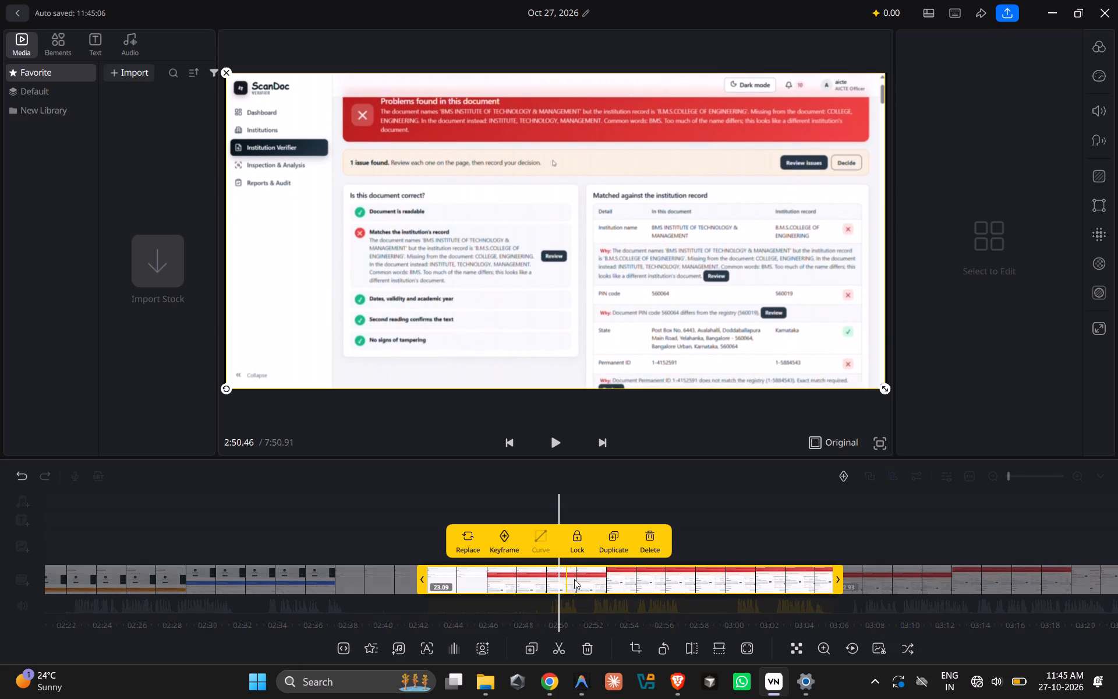
{"action": "left_click", "coordinate": [655, 538]}
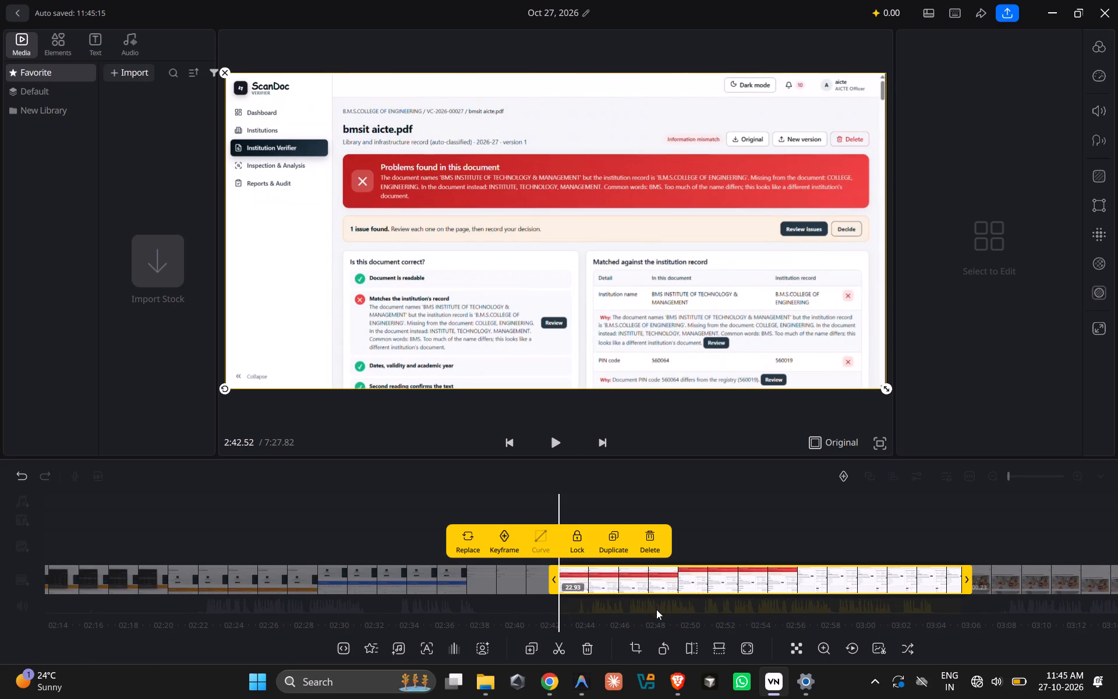
Add a Dissolve 1 transition with a duration of 0.8 at the join between the fifth and sixth clips.
{"action": "left_click", "coordinate": [497, 576]}
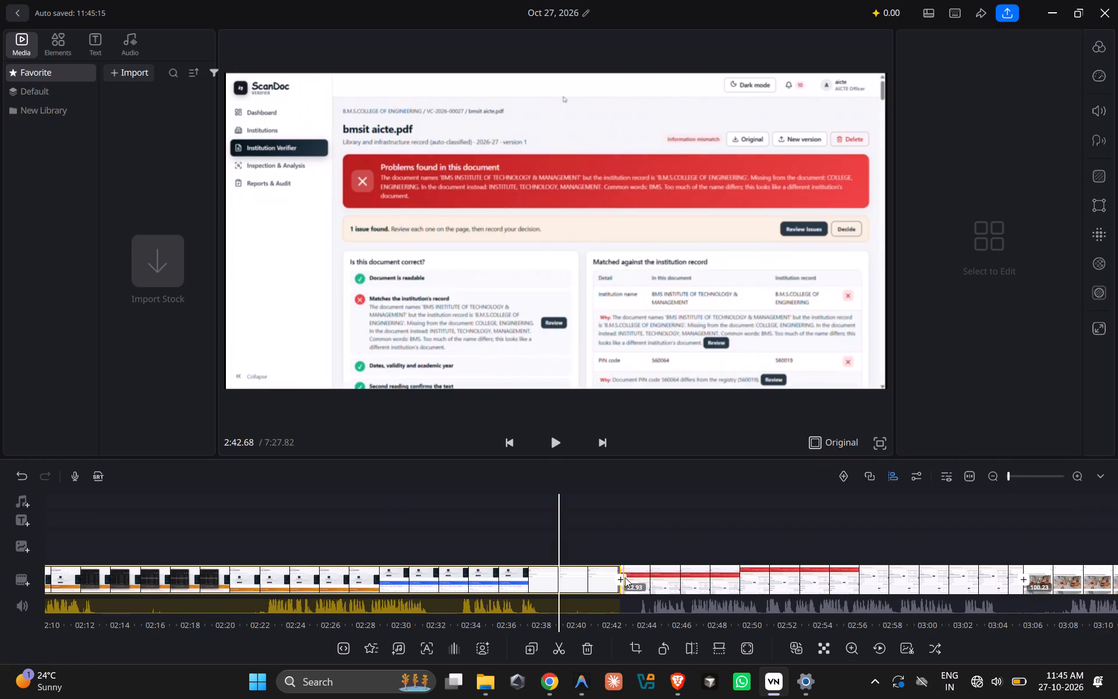
{"action": "left_click", "coordinate": [622, 578]}
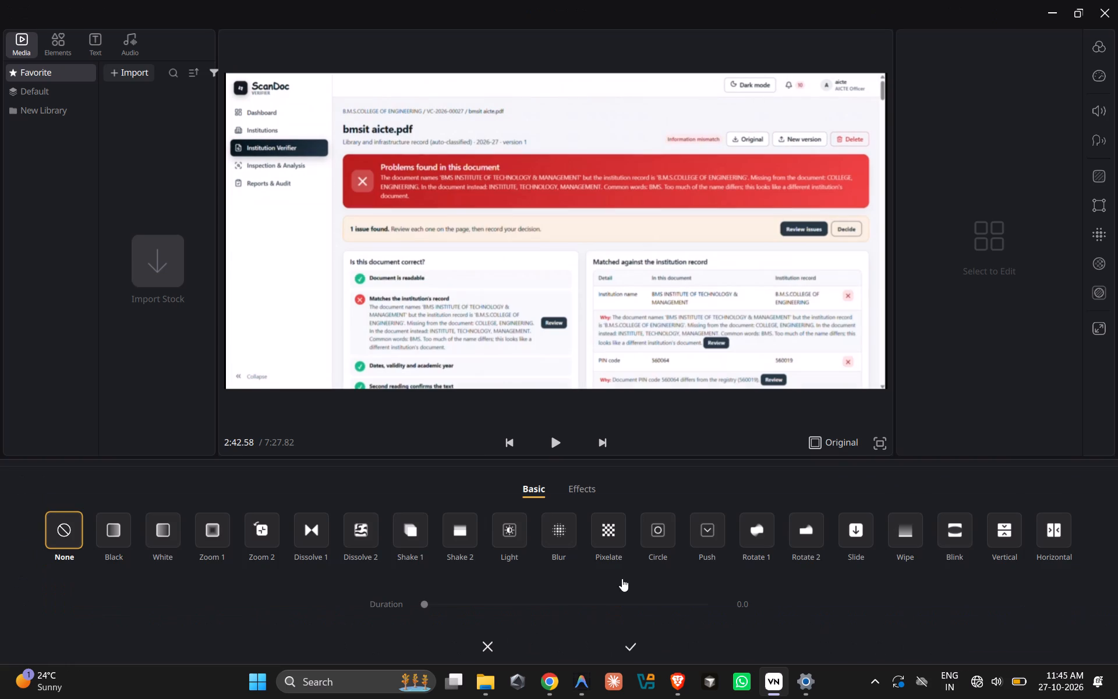
{"action": "left_click", "coordinate": [309, 531]}
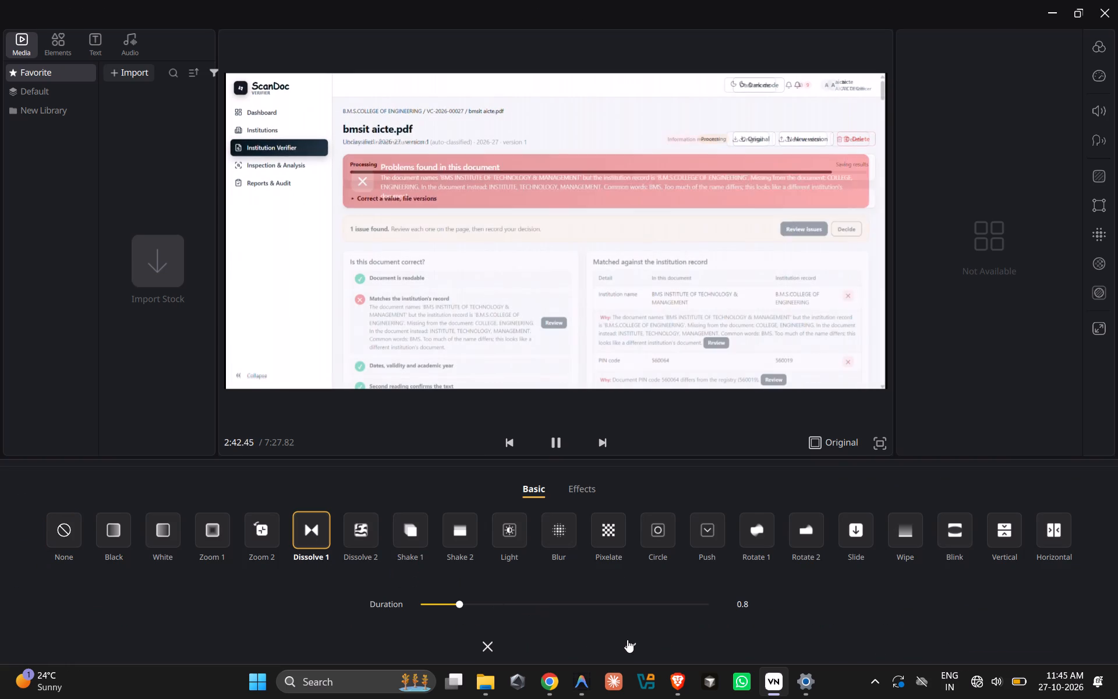
{"action": "left_click", "coordinate": [627, 641]}
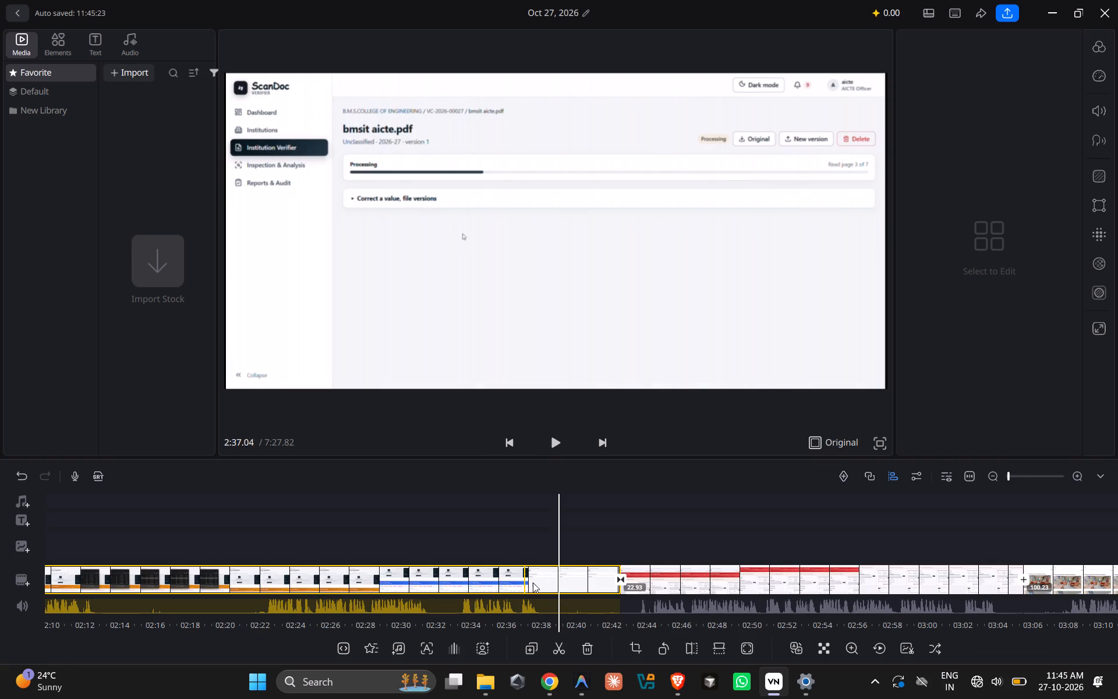
Play back from about 2:37 across the new transition, and re-examine the sixth clip's ending and the following clip's opening, about 2:57 to 3:11.
{"action": "left_click", "coordinate": [555, 442]}
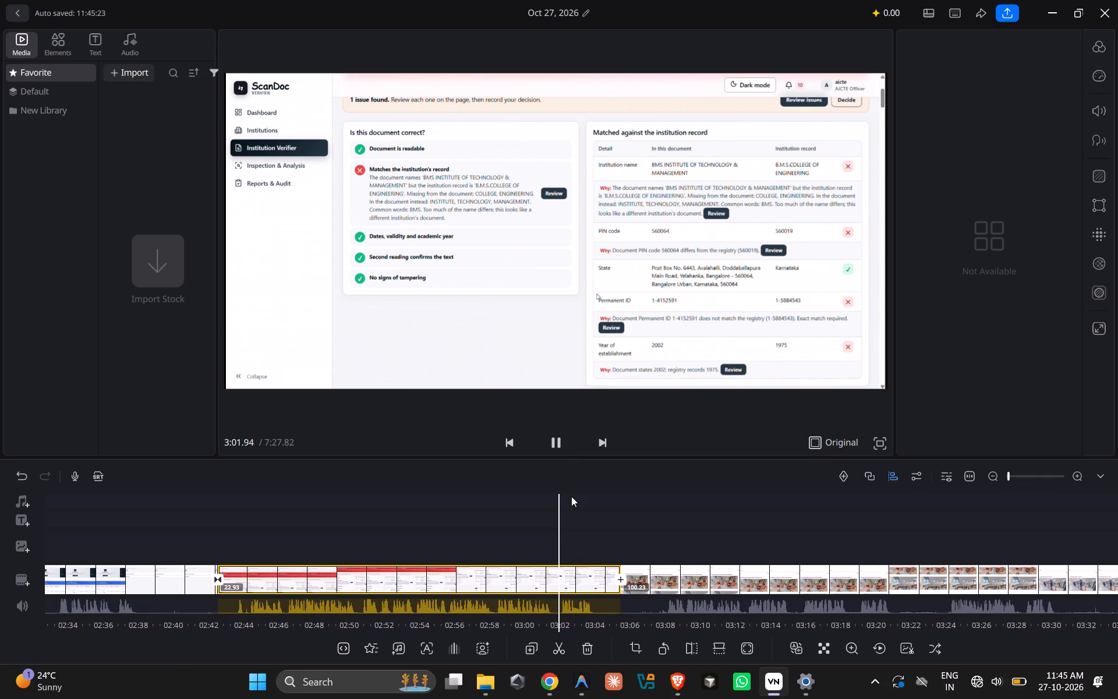
{"action": "left_click", "coordinate": [512, 581]}
{"action": "left_click", "coordinate": [502, 577]}
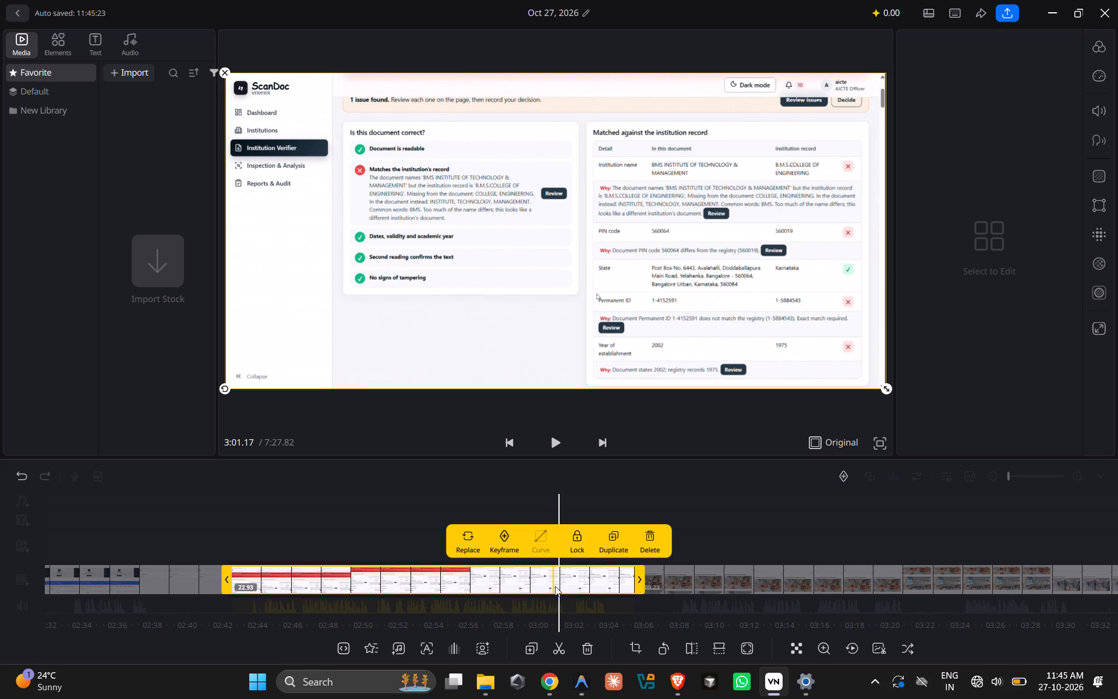
{"action": "left_click", "coordinate": [557, 436]}
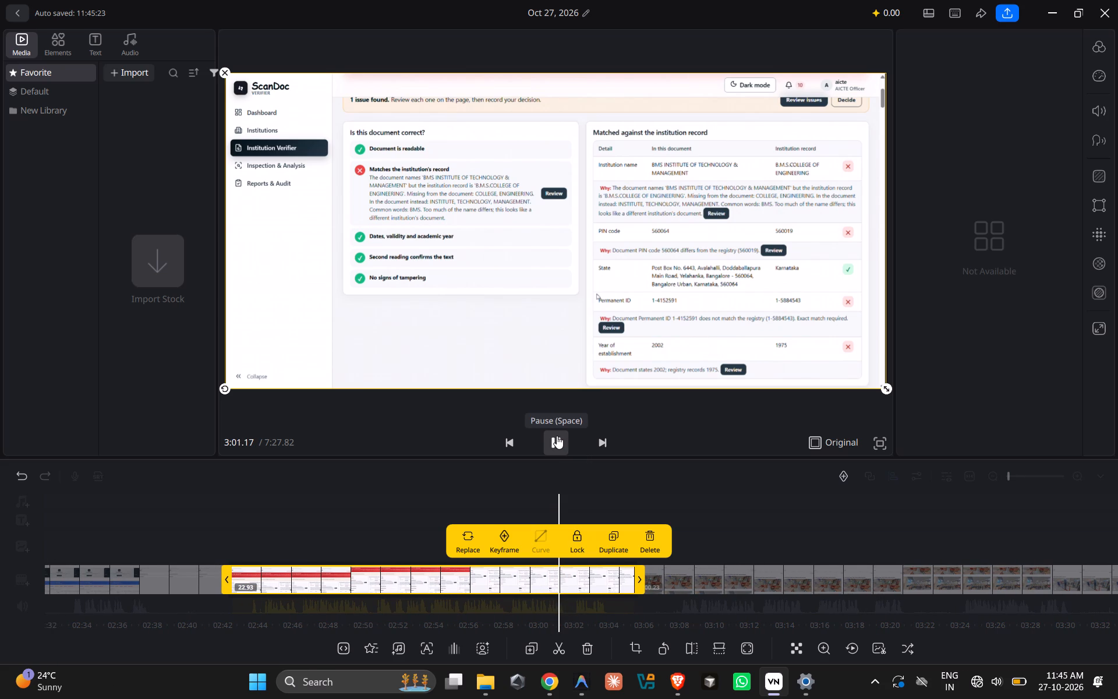
{"action": "left_click", "coordinate": [553, 440]}
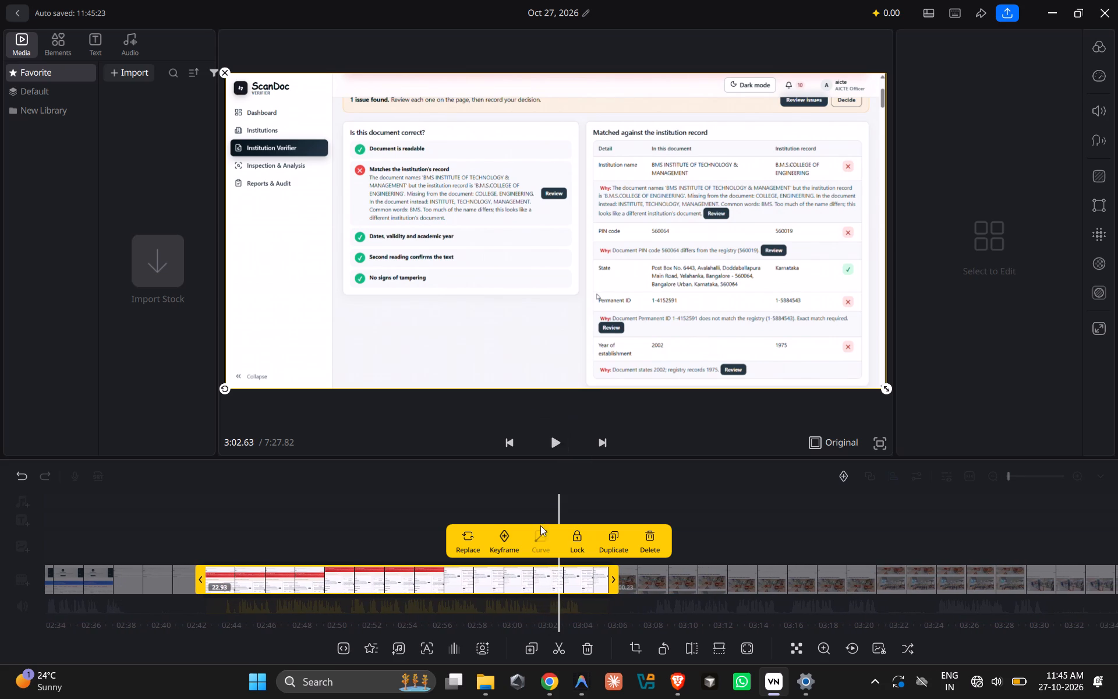
{"action": "left_click", "coordinate": [555, 439]}
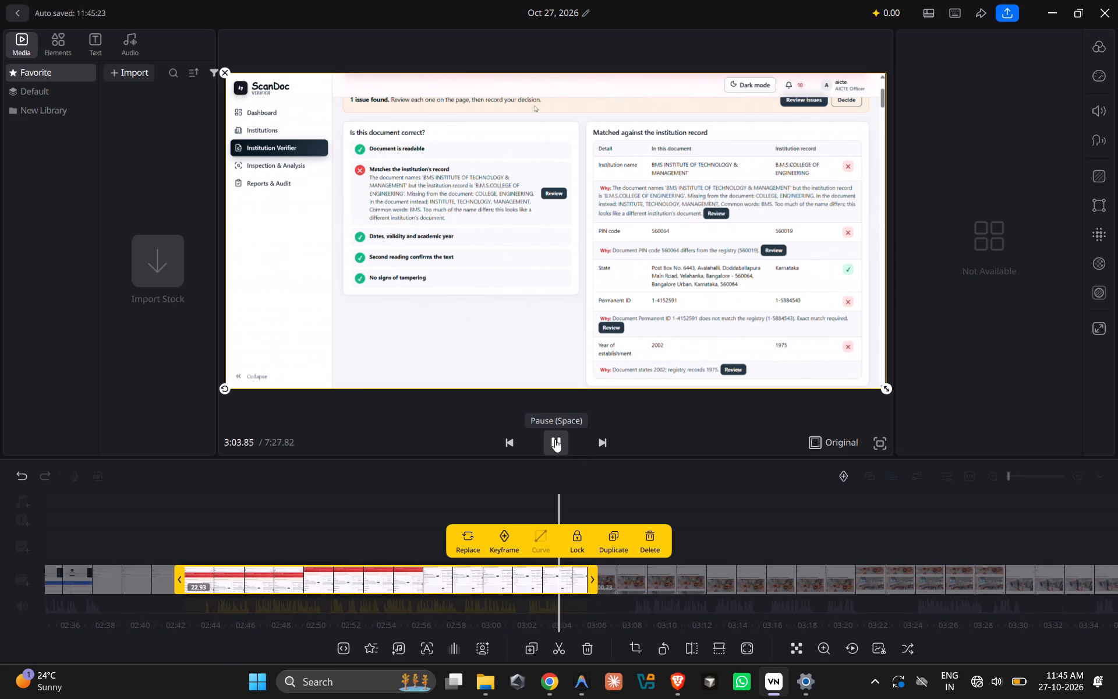
{"action": "left_click", "coordinate": [555, 439]}
{"action": "left_click", "coordinate": [555, 439]}
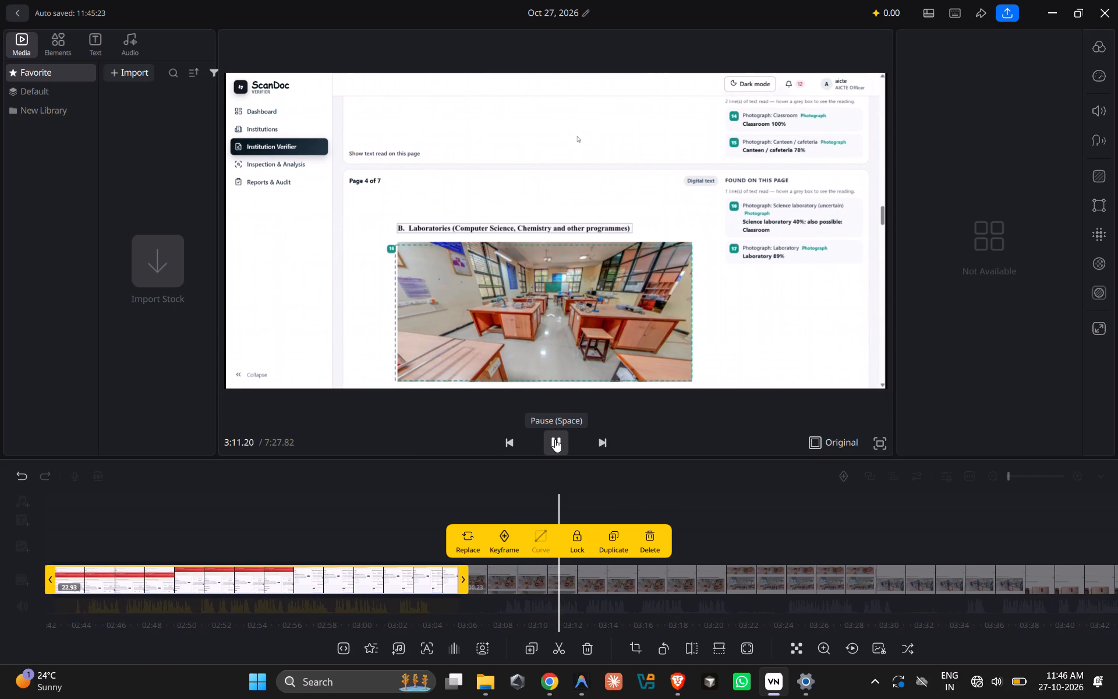
{"action": "left_click", "coordinate": [555, 439]}
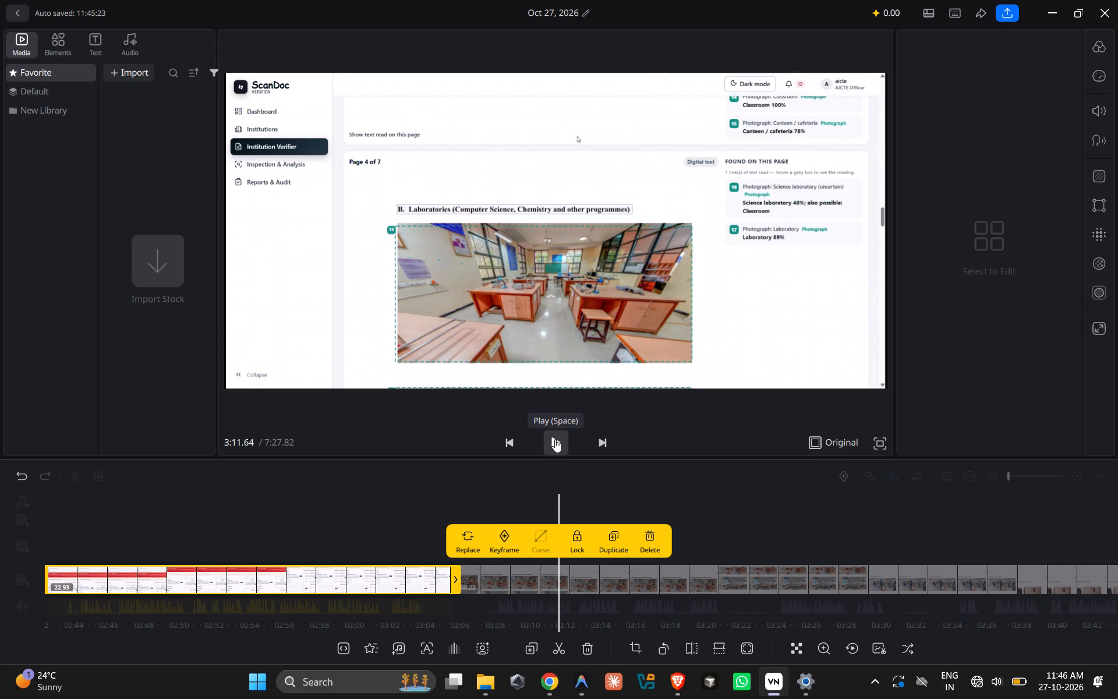
{"action": "left_click", "coordinate": [317, 571]}
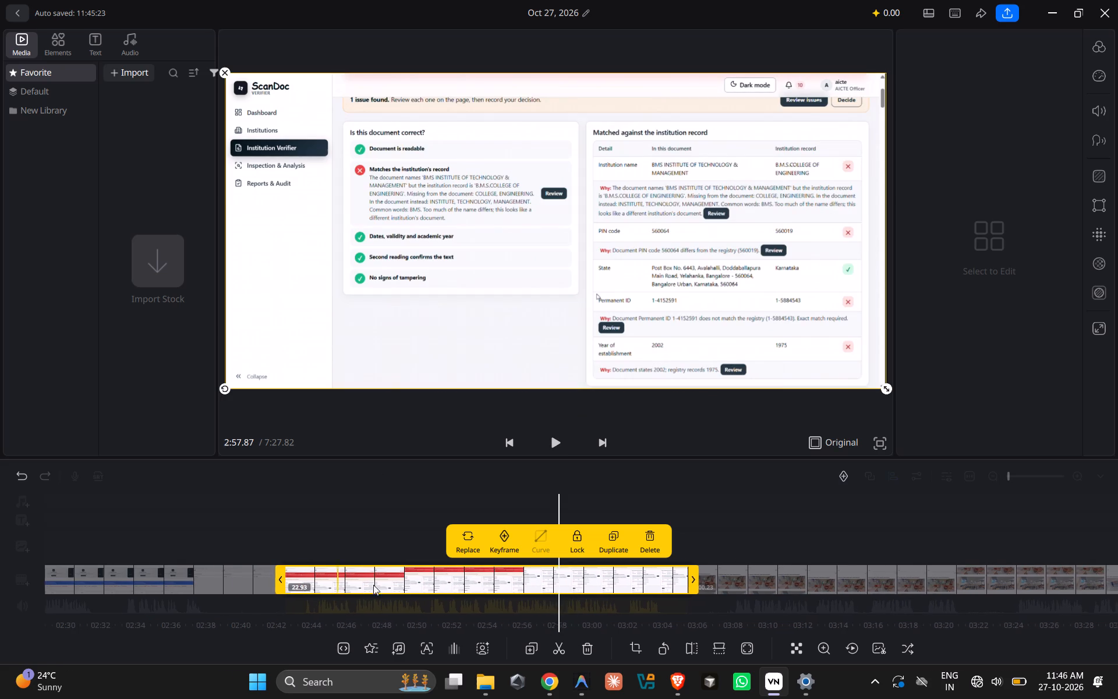
{"action": "left_click", "coordinate": [550, 446]}
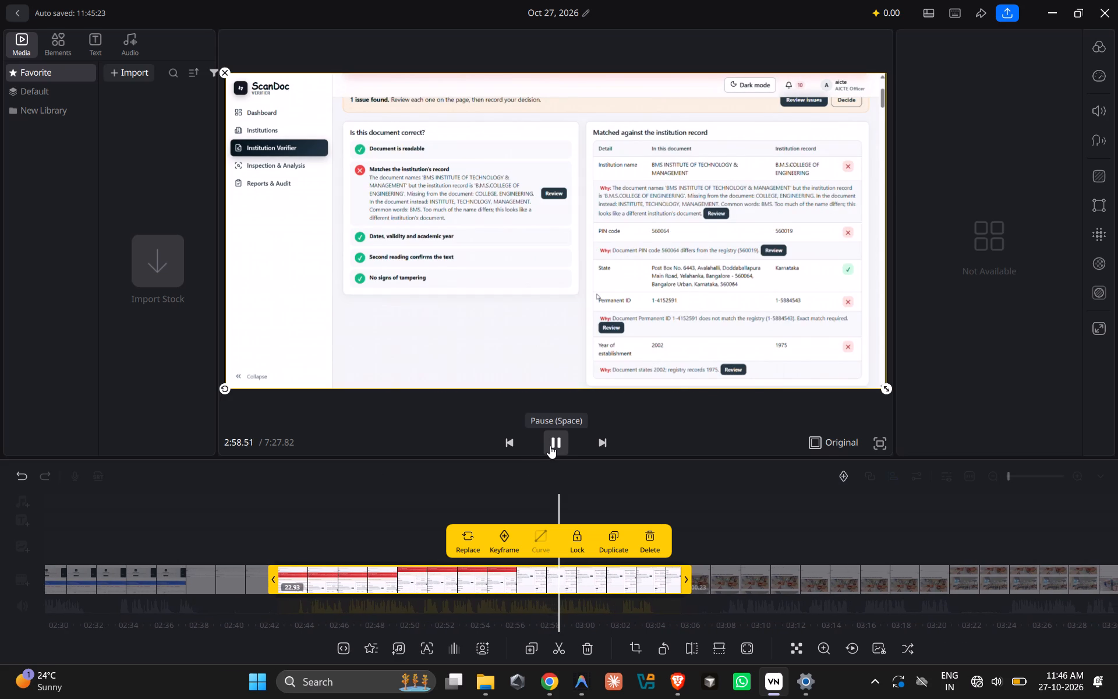
{"action": "left_click", "coordinate": [549, 436]}
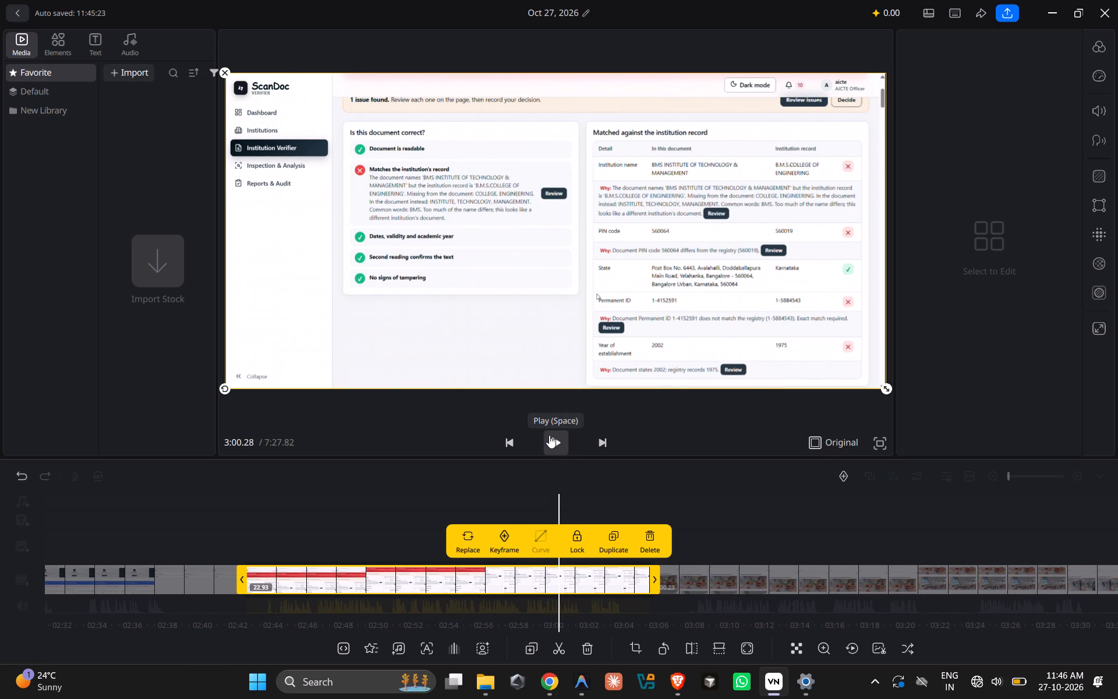
{"action": "left_click", "coordinate": [552, 449]}
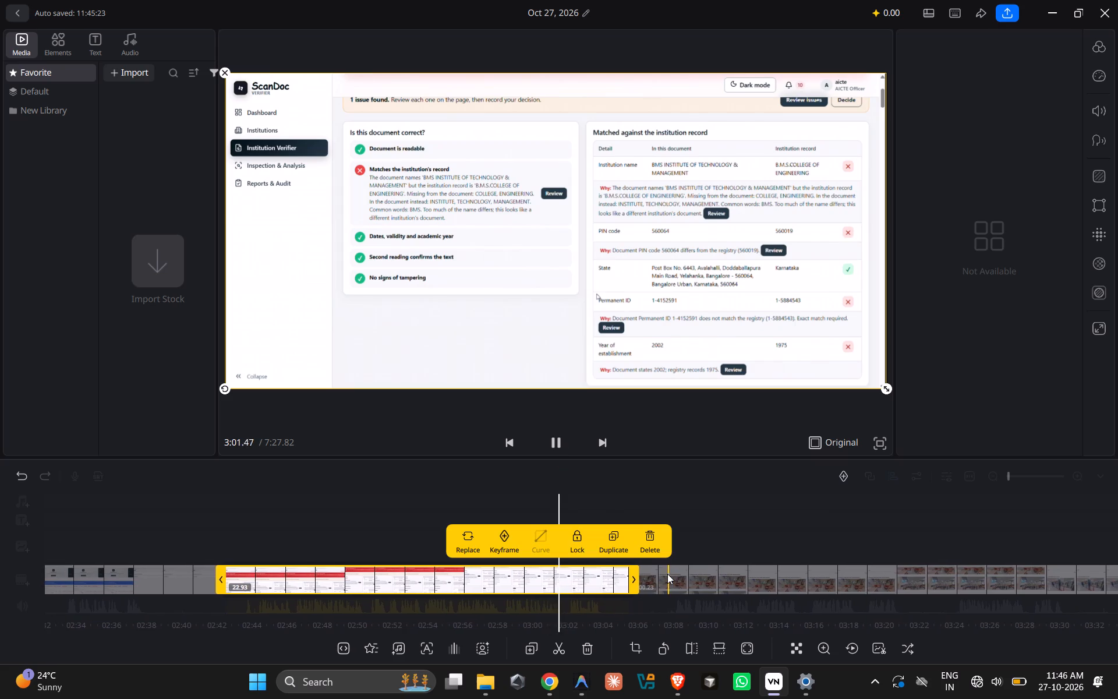
{"action": "left_click", "coordinate": [667, 574]}
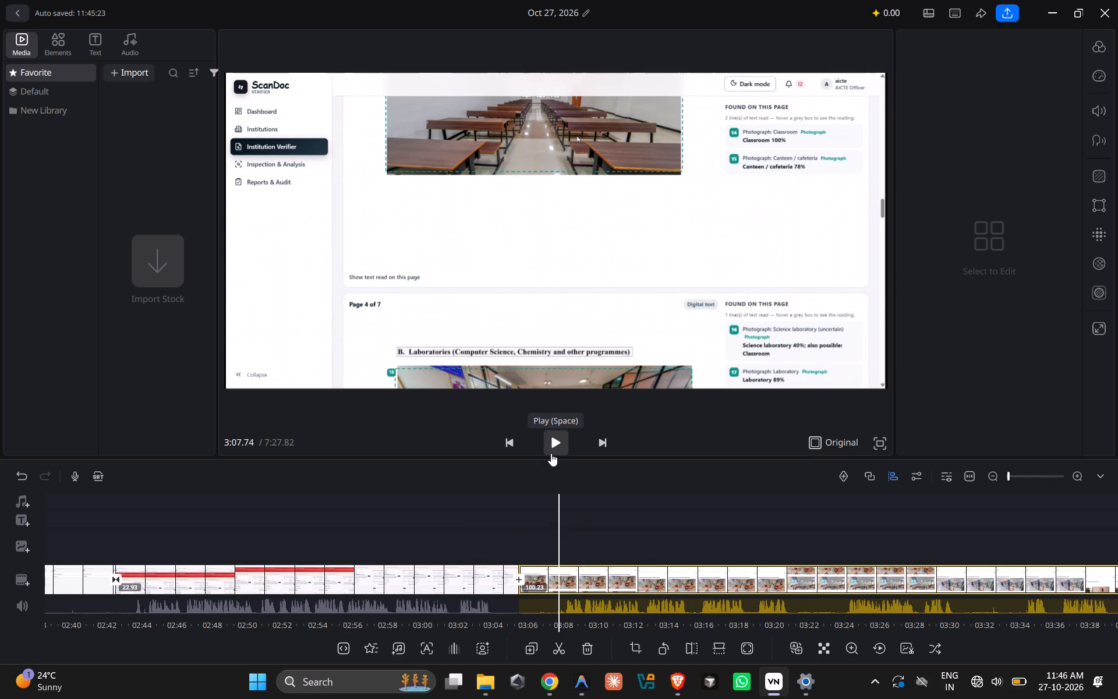
Skim the seventh clip from about 3:07 to its end, and the eighth clip's opening up to about 5:10.
{"action": "scroll", "coordinate": [817, 570], "scroll_direction": "up", "scroll_amount": 2}
{"action": "left_click_drag", "start_coordinate": [815, 570], "coordinate": [714, 571]}
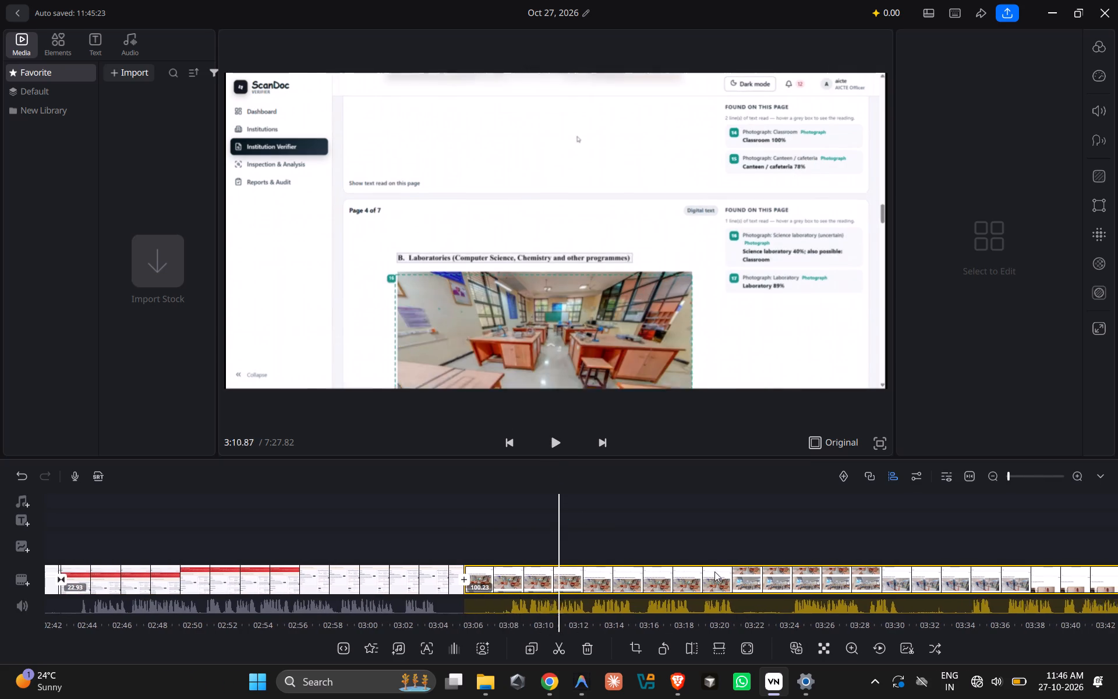
{"action": "left_click_drag", "start_coordinate": [714, 571], "coordinate": [450, 604]}
{"action": "left_click_drag", "start_coordinate": [750, 578], "coordinate": [671, 581]}
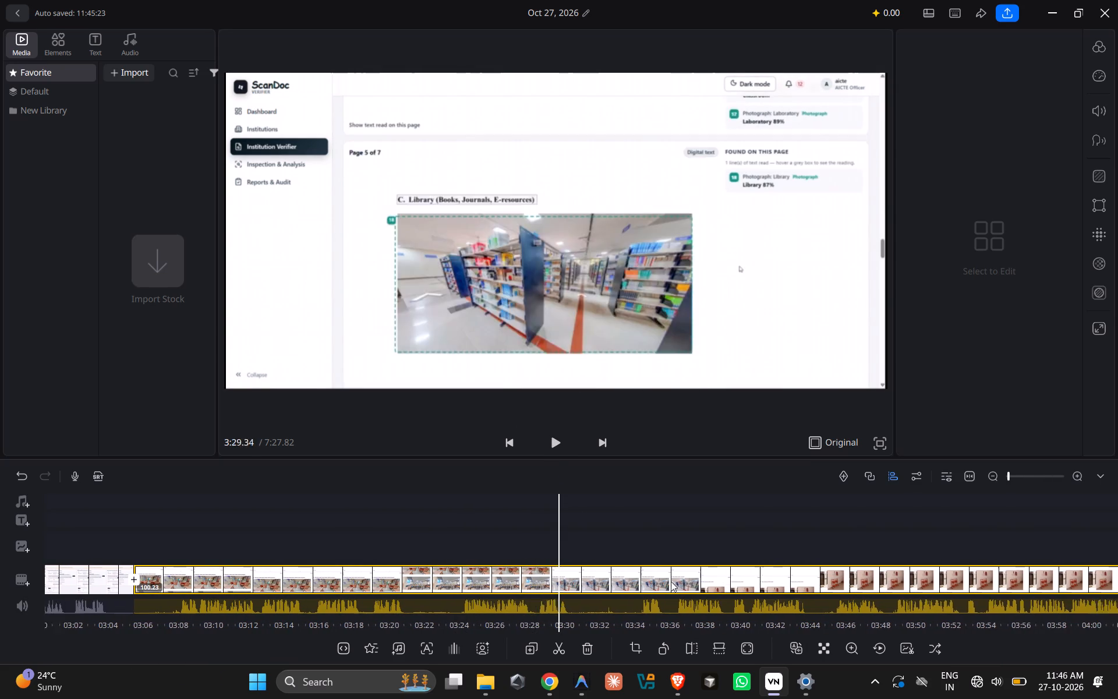
{"action": "left_click_drag", "start_coordinate": [671, 581], "coordinate": [278, 596]}
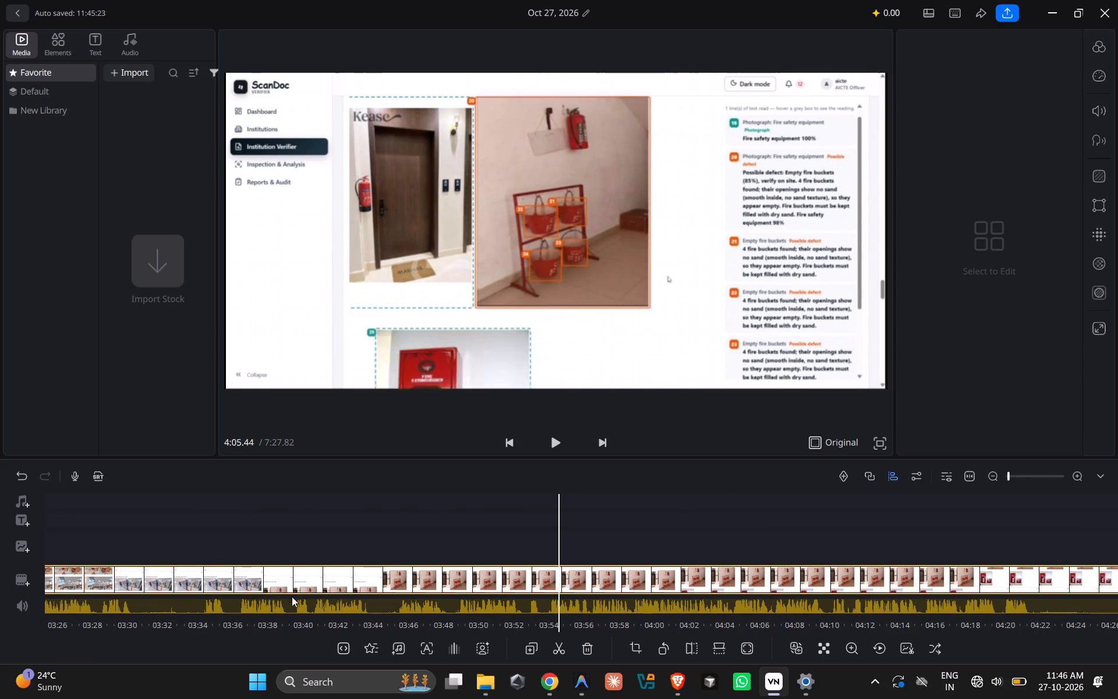
{"action": "left_click_drag", "start_coordinate": [712, 578], "coordinate": [317, 567]}
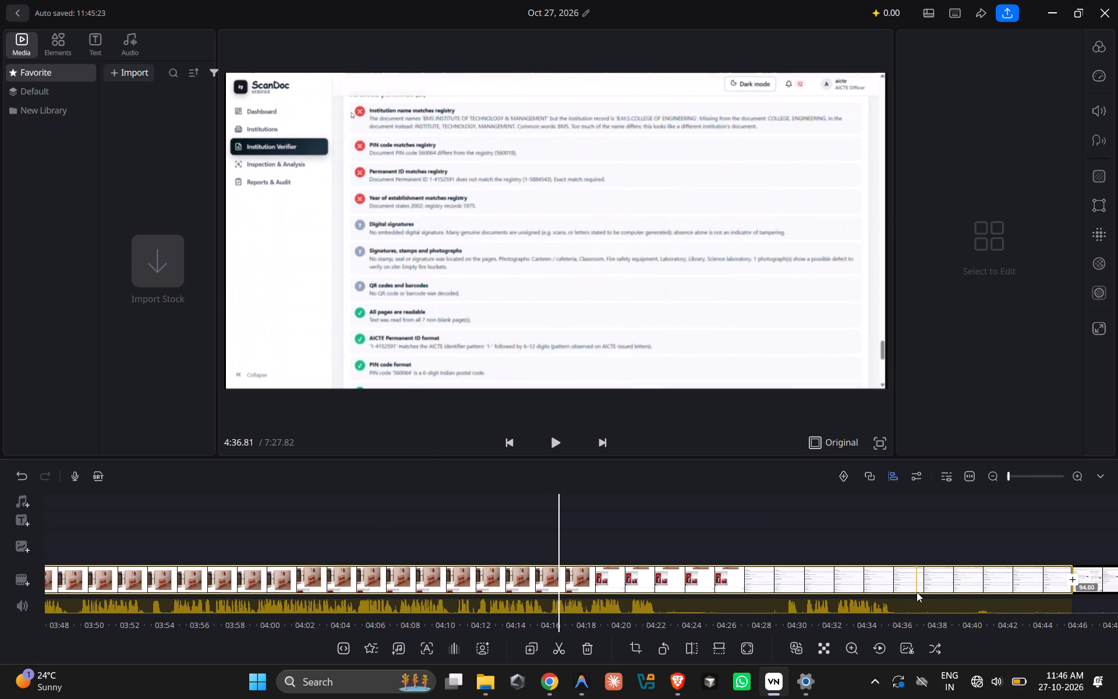
{"action": "left_click_drag", "start_coordinate": [928, 583], "coordinate": [572, 592]}
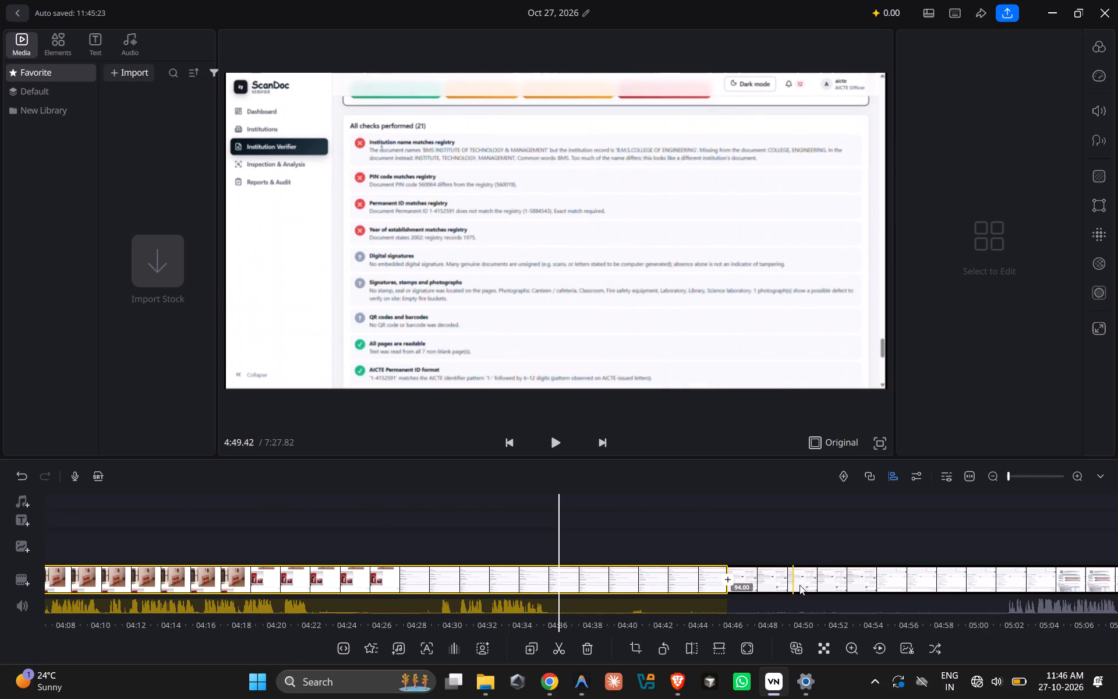
{"action": "left_click_drag", "start_coordinate": [804, 582], "coordinate": [659, 589]}
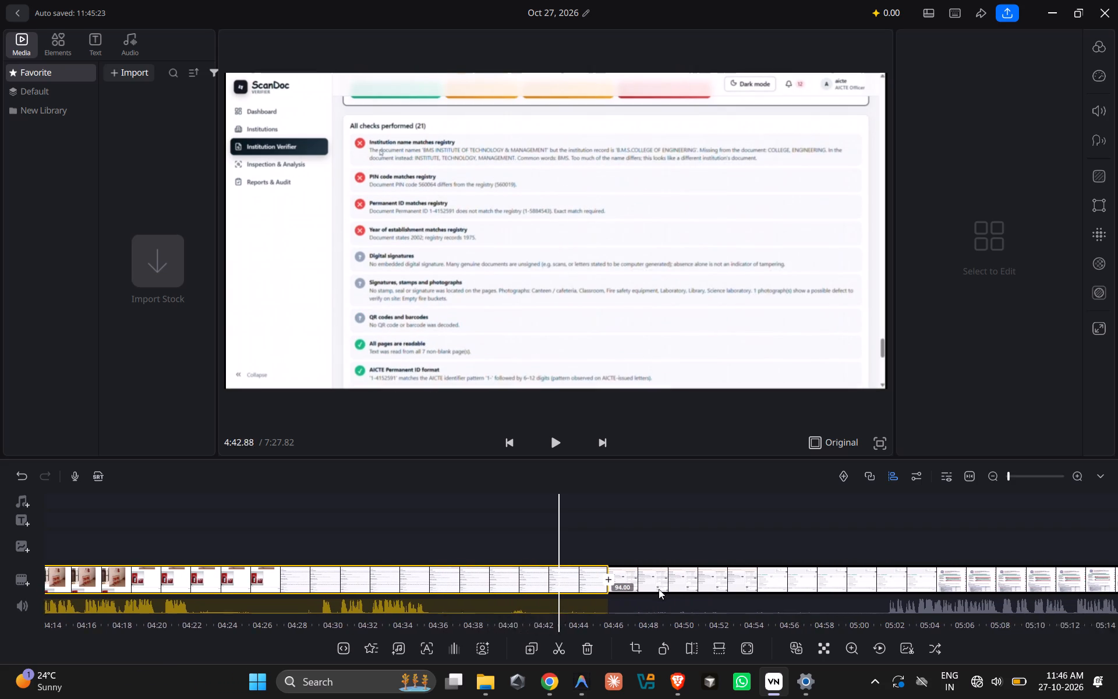
{"action": "left_click_drag", "start_coordinate": [659, 589], "coordinate": [523, 592]}
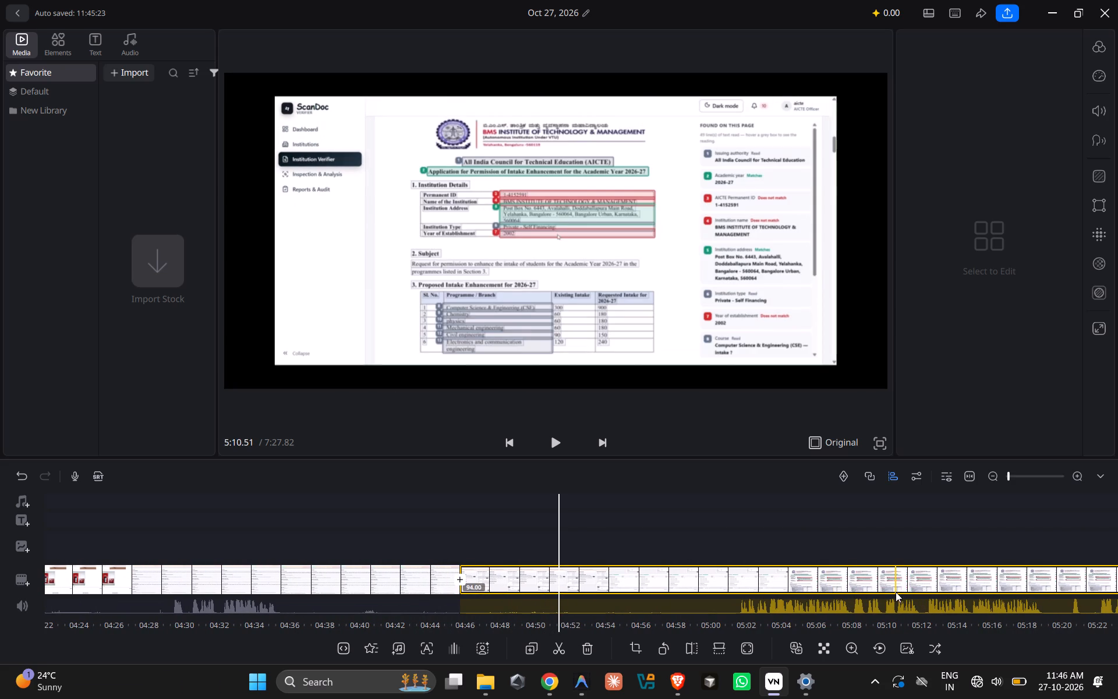
{"action": "left_click_drag", "start_coordinate": [892, 590], "coordinate": [635, 598]}
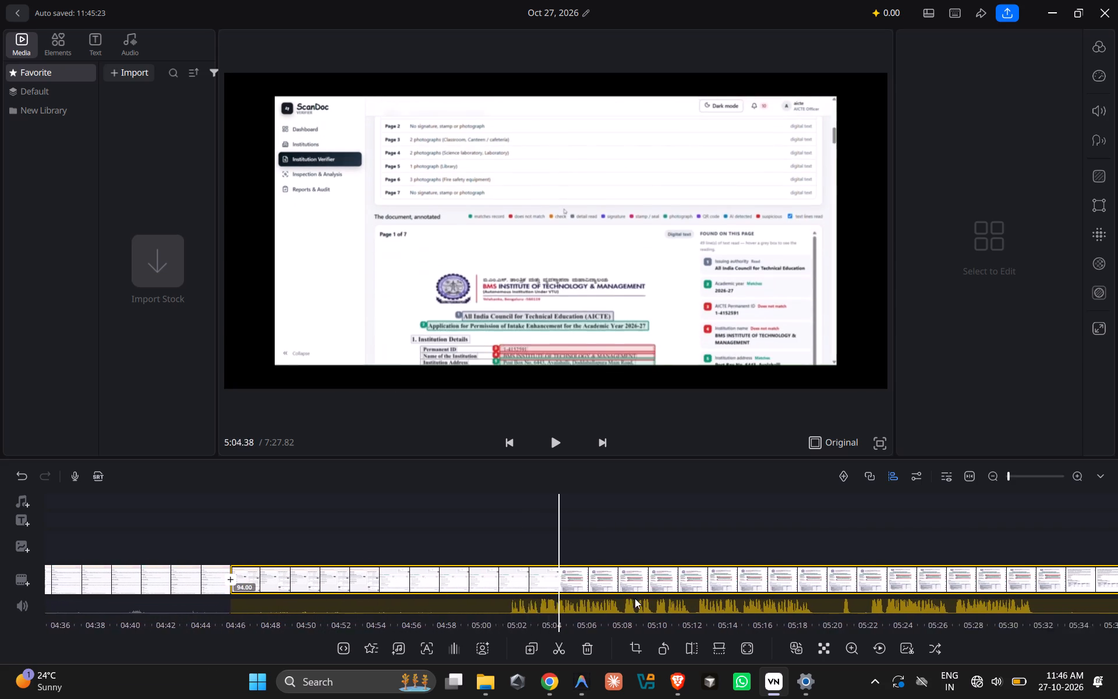
{"action": "left_click_drag", "start_coordinate": [635, 598], "coordinate": [937, 622]}
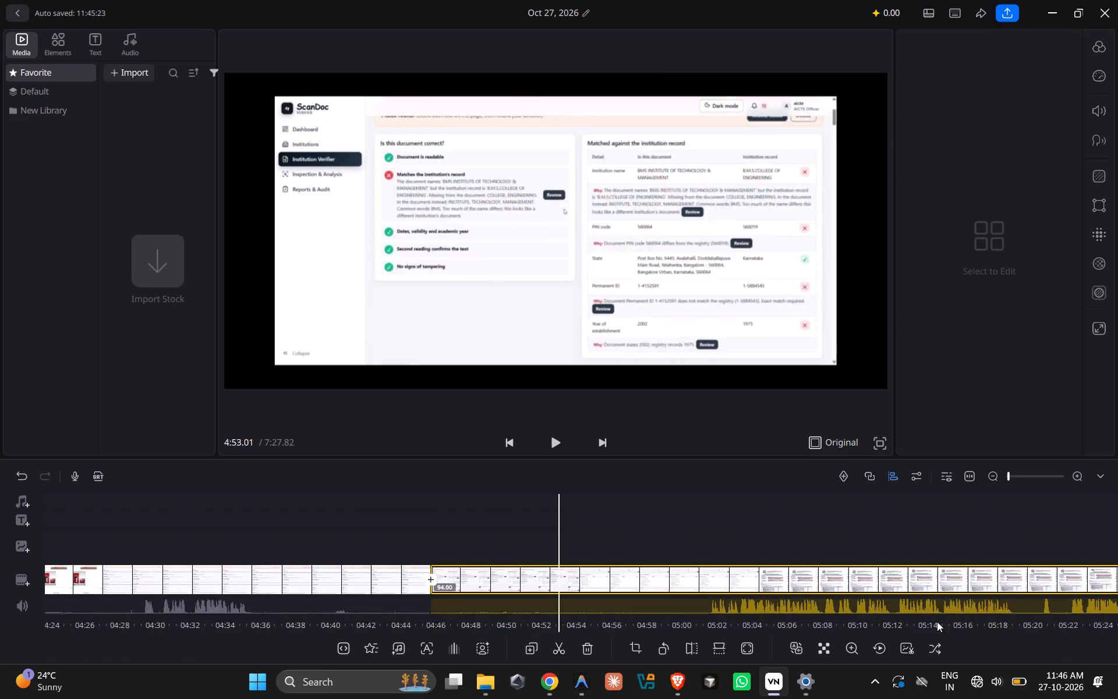
{"action": "left_click_drag", "start_coordinate": [937, 622], "coordinate": [1027, 631]}
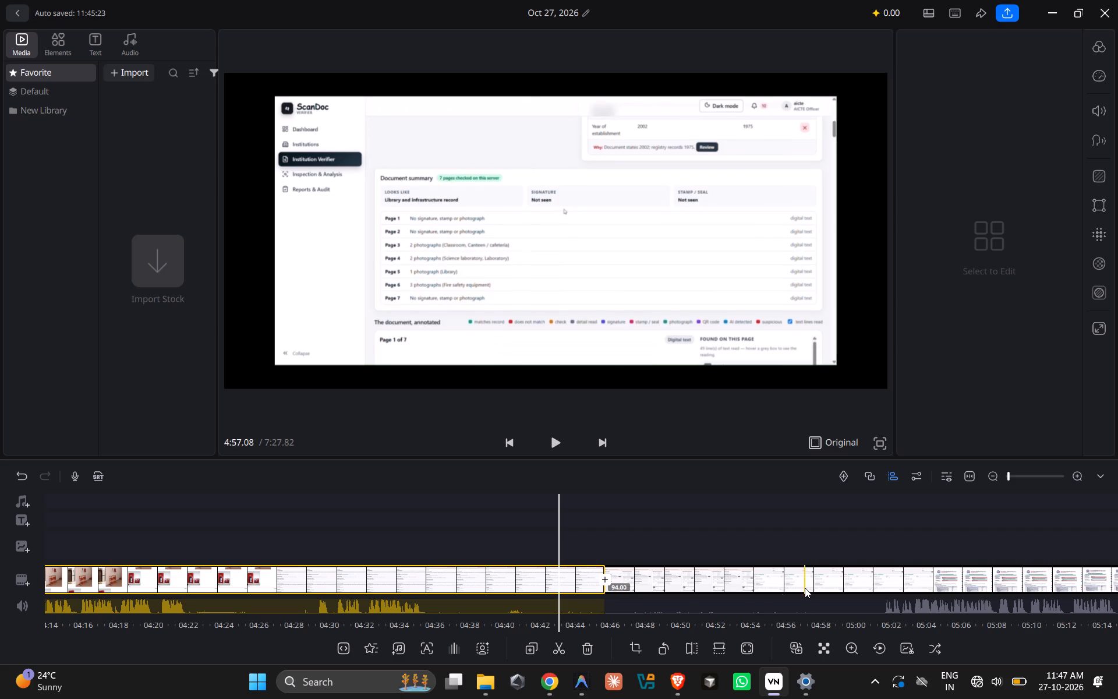
Review the fifth clip's document upload and checking footage from about 2:18 to 2:28.
{"action": "scroll", "coordinate": [753, 590], "scroll_direction": "right", "scroll_amount": 17}
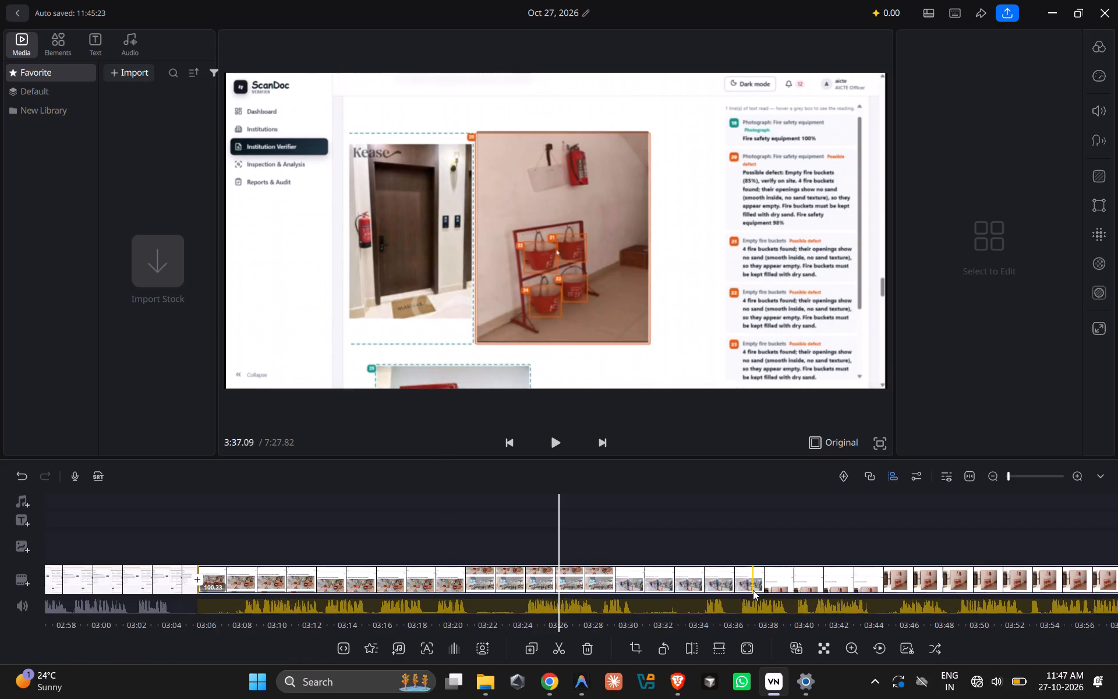
{"action": "scroll", "coordinate": [753, 590], "scroll_direction": "right", "scroll_amount": 6}
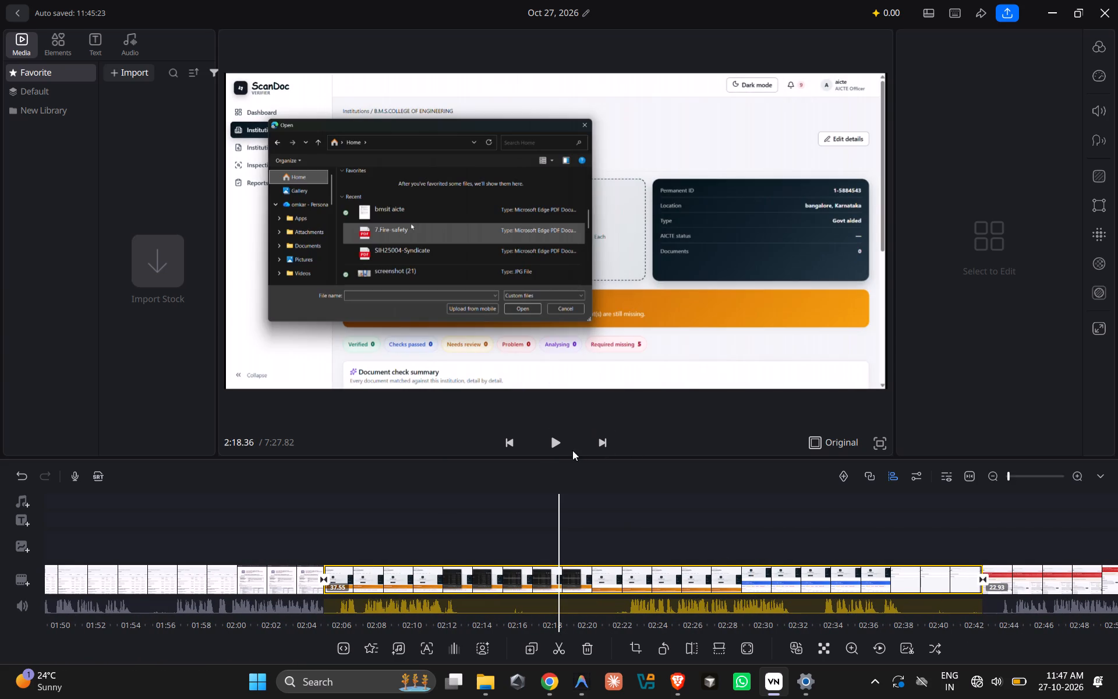
{"action": "left_click", "coordinate": [546, 447]}
{"action": "left_click", "coordinate": [666, 584]}
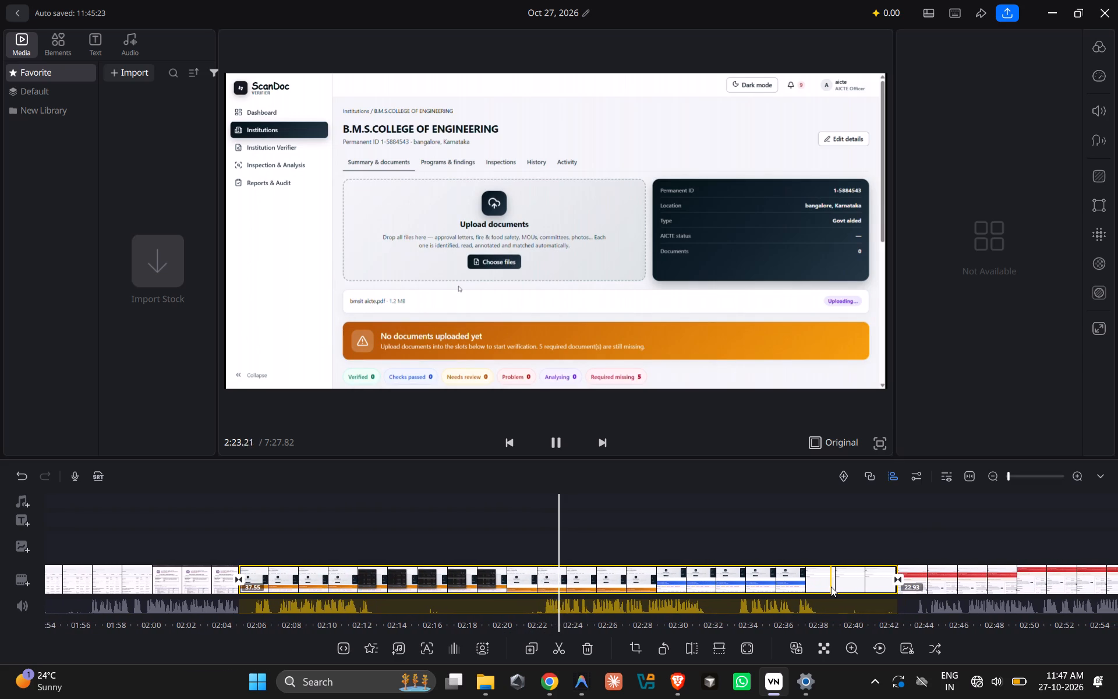
{"action": "key", "text": "Right"}
{"action": "key", "text": "Right"}
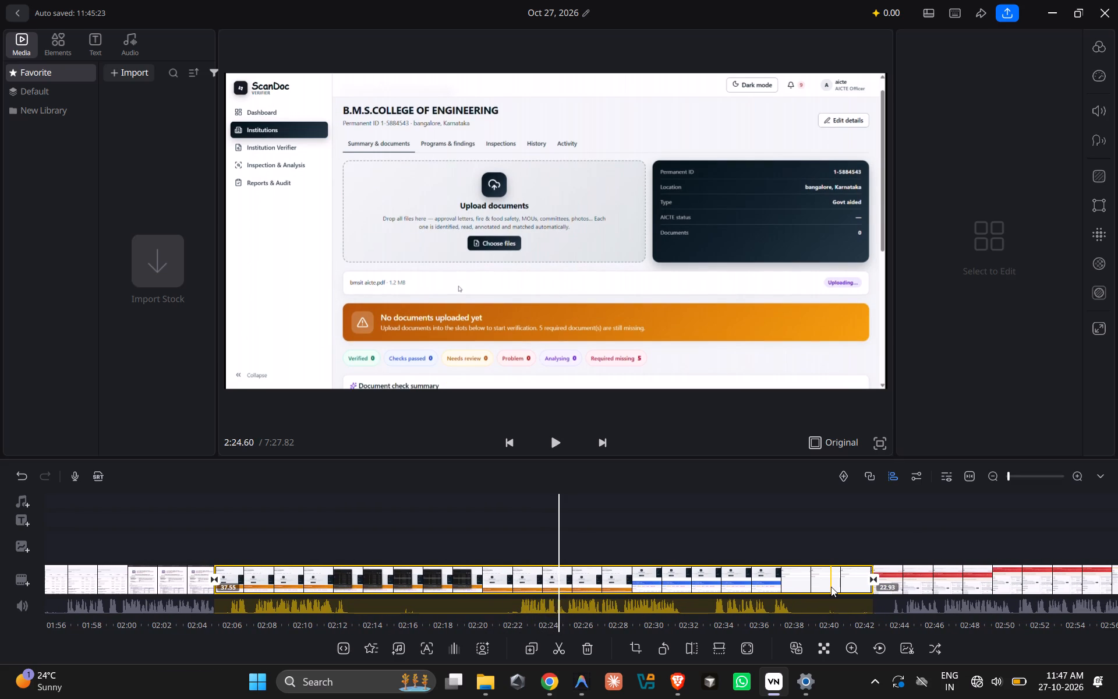
{"action": "key", "text": "Right"}
{"action": "key", "text": "Right"}
{"action": "key", "text": "Right"}
{"action": "key", "text": "Right"}
{"action": "key", "text": "Right"}
{"action": "key", "text": "Right"}
{"action": "key", "text": "Right"}
{"action": "key", "text": "Right"}
{"action": "key", "text": "Right"}
{"action": "key", "text": "Right"}
{"action": "key", "text": "Right"}
{"action": "key", "text": "Right"}
{"action": "key", "text": "Right"}
{"action": "key", "text": "Right"}
{"action": "key", "text": "Right"}
{"action": "key", "text": "Right"}
{"action": "key", "text": "Right"}
{"action": "key", "text": "Right"}
{"action": "key", "text": "Right"}
{"action": "key", "text": "Right"}
{"action": "key", "text": "Right"}
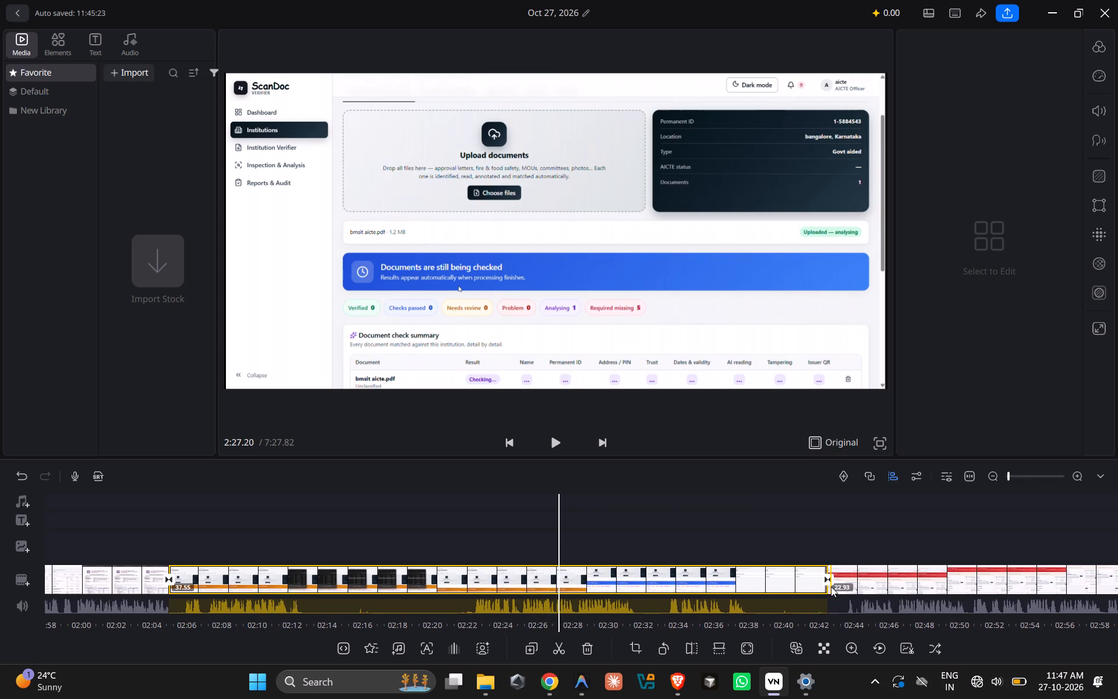
Play back from about 2:38 across the dissolve and through the sixth clip to the seventh clip's opening, about 3:07.
{"action": "right_click", "coordinate": [762, 584]}
{"action": "right_click", "coordinate": [744, 584]}
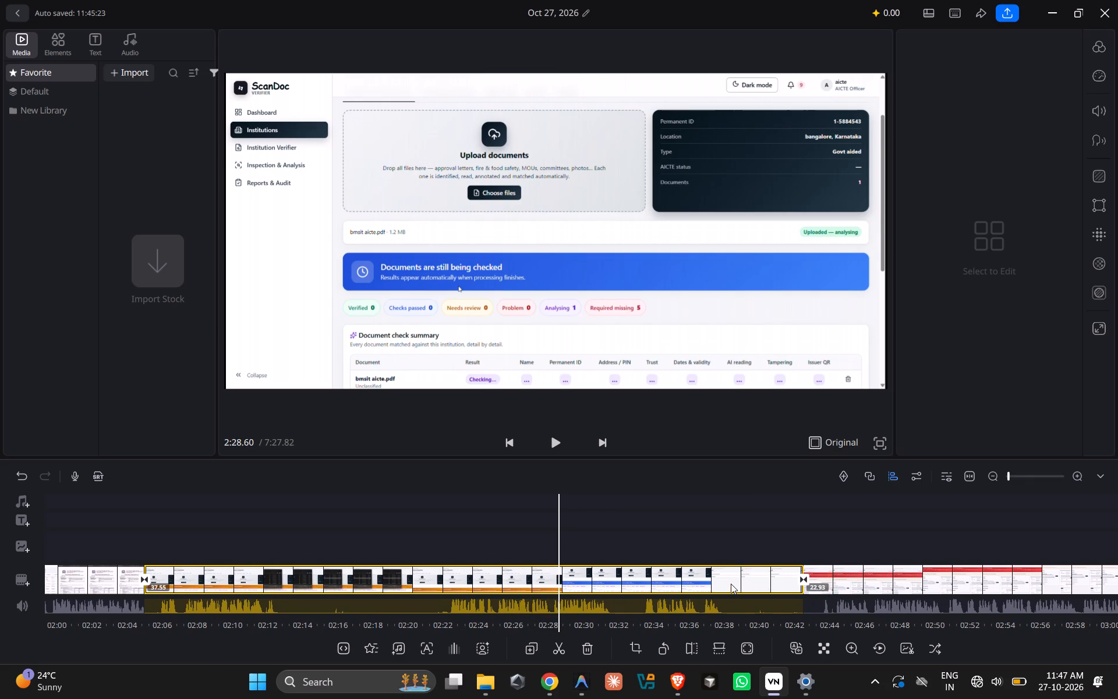
{"action": "left_click", "coordinate": [731, 584]}
{"action": "left_click", "coordinate": [738, 588]}
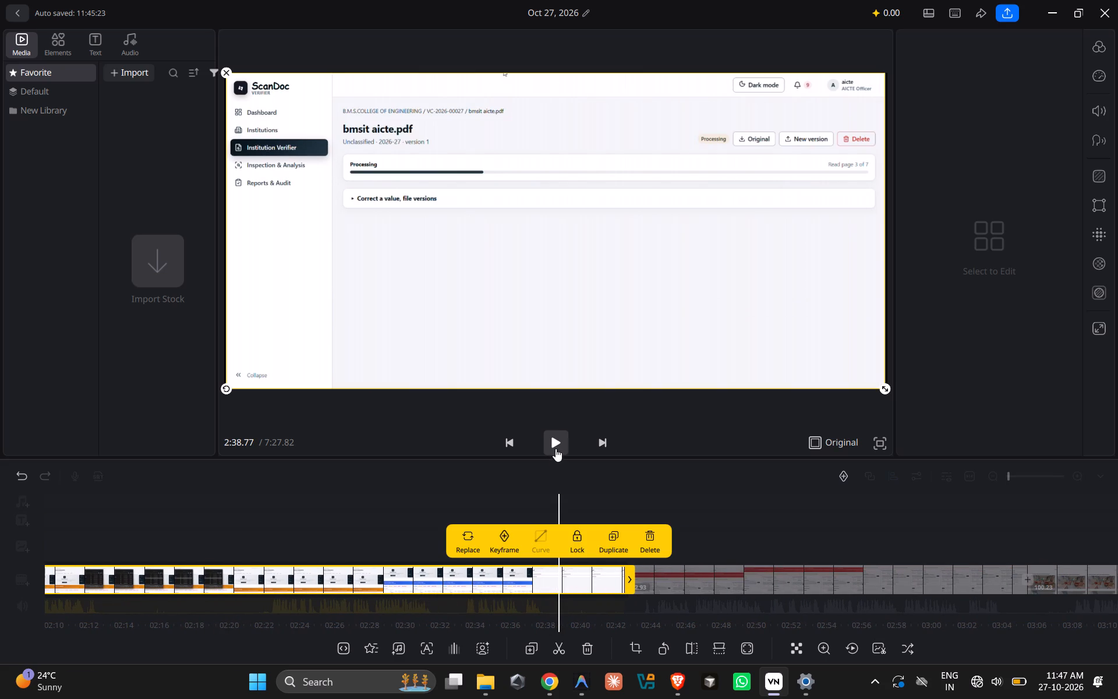
{"action": "left_click", "coordinate": [556, 446]}
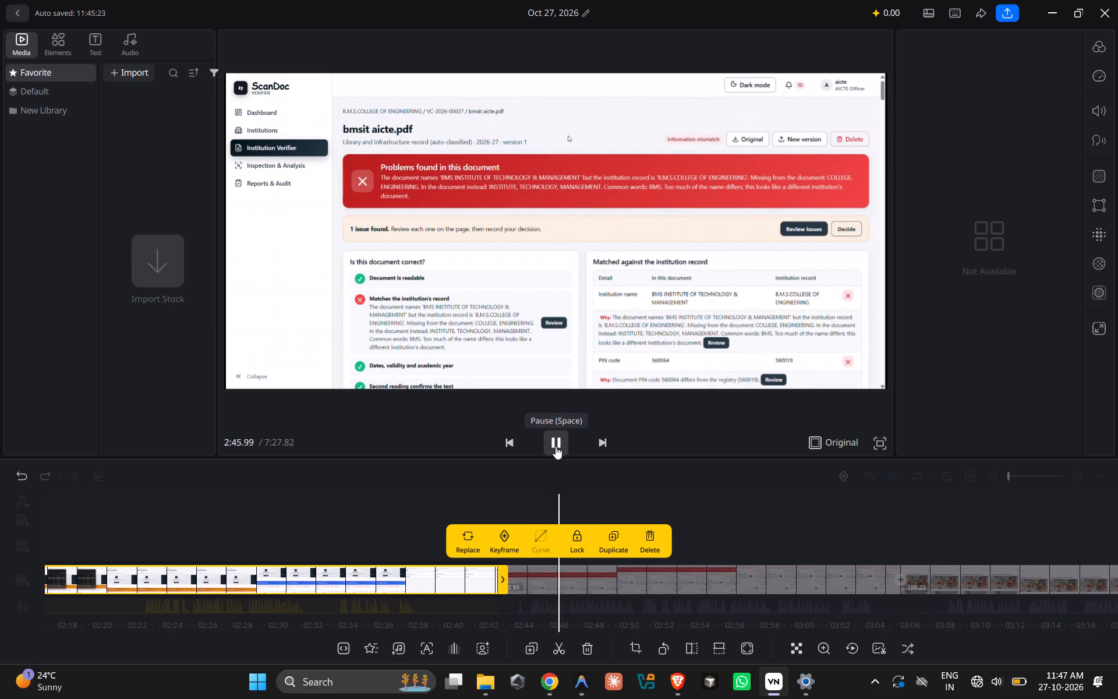
{"action": "left_click", "coordinate": [712, 541]}
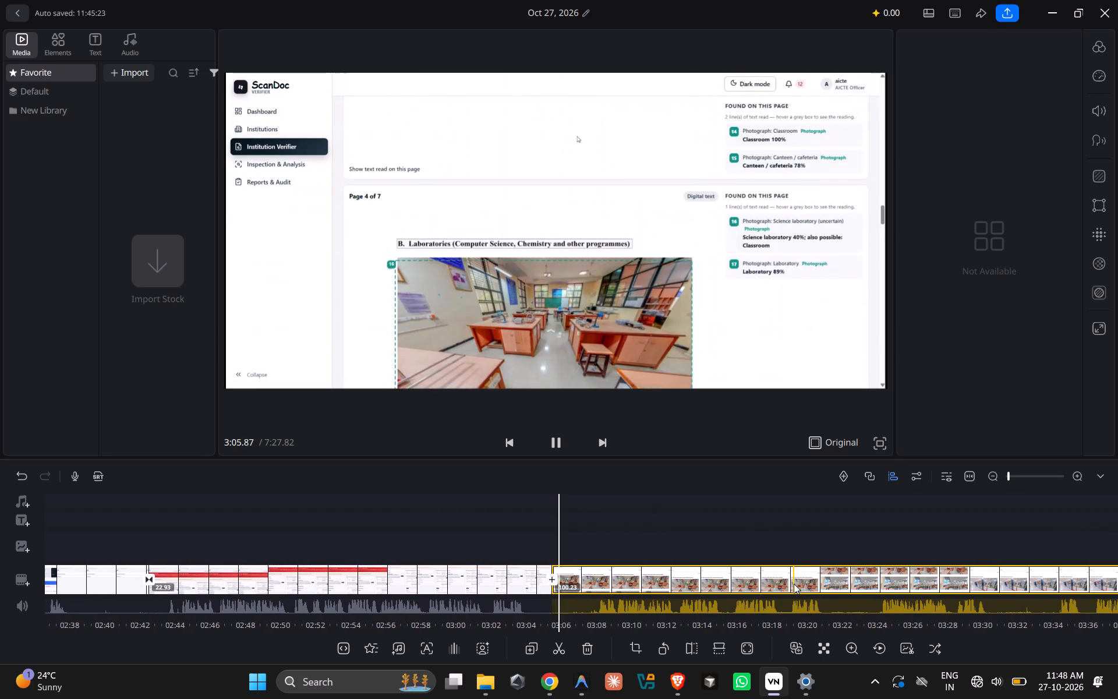
{"action": "left_click", "coordinate": [557, 439]}
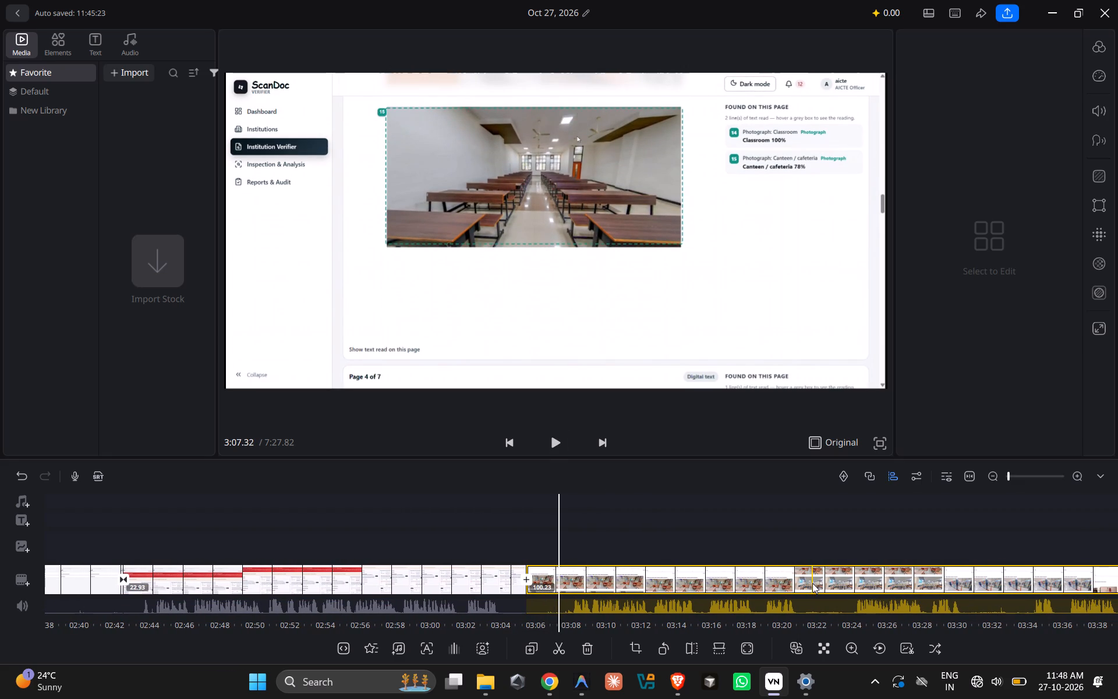
Skim the rest of the seventh clip and examine the eighth clip's opening, from about 4:57 back to the join near 4:46.
{"action": "scroll", "coordinate": [801, 577], "scroll_direction": "left", "scroll_amount": 12}
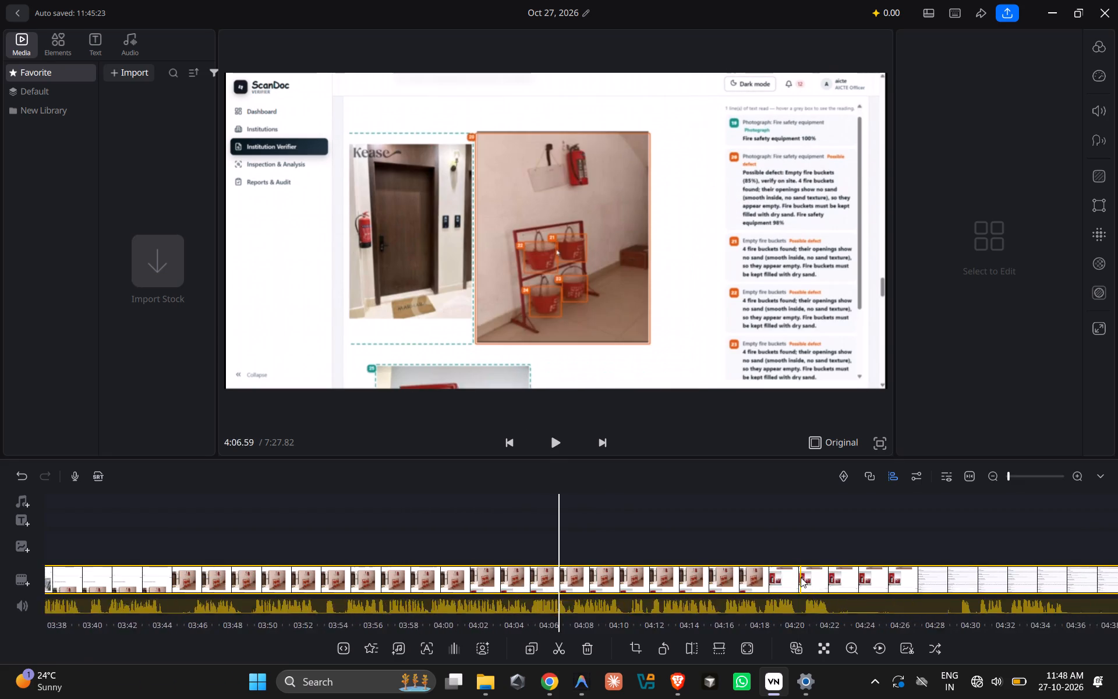
{"action": "scroll", "coordinate": [801, 577], "scroll_direction": "left", "scroll_amount": 8}
{"action": "scroll", "coordinate": [801, 577], "scroll_direction": "right", "scroll_amount": 1}
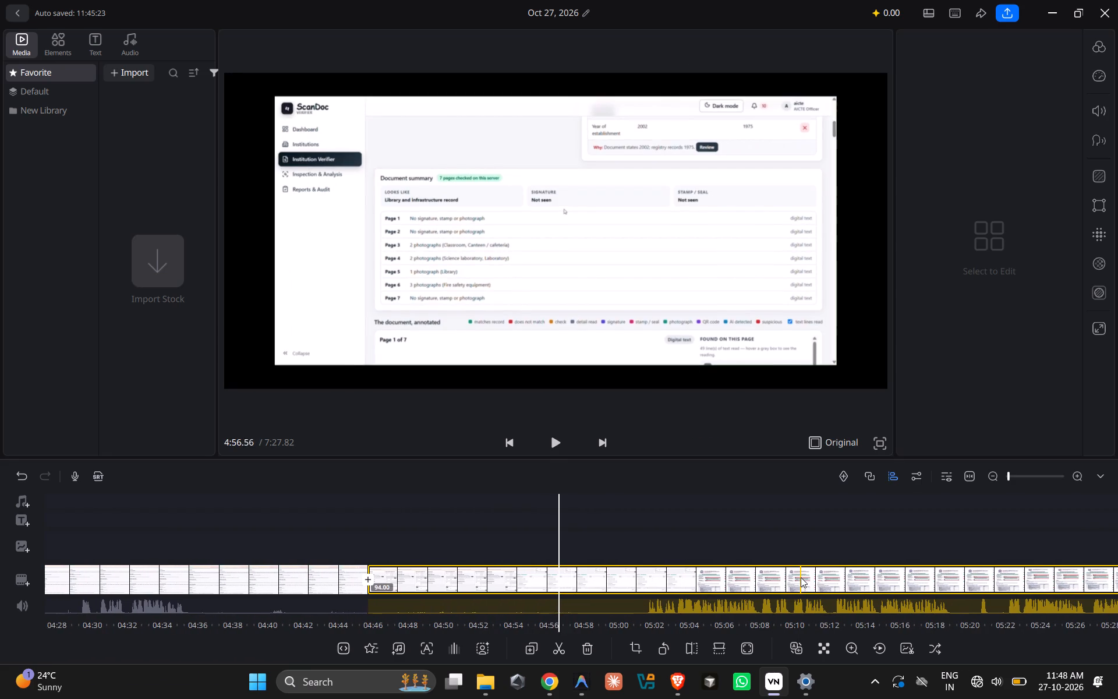
{"action": "scroll", "coordinate": [801, 577], "scroll_direction": "right", "scroll_amount": 4}
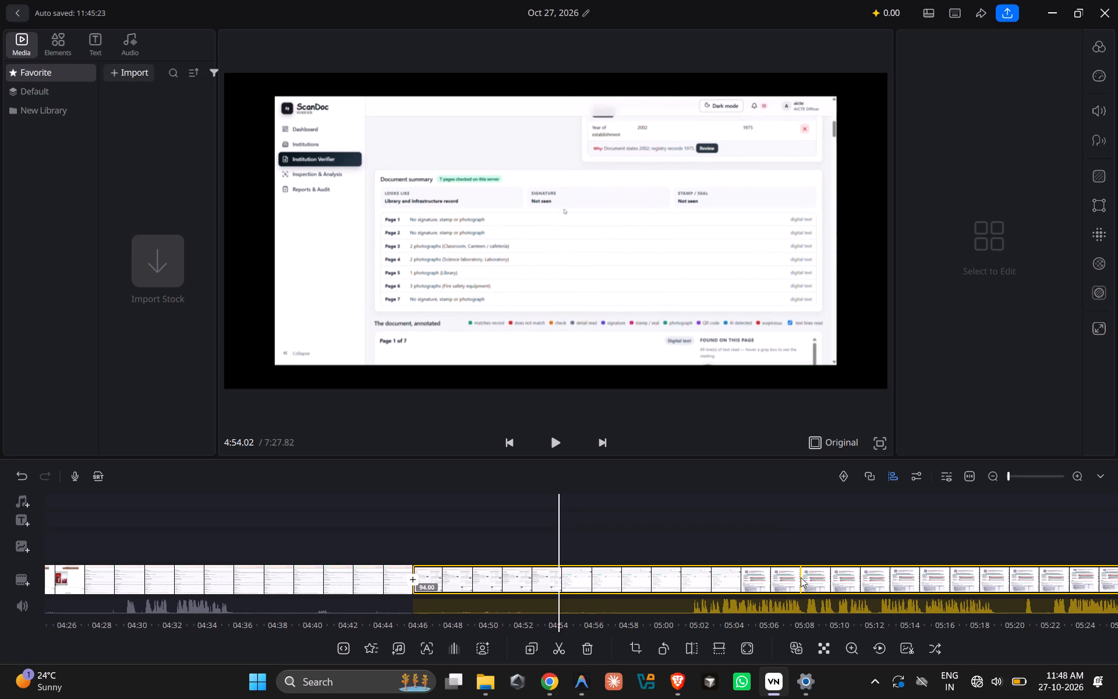
{"action": "scroll", "coordinate": [801, 577], "scroll_direction": "right", "scroll_amount": 5}
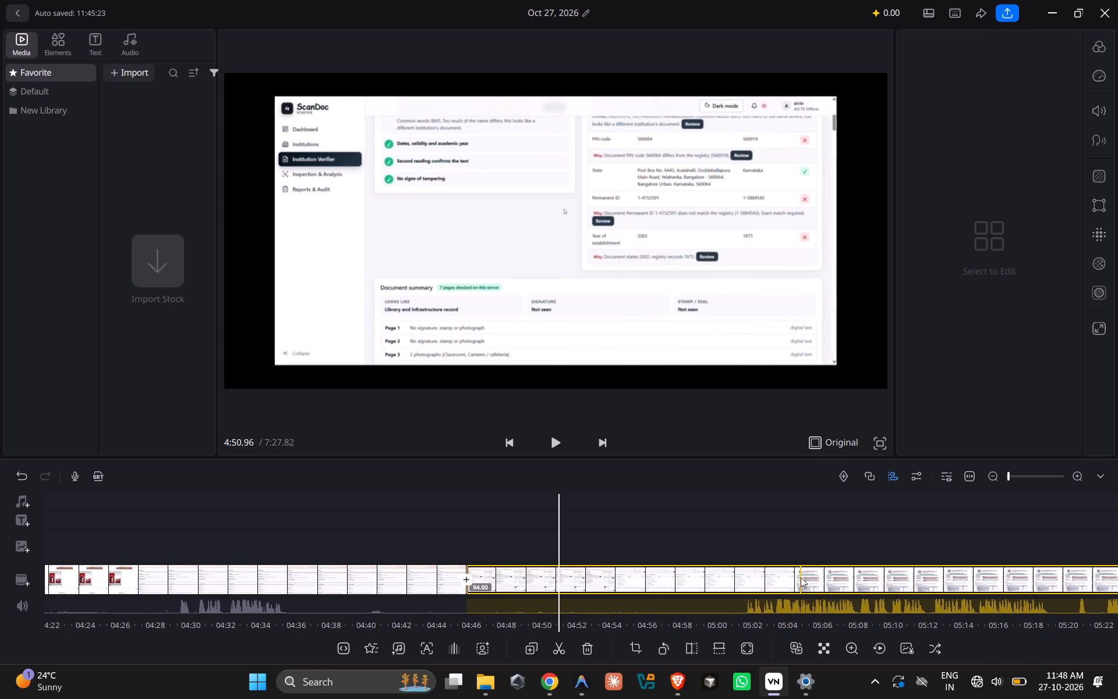
{"action": "scroll", "coordinate": [801, 577], "scroll_direction": "right", "scroll_amount": 4}
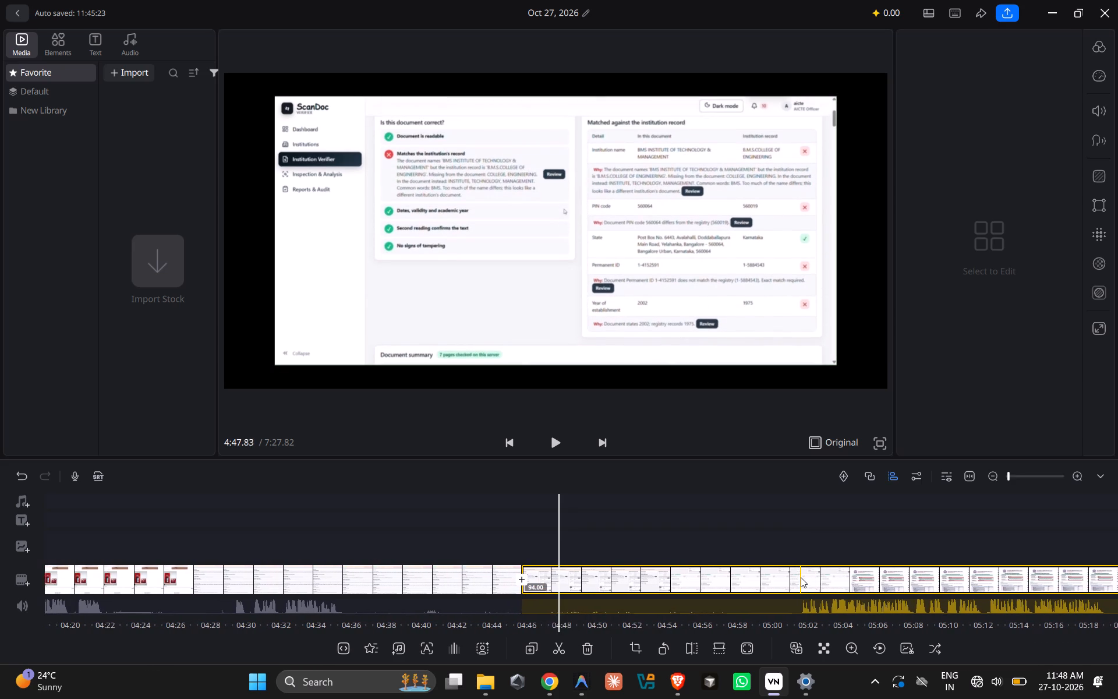
{"action": "scroll", "coordinate": [801, 577], "scroll_direction": "right", "scroll_amount": 2}
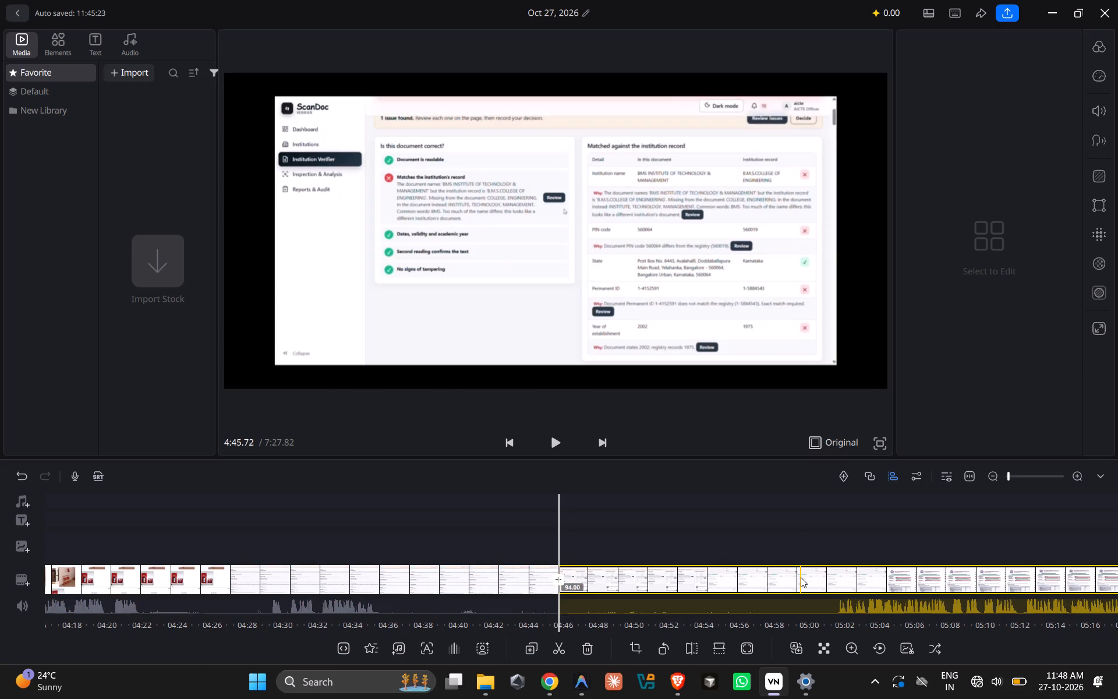
{"action": "scroll", "coordinate": [801, 577], "scroll_direction": "right", "scroll_amount": 2}
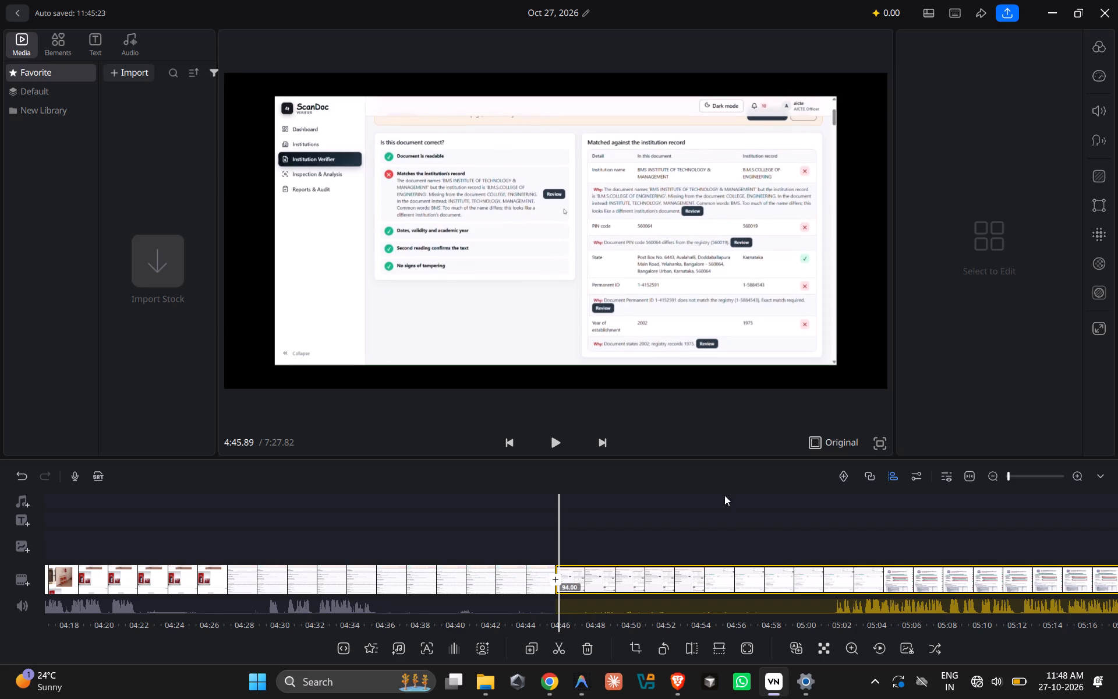
Review the eighth clip's opening from about 4:46 to 5:19, covering the record mismatches, document summary and annotated first page.
{"action": "left_click", "coordinate": [565, 441]}
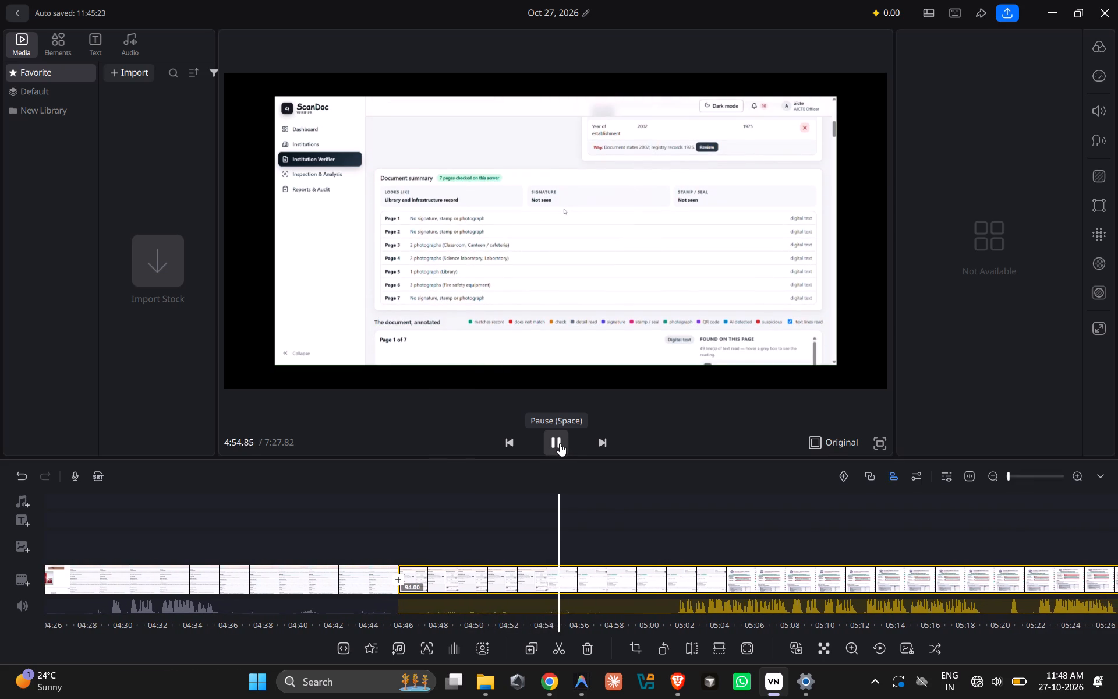
{"action": "left_click", "coordinate": [985, 689]}
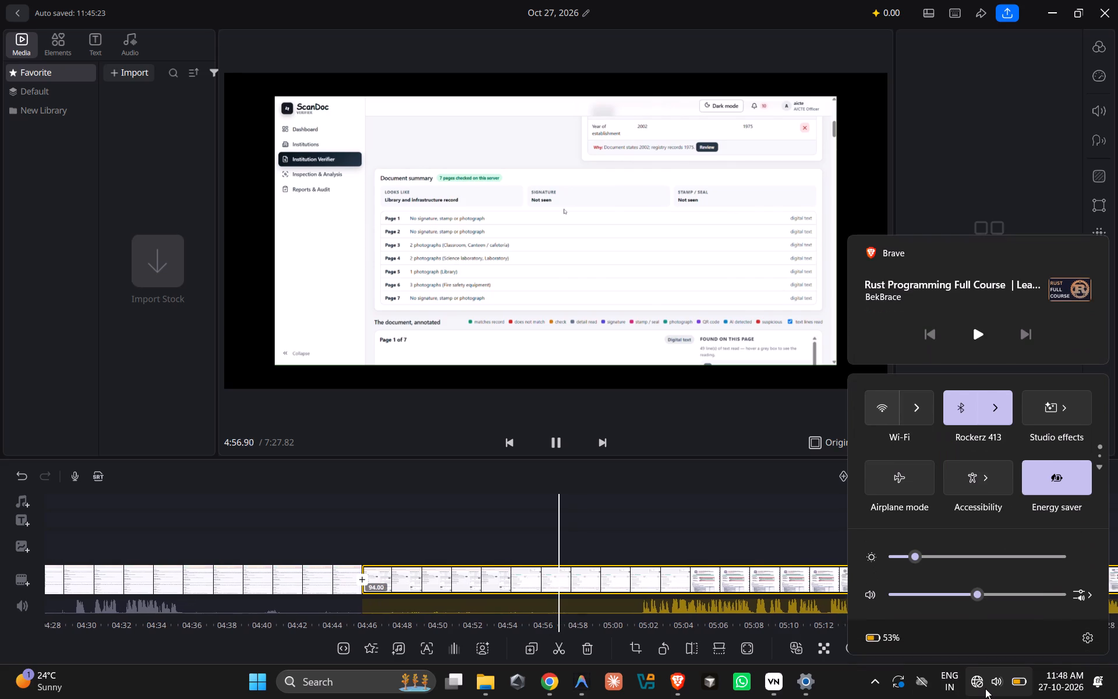
{"action": "left_click", "coordinate": [985, 689]}
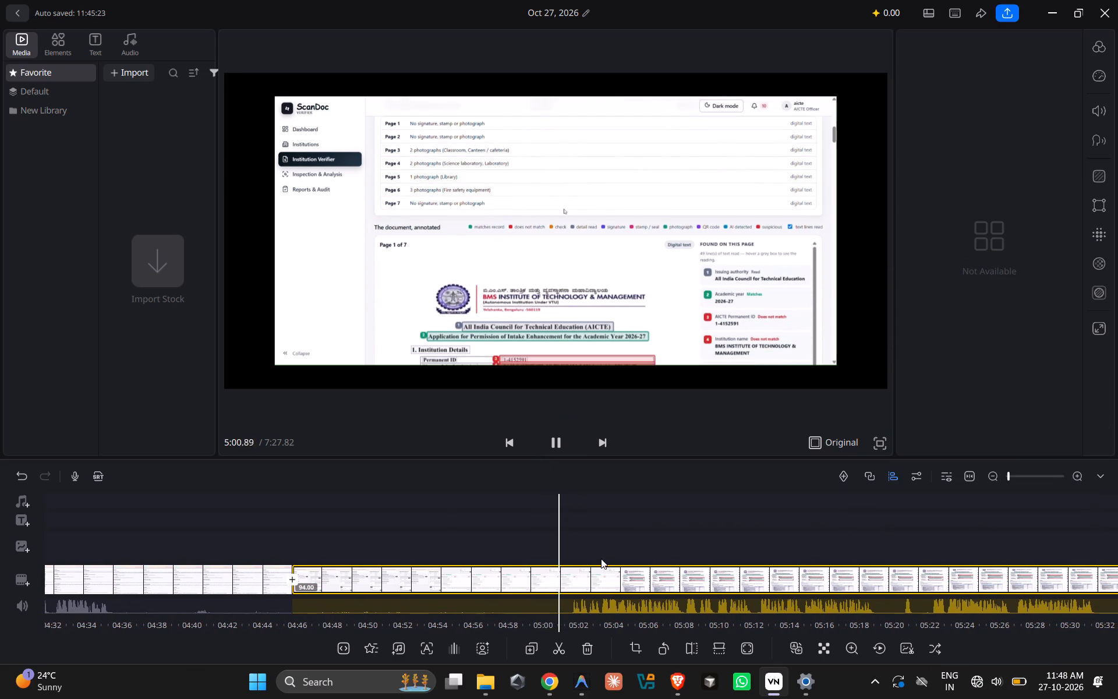
{"action": "left_click", "coordinate": [599, 581]}
{"action": "left_click", "coordinate": [638, 588]}
{"action": "left_click", "coordinate": [663, 588]}
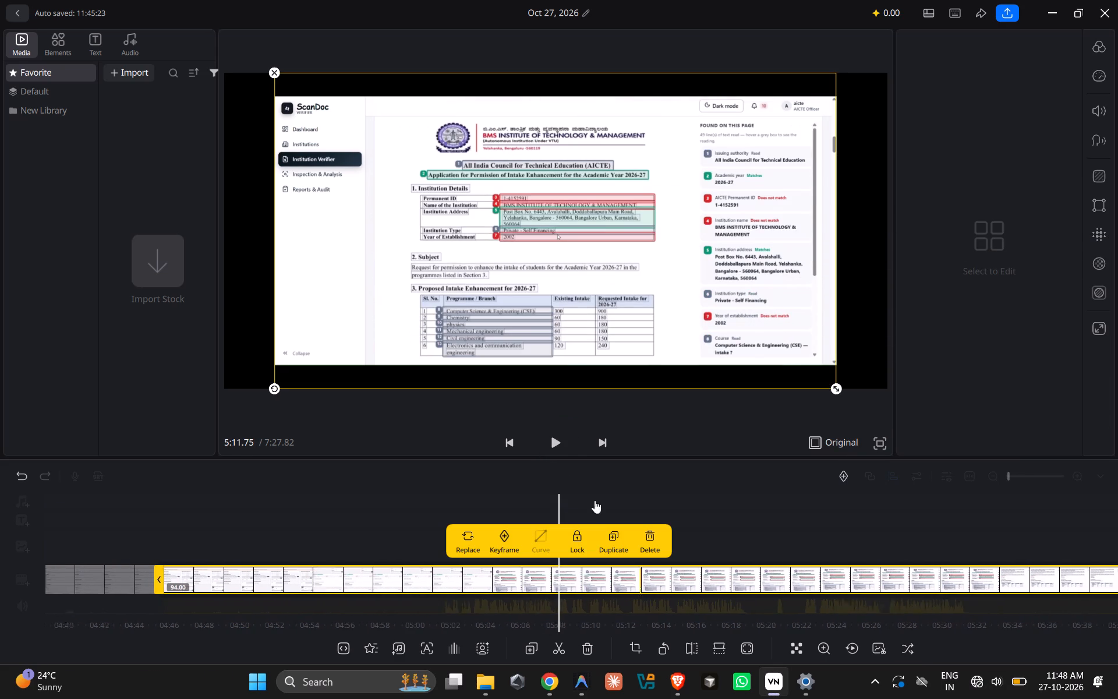
{"action": "left_click", "coordinate": [554, 447]}
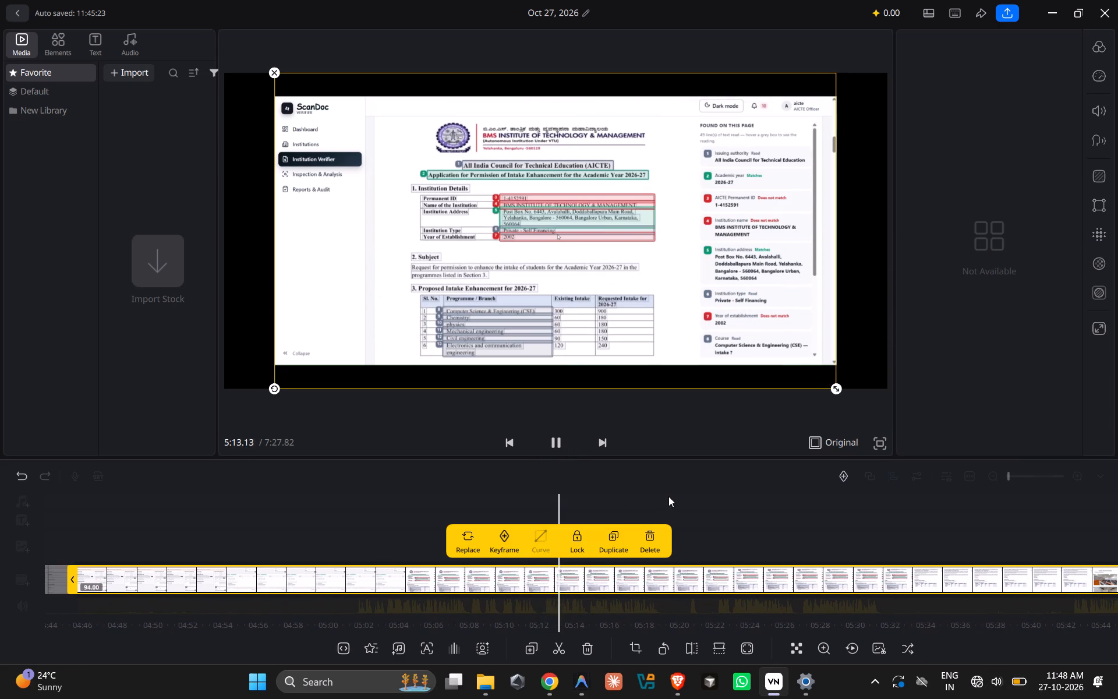
{"action": "left_click", "coordinate": [751, 544]}
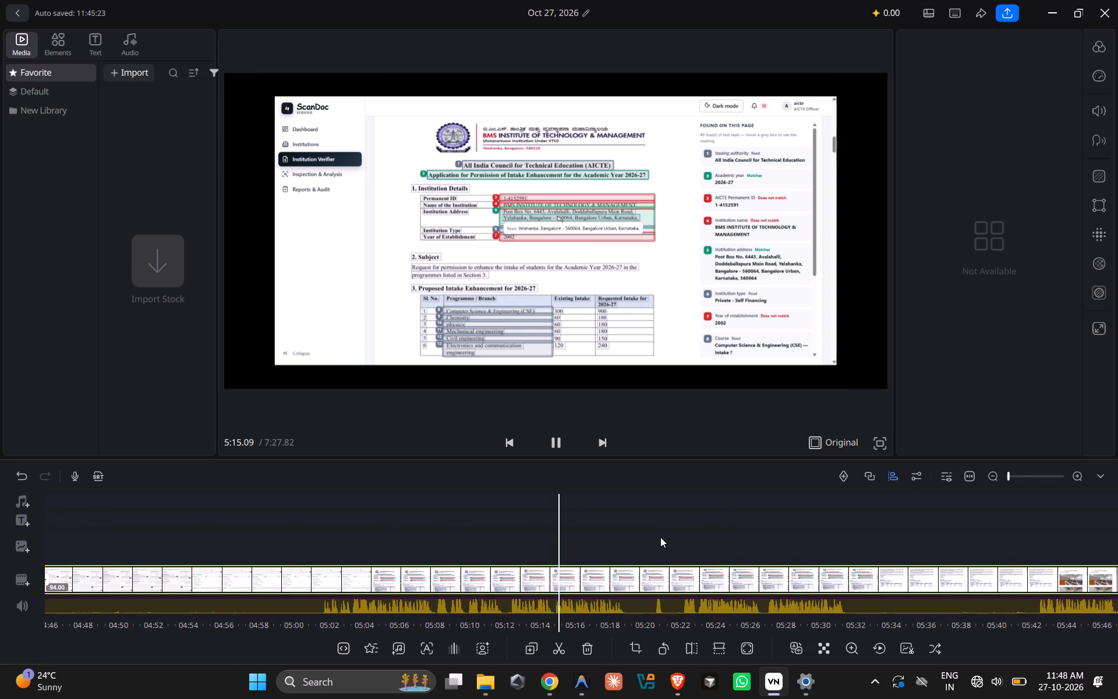
{"action": "left_click", "coordinate": [560, 443]}
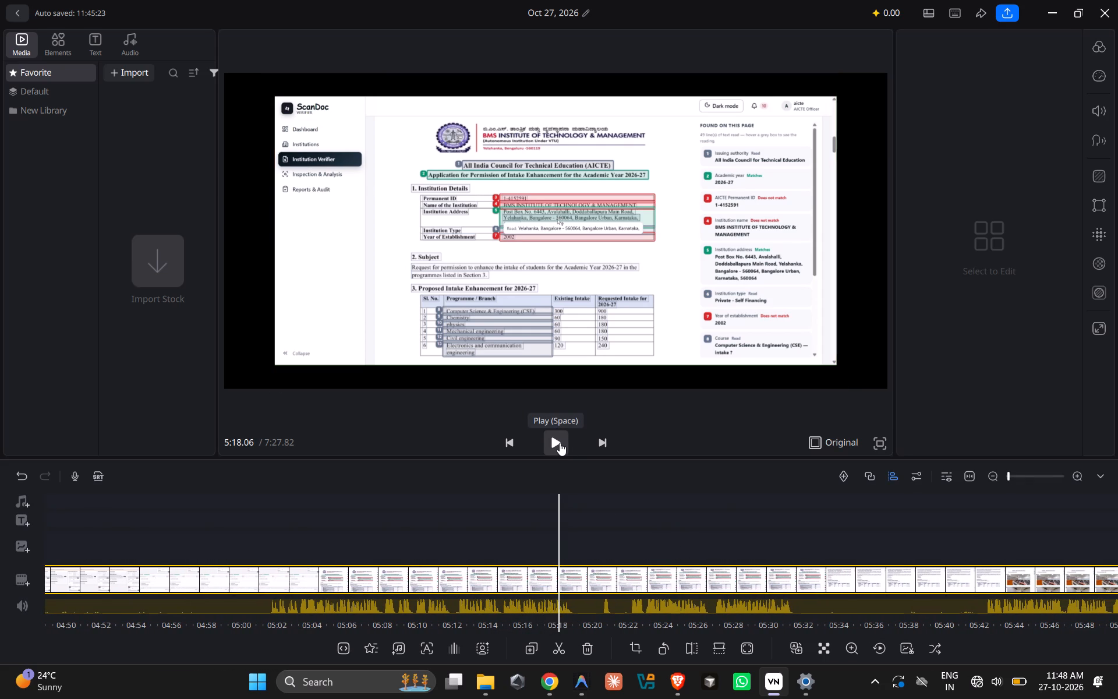
{"action": "left_click", "coordinate": [560, 443]}
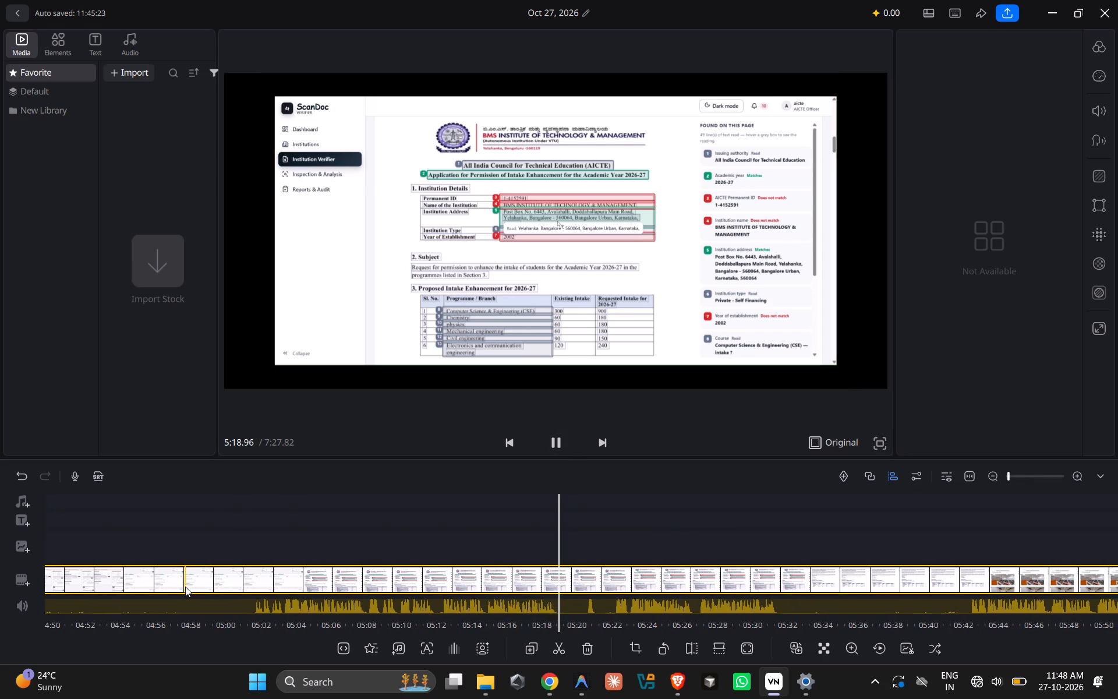
Return to the join before the eighth clip near 4:46 and replay its opening through the annotated document to about 5:10.
{"action": "scroll", "coordinate": [185, 587], "scroll_direction": "right", "scroll_amount": 11}
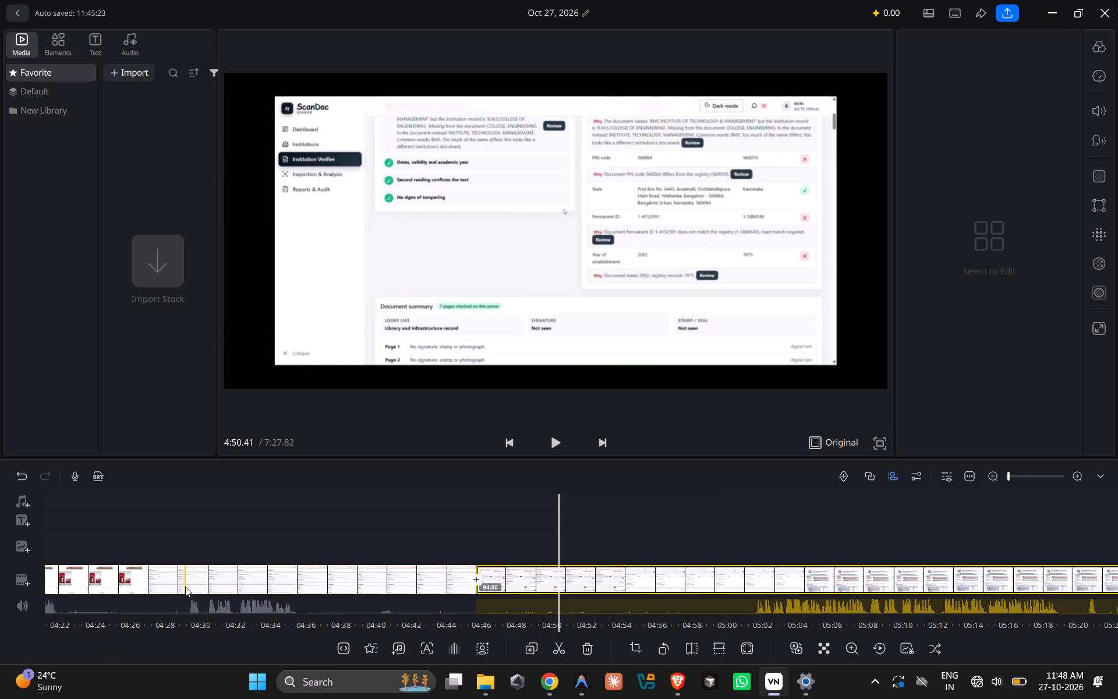
{"action": "scroll", "coordinate": [185, 587], "scroll_direction": "right", "scroll_amount": 7}
{"action": "scroll", "coordinate": [185, 587], "scroll_direction": "left", "scroll_amount": 2}
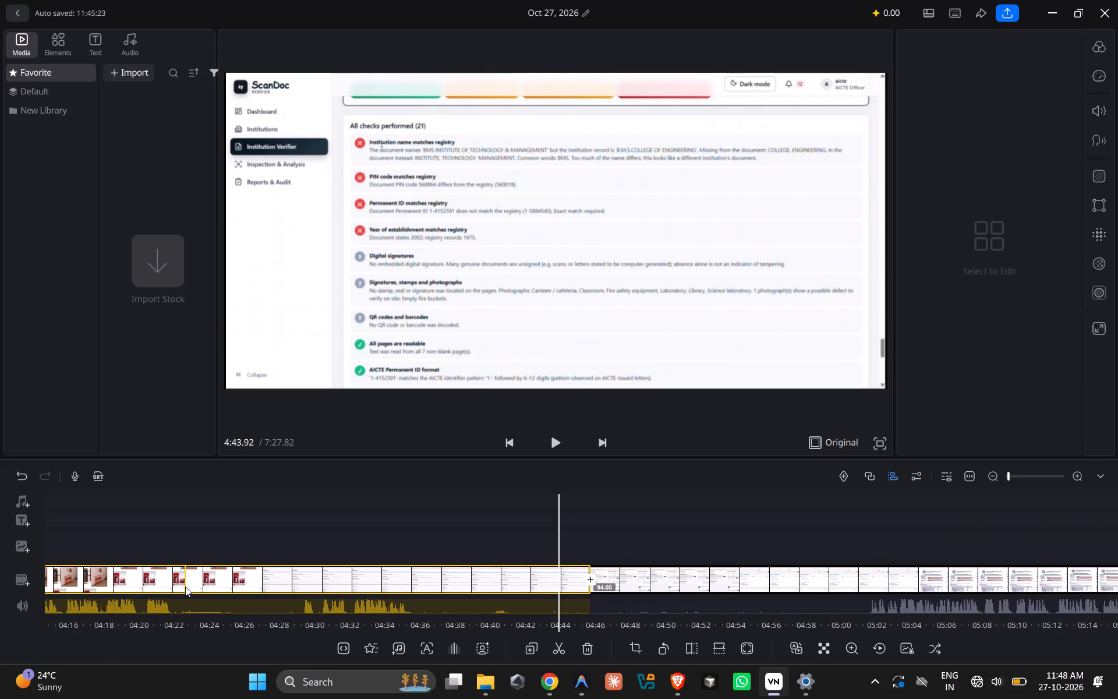
{"action": "scroll", "coordinate": [185, 587], "scroll_direction": "left", "scroll_amount": 3}
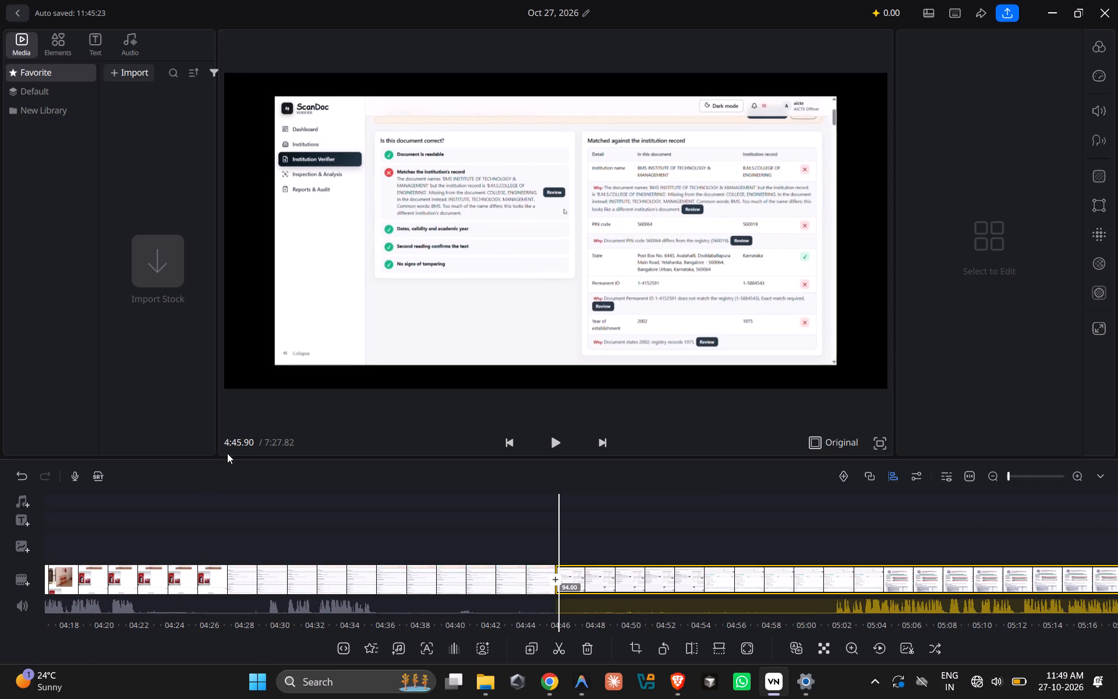
{"action": "left_click", "coordinate": [553, 447]}
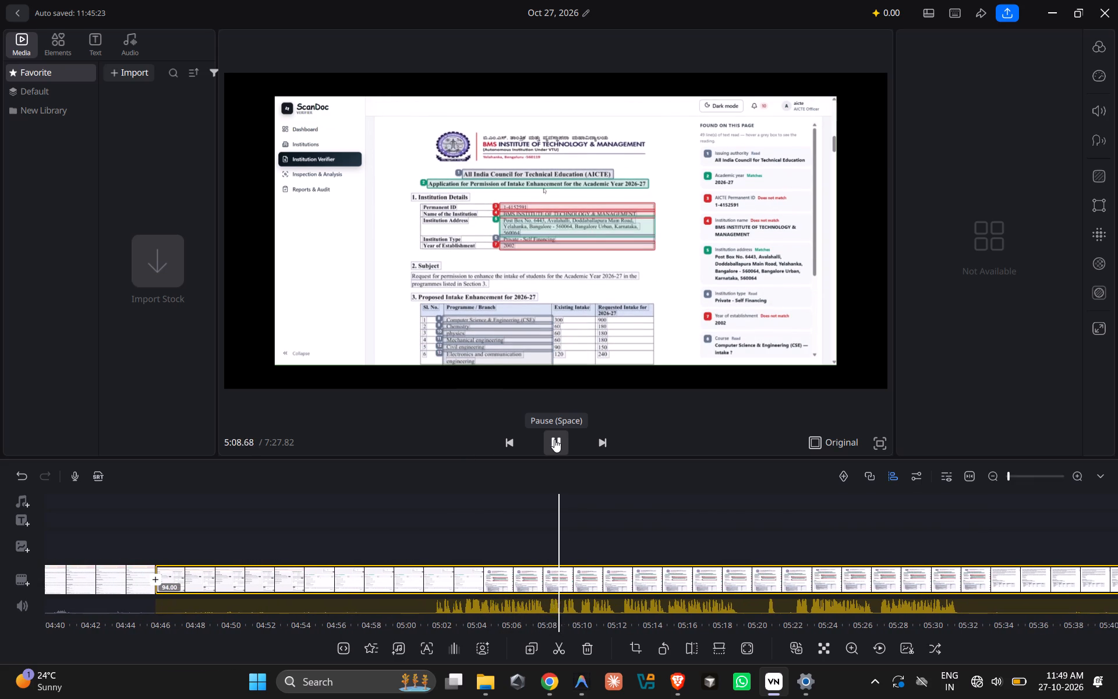
{"action": "left_click", "coordinate": [554, 439]}
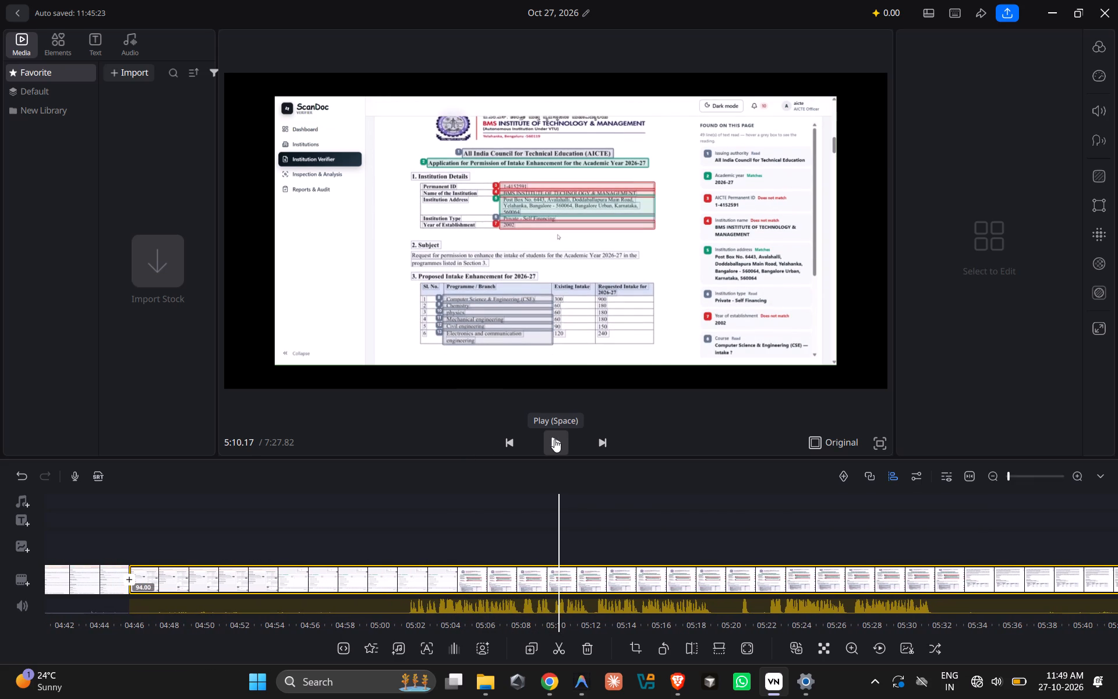
{"action": "left_click", "coordinate": [554, 439]}
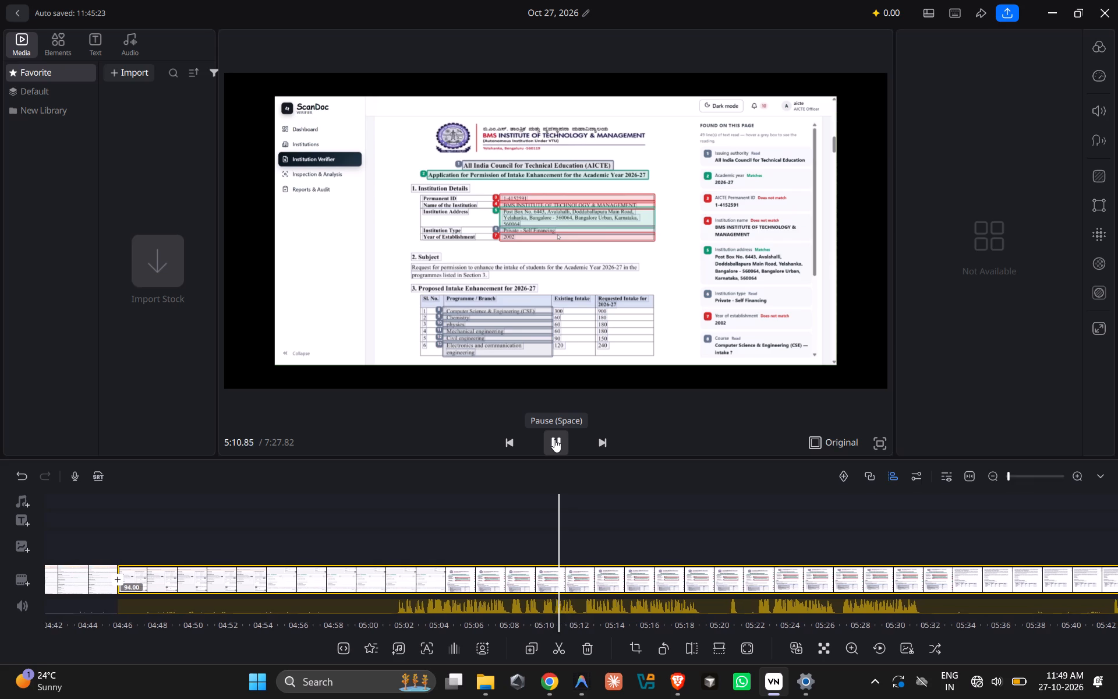
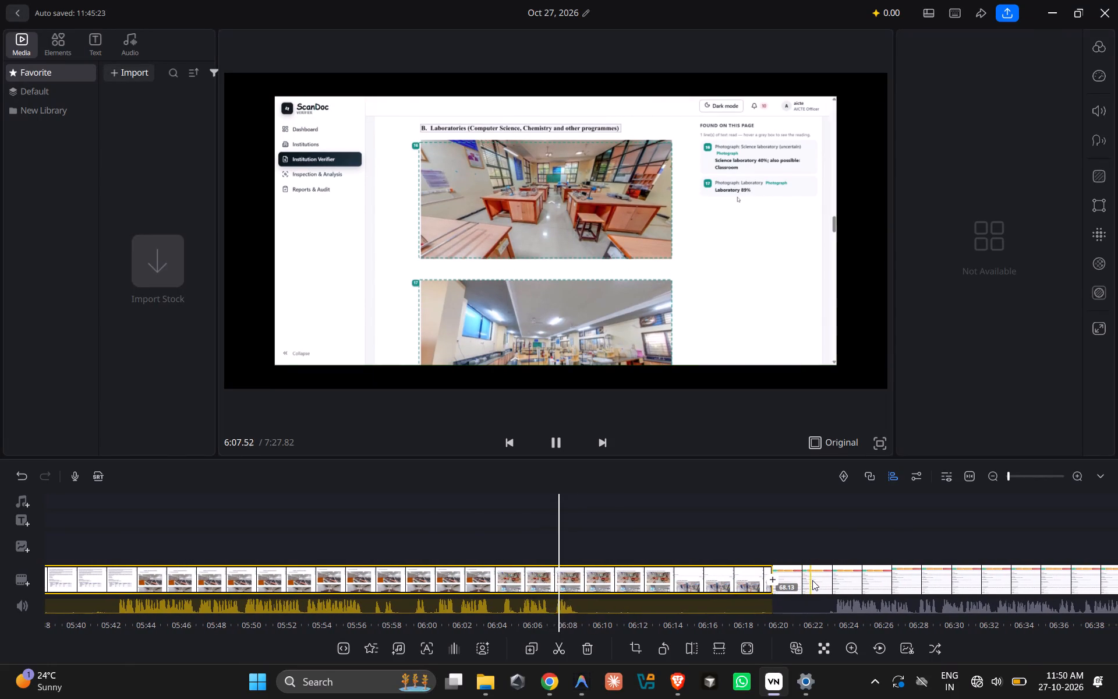
Review the final clip from its opening join near 6:20 to about 6:42, covering the officer decision and the list of checks performed.
{"action": "left_click", "coordinate": [760, 576]}
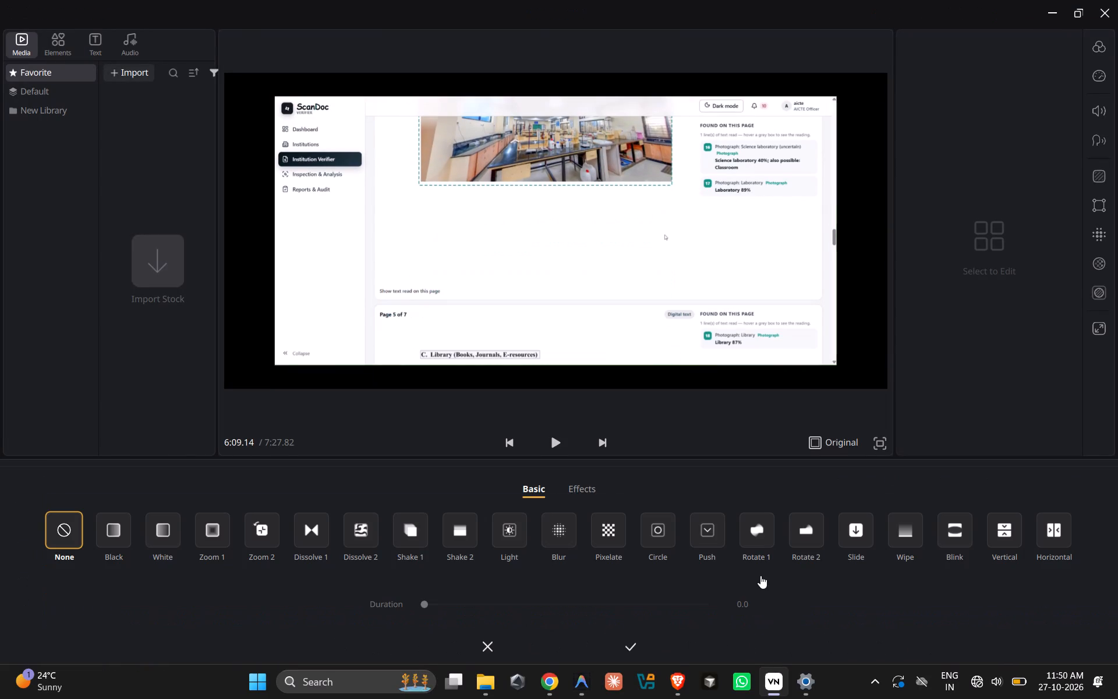
{"action": "left_click", "coordinate": [487, 644]}
{"action": "scroll", "coordinate": [627, 573], "scroll_direction": "left", "scroll_amount": 3}
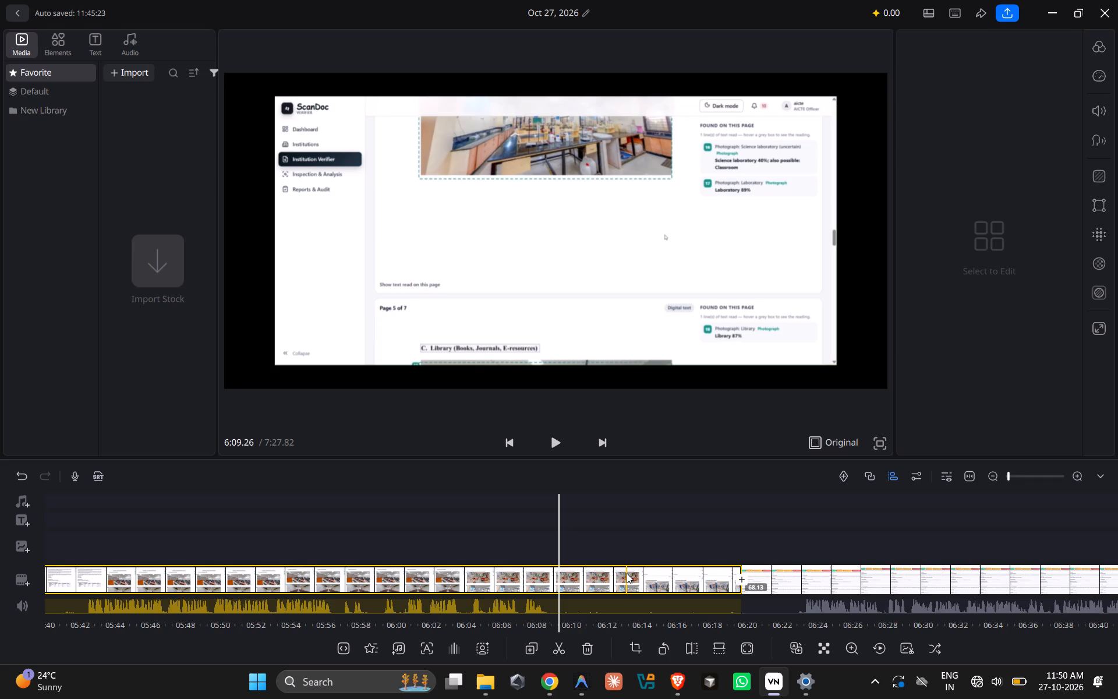
{"action": "scroll", "coordinate": [627, 573], "scroll_direction": "left", "scroll_amount": 5}
{"action": "scroll", "coordinate": [627, 573], "scroll_direction": "right", "scroll_amount": 5}
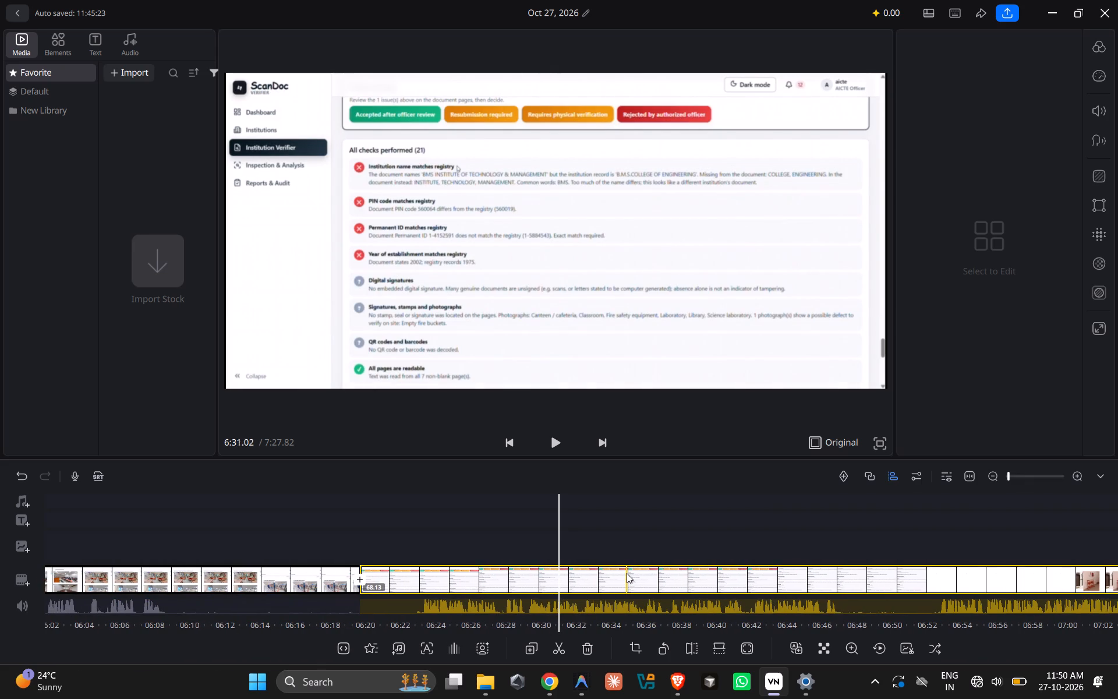
{"action": "scroll", "coordinate": [627, 573], "scroll_direction": "right", "scroll_amount": 11}
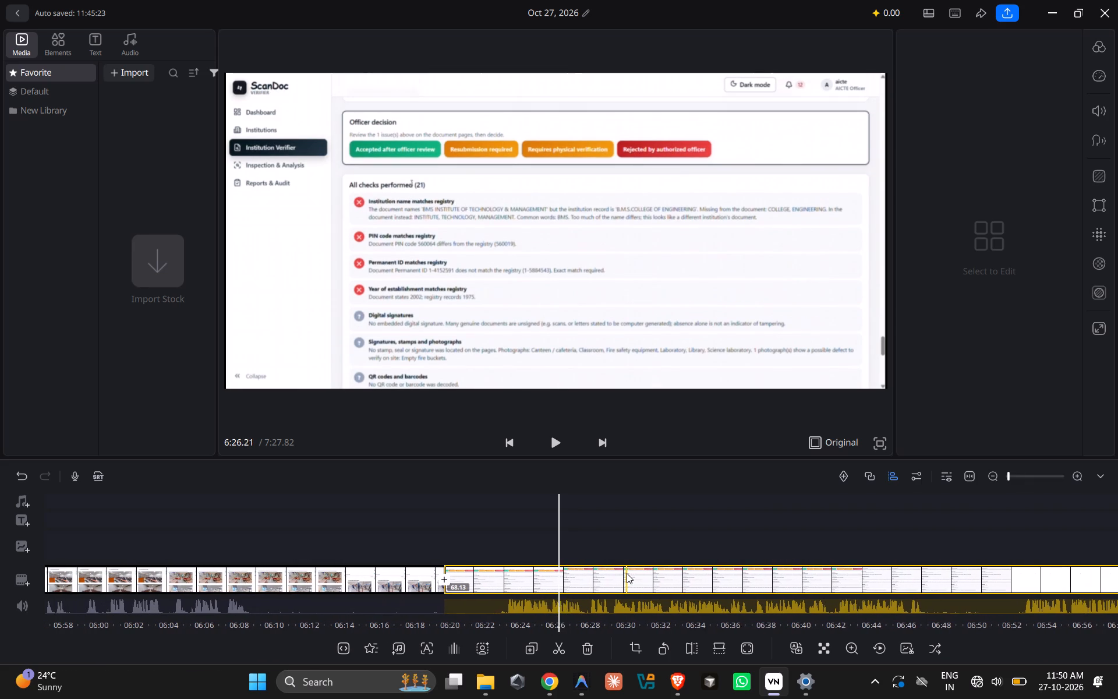
{"action": "scroll", "coordinate": [627, 573], "scroll_direction": "right", "scroll_amount": 10}
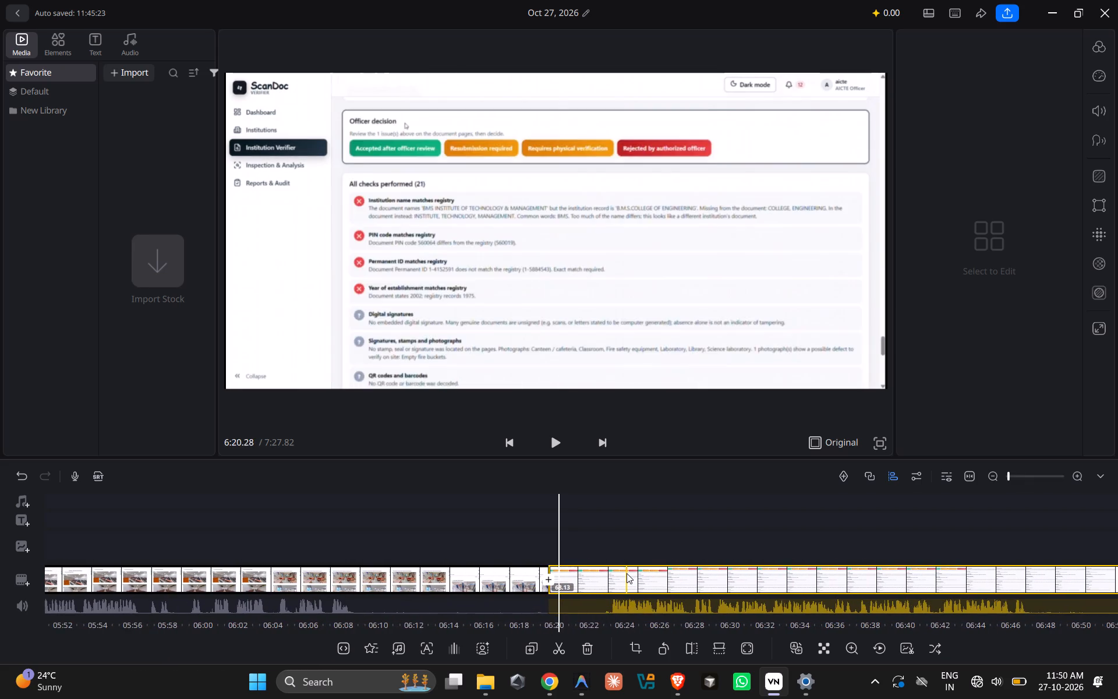
{"action": "left_click", "coordinate": [551, 446]}
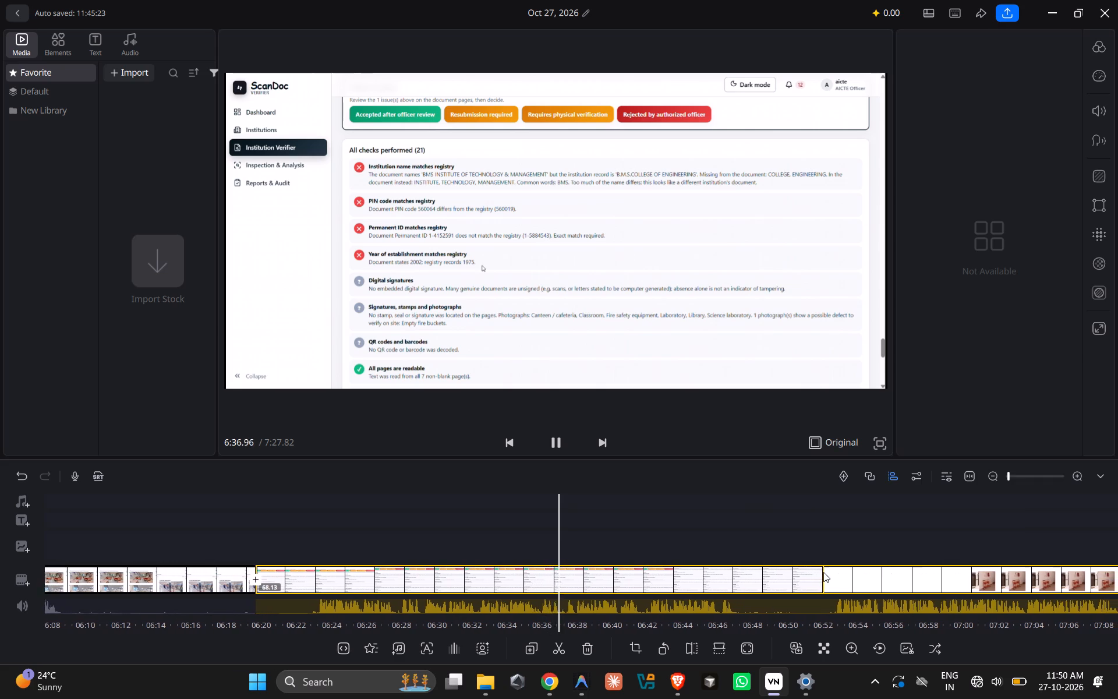
{"action": "scroll", "coordinate": [823, 572], "scroll_direction": "left", "scroll_amount": 1}
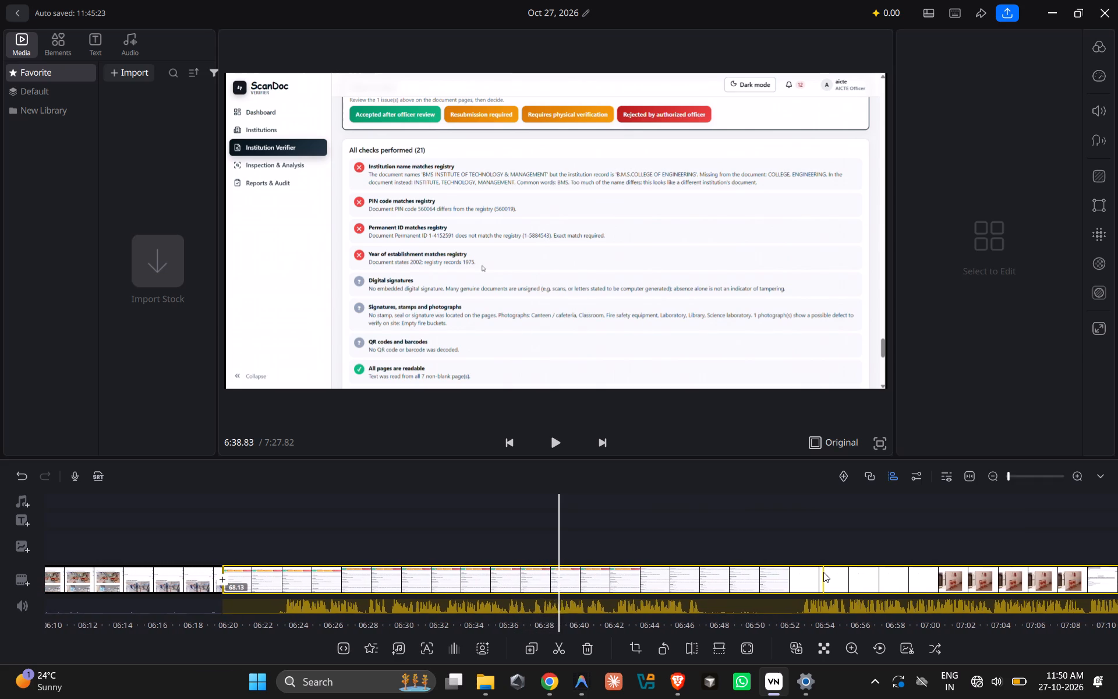
{"action": "scroll", "coordinate": [823, 572], "scroll_direction": "left", "scroll_amount": 5}
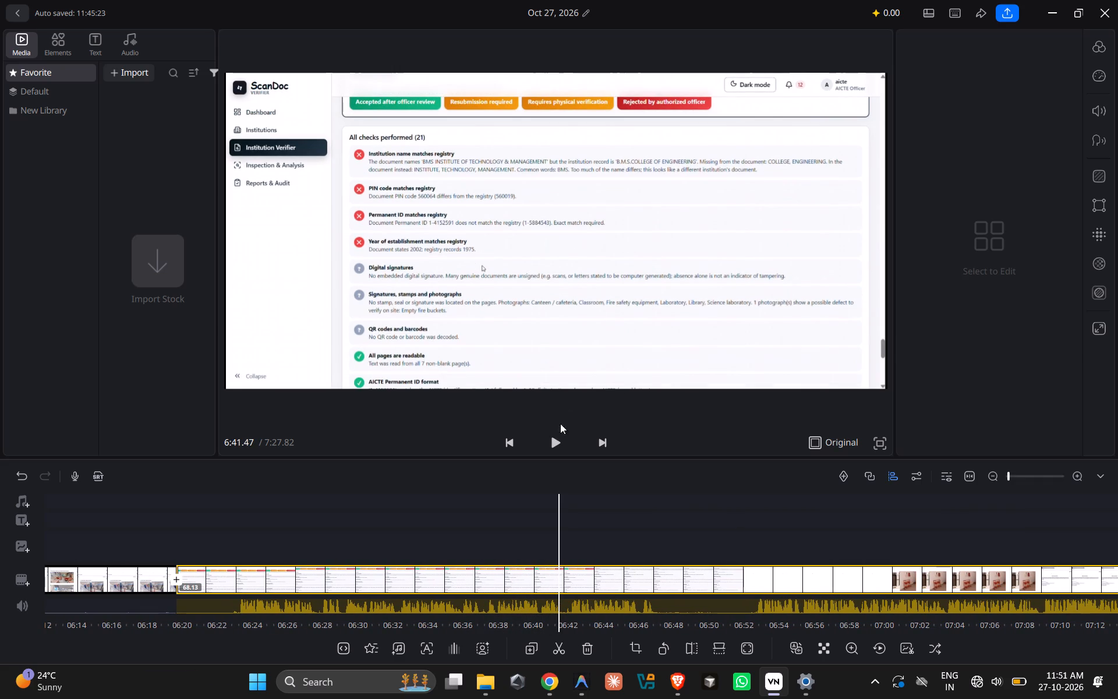
{"action": "left_click", "coordinate": [551, 441]}
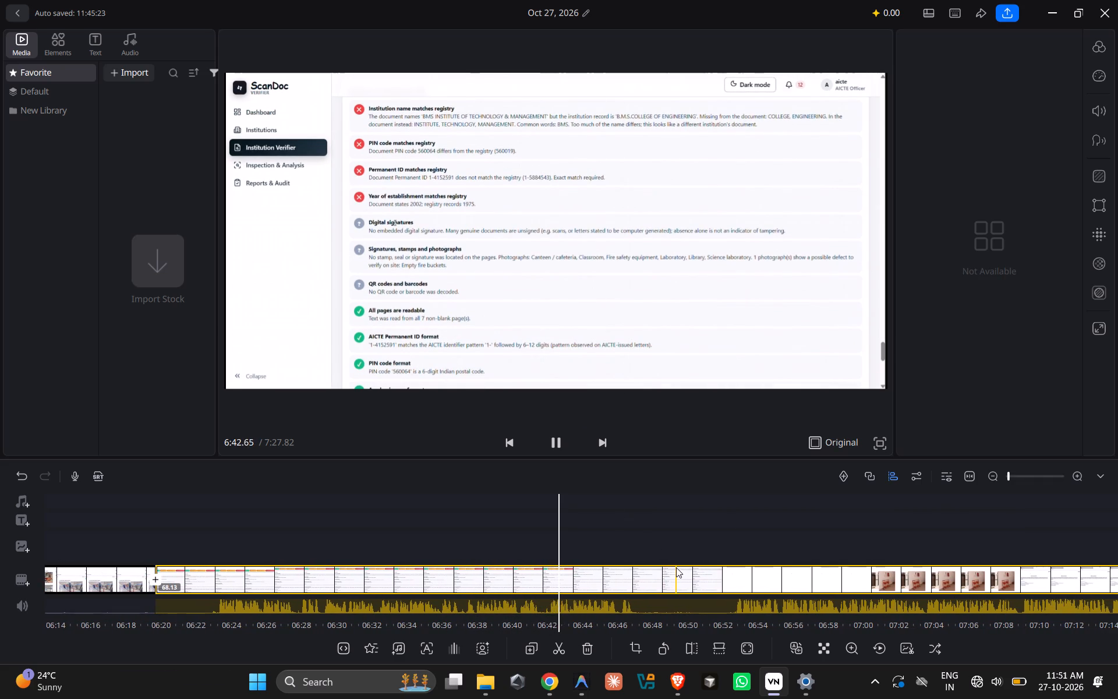
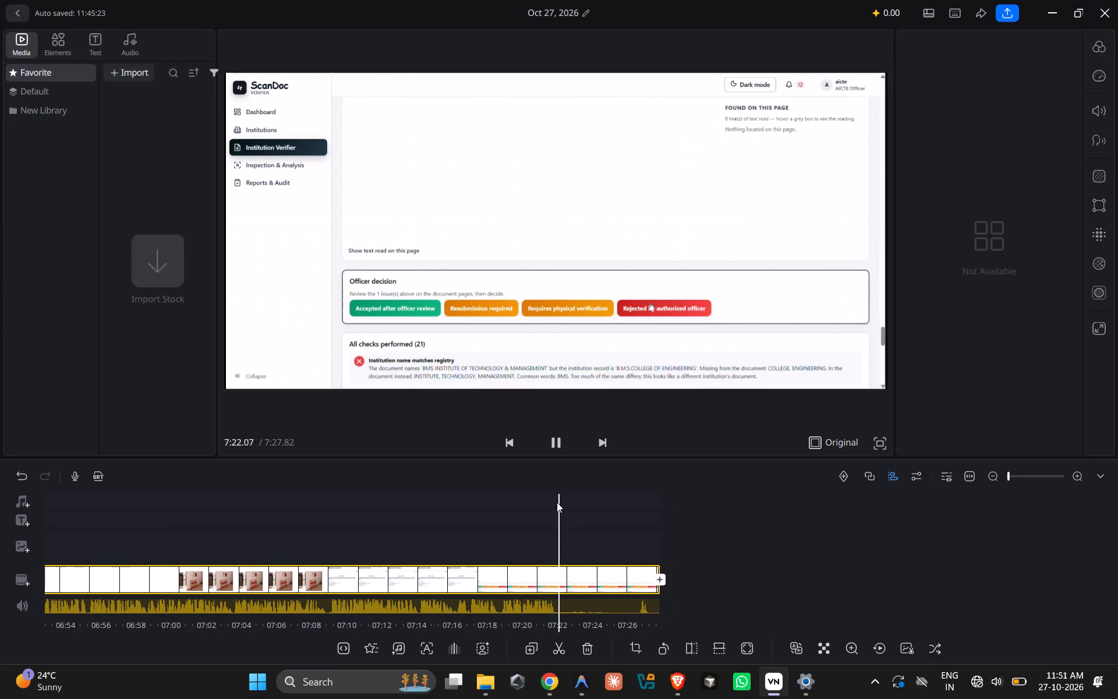
Look back through the timeline from about 7:24 to 3:11, comparing footage across the last clips, and bring the whole project into view.
{"action": "left_click", "coordinate": [554, 443]}
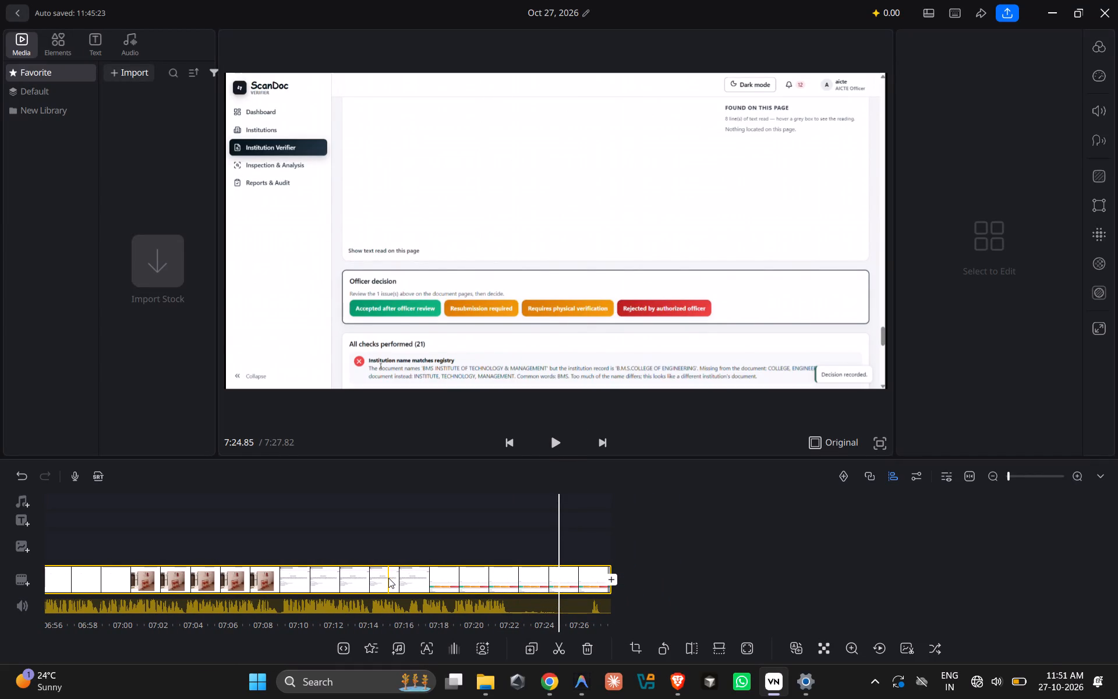
{"action": "scroll", "coordinate": [388, 578], "scroll_direction": "right", "scroll_amount": 14}
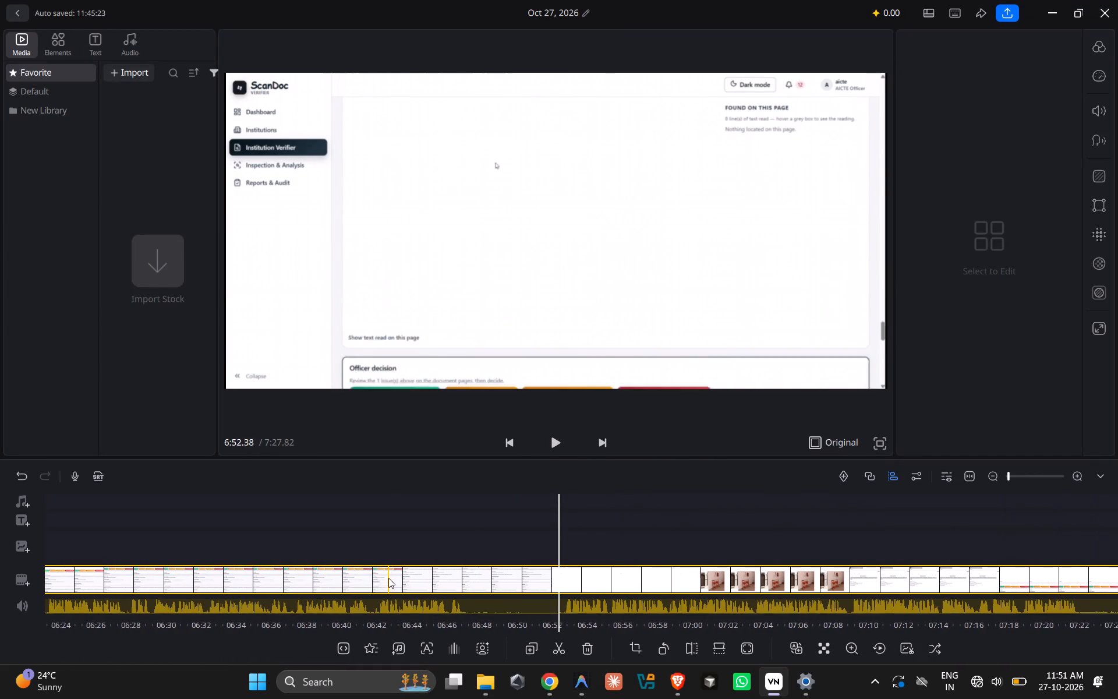
{"action": "scroll", "coordinate": [388, 578], "scroll_direction": "right", "scroll_amount": 16}
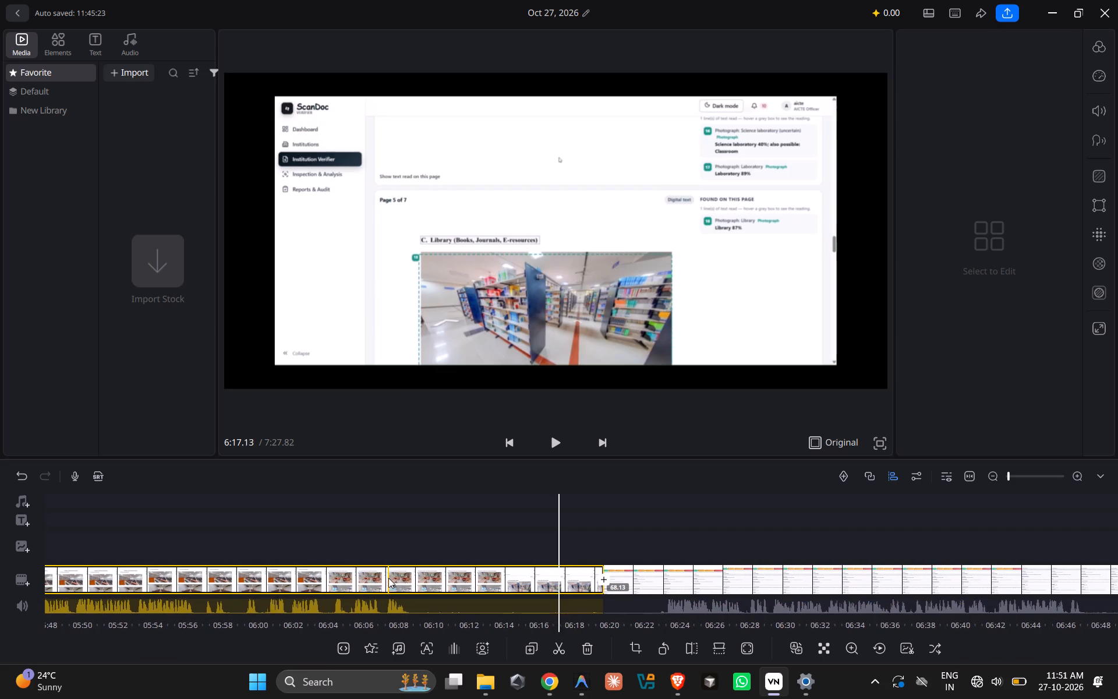
{"action": "scroll", "coordinate": [388, 578], "scroll_direction": "right", "scroll_amount": 14}
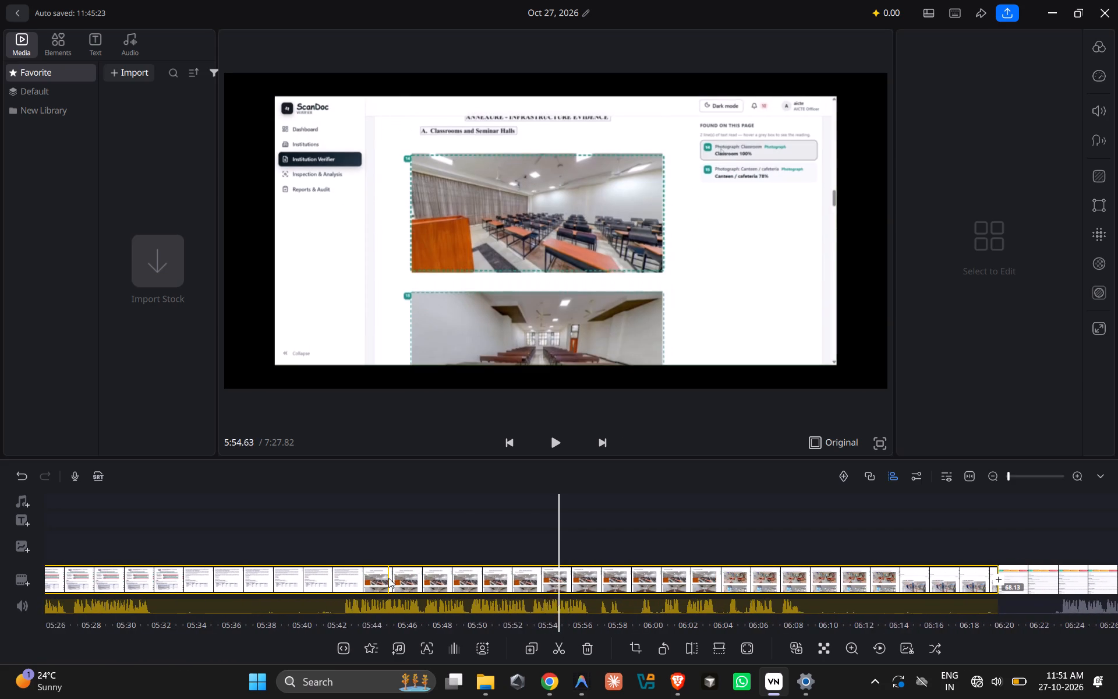
{"action": "scroll", "coordinate": [388, 578], "scroll_direction": "right", "scroll_amount": 12}
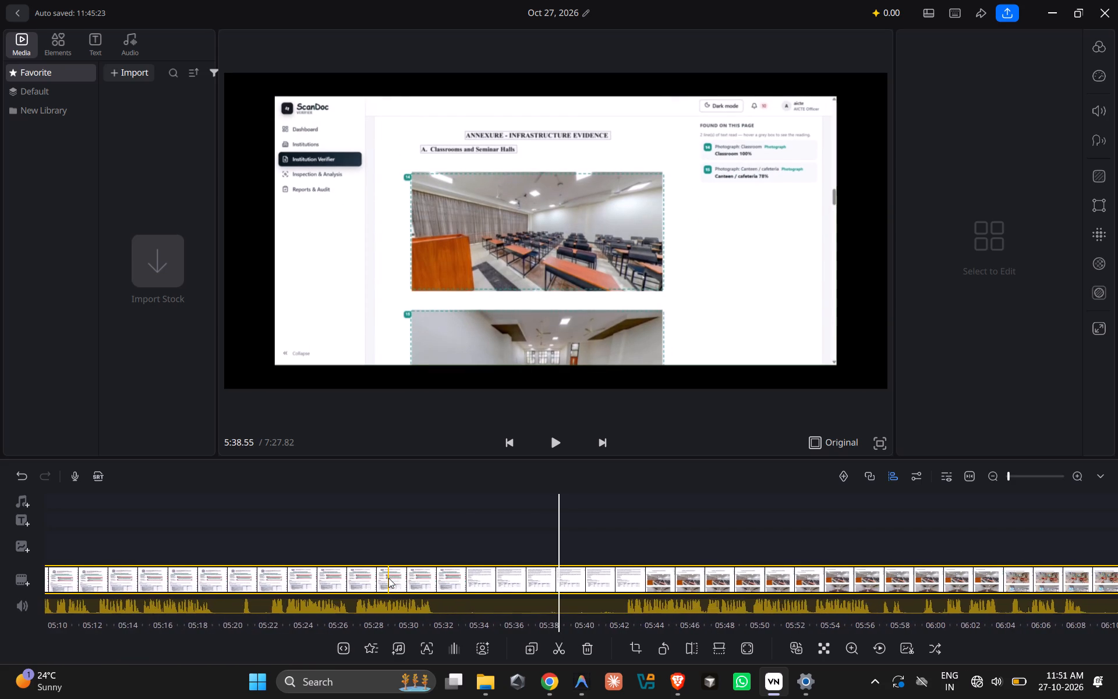
{"action": "scroll", "coordinate": [388, 578], "scroll_direction": "right", "scroll_amount": 8}
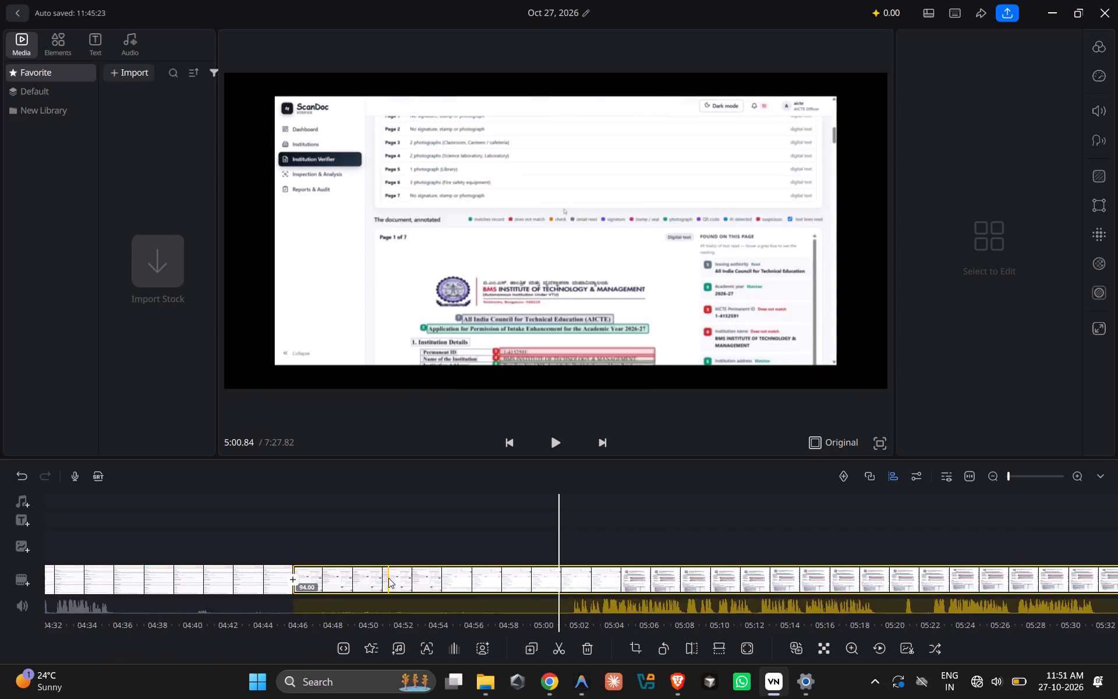
{"action": "scroll", "coordinate": [388, 578], "scroll_direction": "right", "scroll_amount": 9}
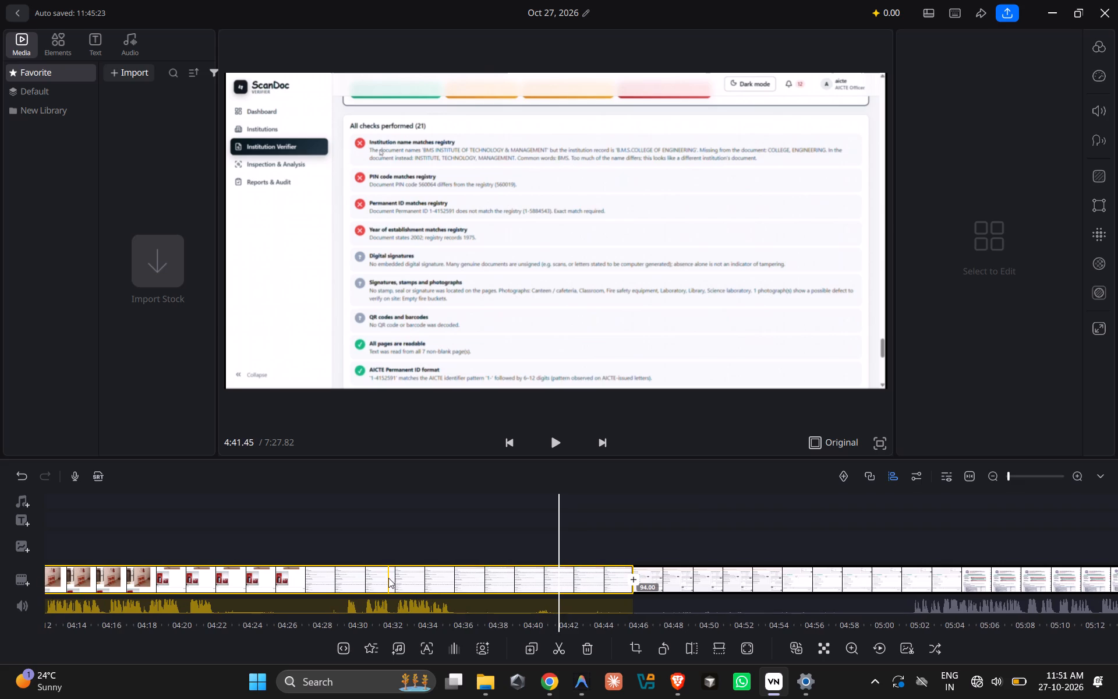
{"action": "scroll", "coordinate": [388, 578], "scroll_direction": "right", "scroll_amount": 20}
{"action": "scroll", "coordinate": [388, 578], "scroll_direction": "right", "scroll_amount": 1}
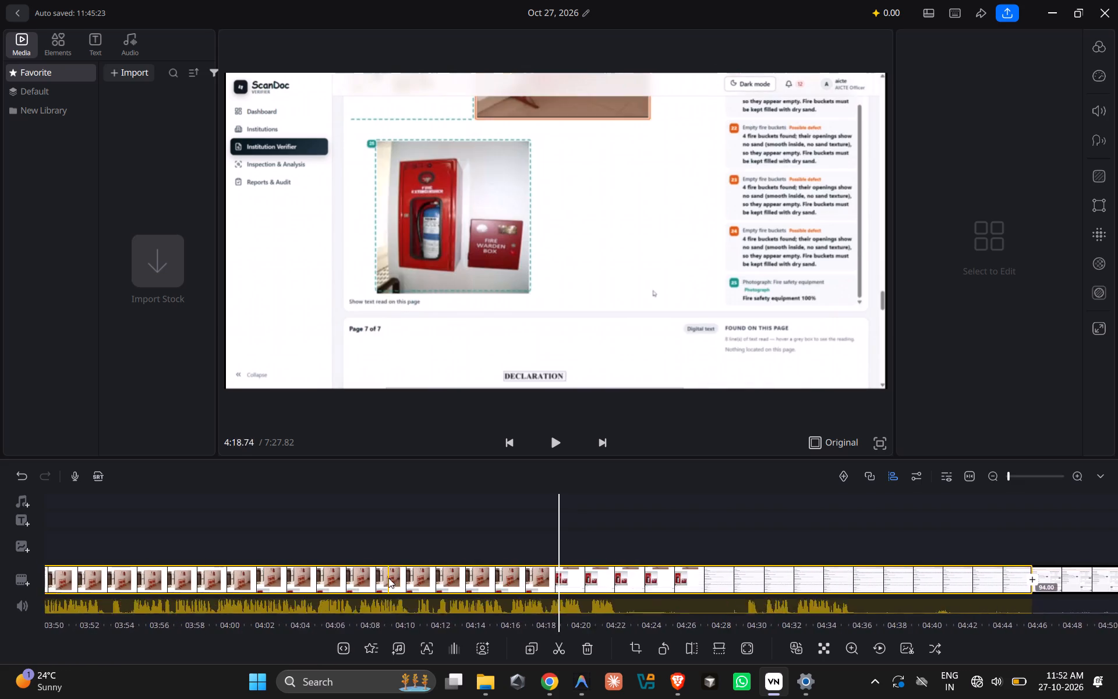
{"action": "scroll", "coordinate": [388, 578], "scroll_direction": "right", "scroll_amount": 9}
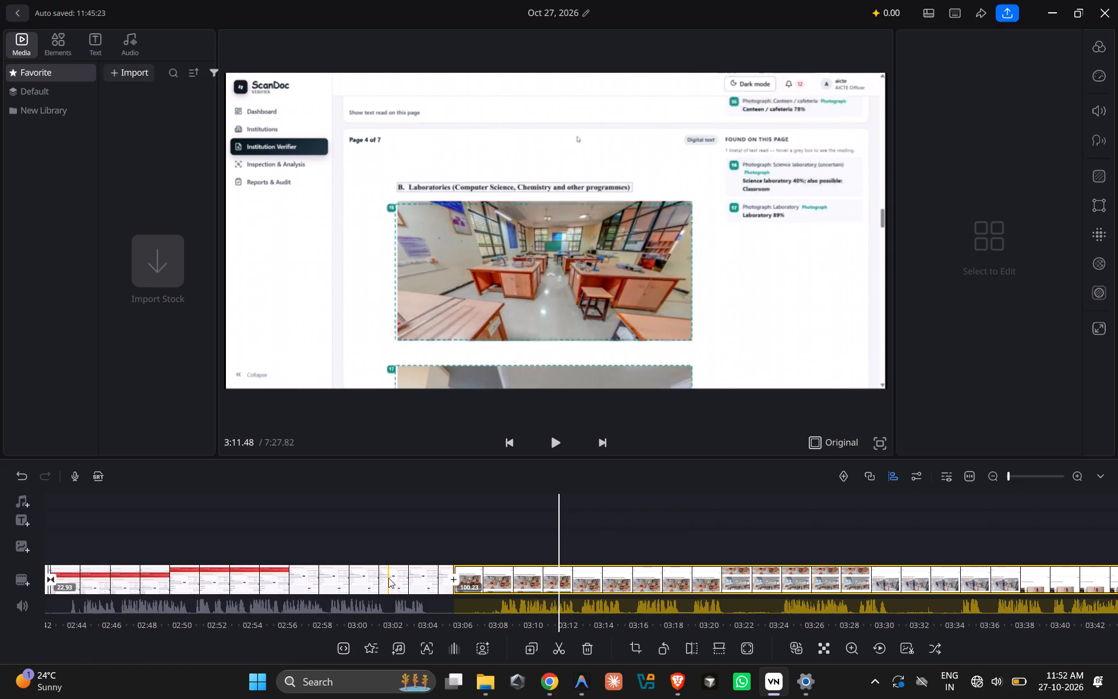
{"action": "scroll", "coordinate": [388, 578], "scroll_direction": "right", "scroll_amount": 2}
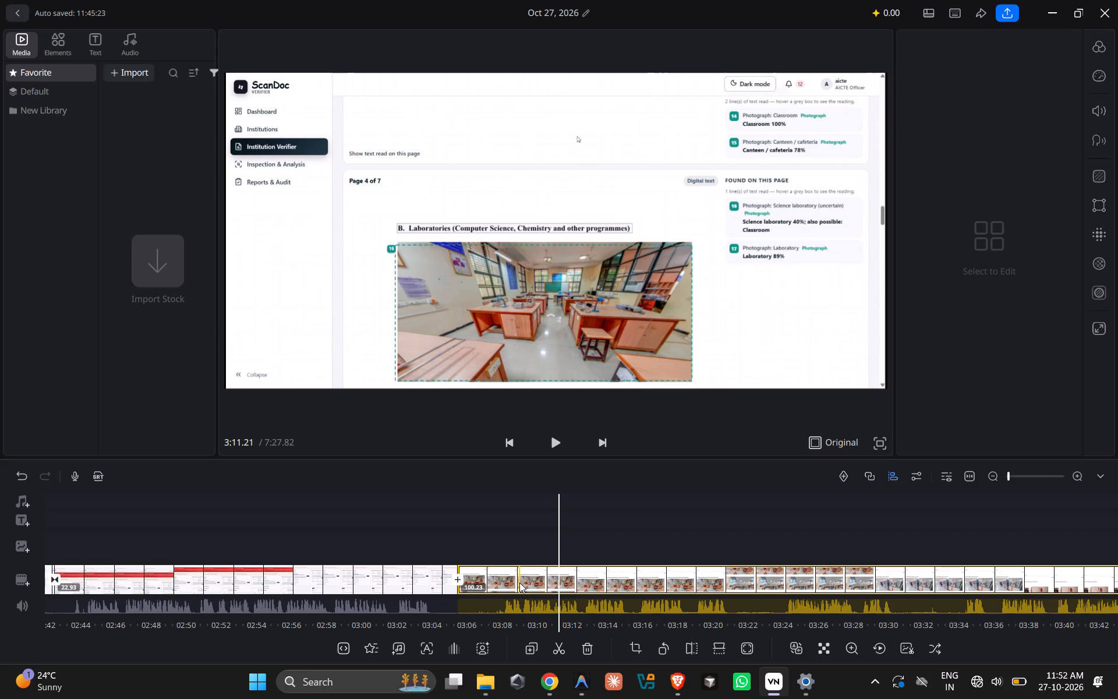
{"action": "scroll", "coordinate": [560, 584], "scroll_direction": "down", "scroll_amount": 5, "text": "ctrl"}
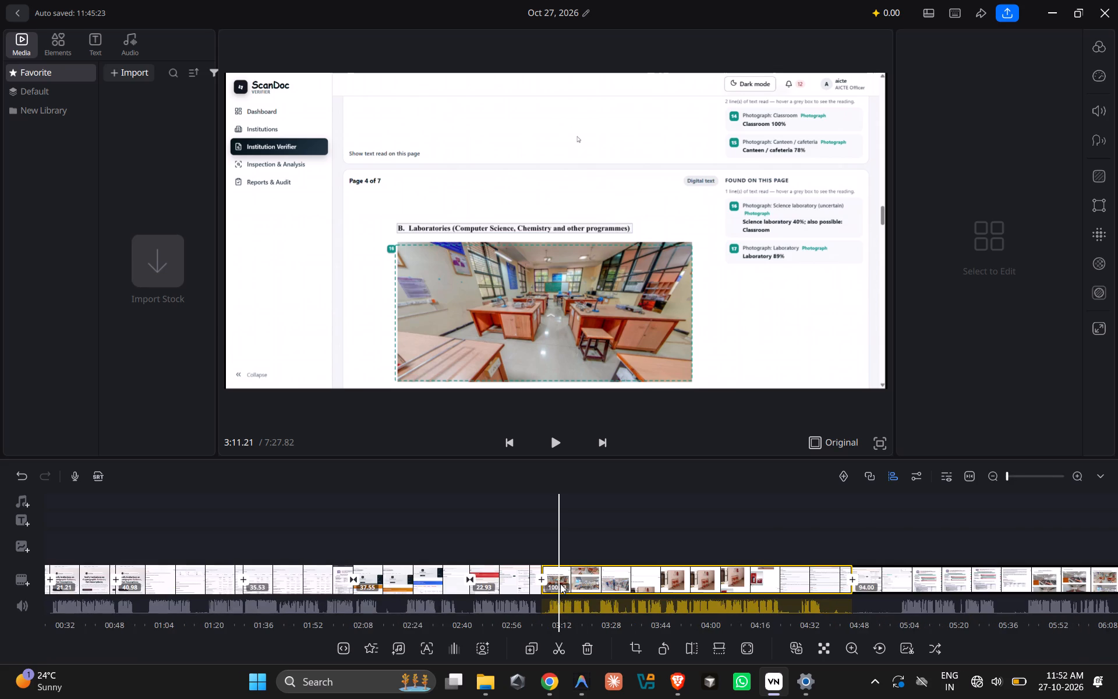
{"action": "scroll", "coordinate": [560, 584], "scroll_direction": "down", "scroll_amount": 16, "text": "ctrl"}
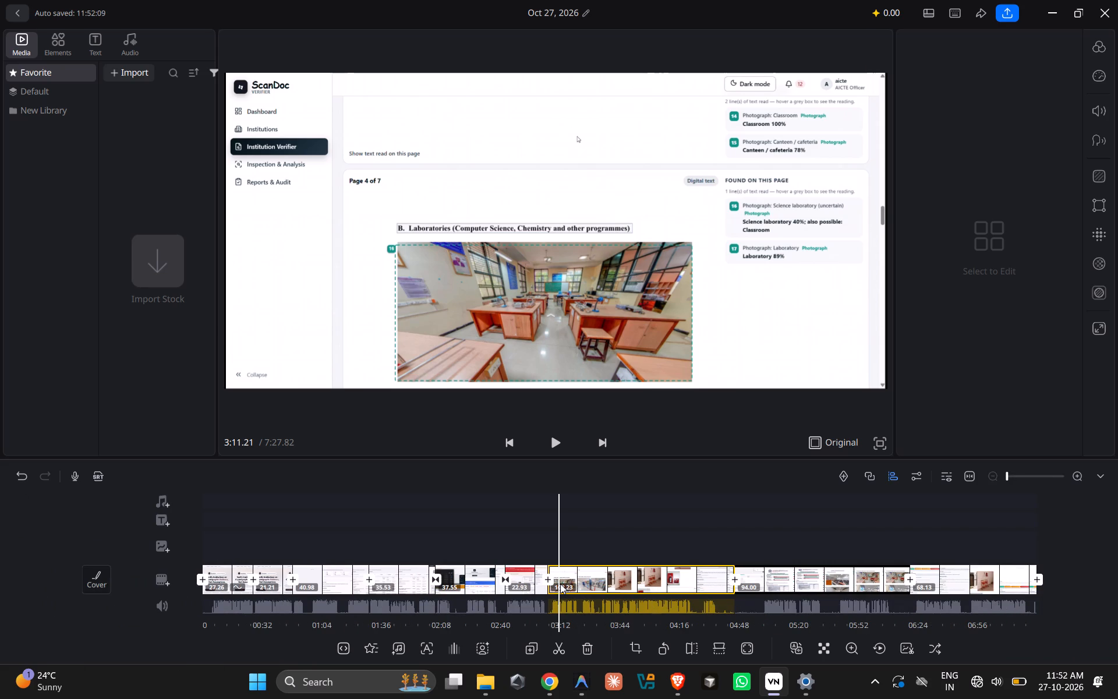
{"action": "scroll", "coordinate": [560, 584], "scroll_direction": "down", "scroll_amount": 3, "text": "ctrl"}
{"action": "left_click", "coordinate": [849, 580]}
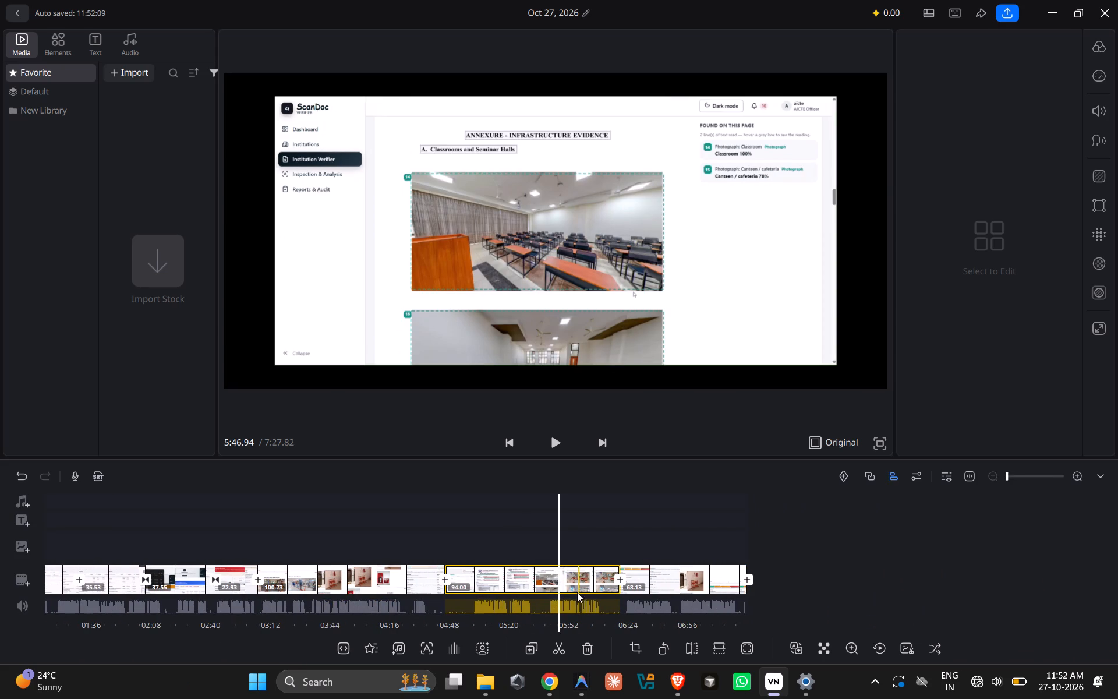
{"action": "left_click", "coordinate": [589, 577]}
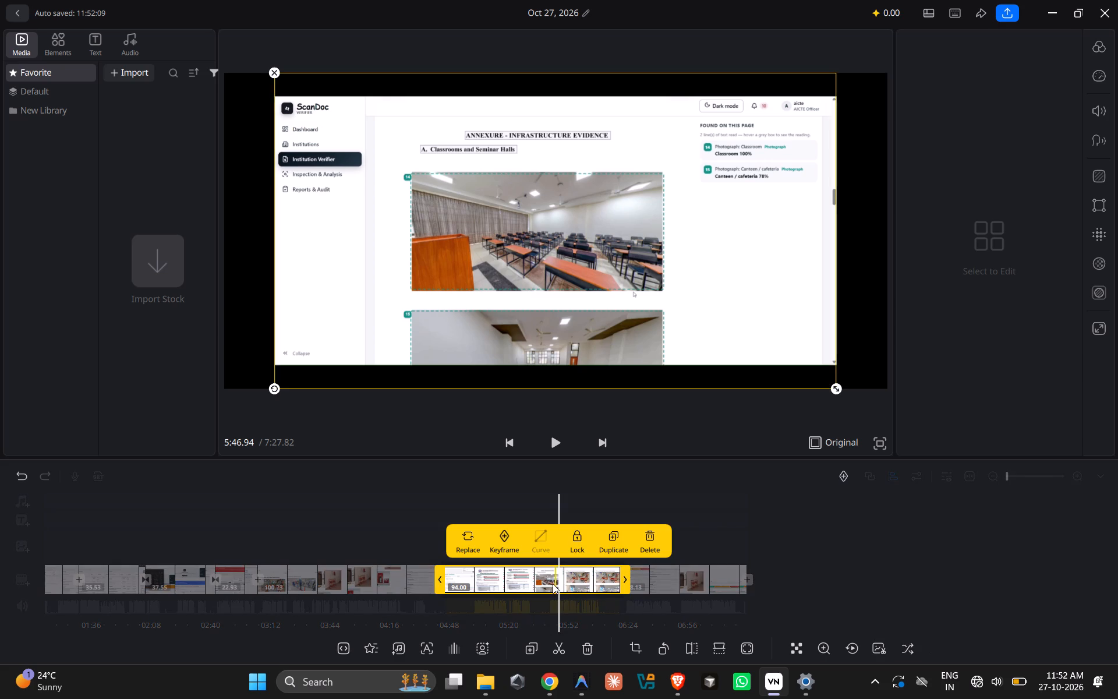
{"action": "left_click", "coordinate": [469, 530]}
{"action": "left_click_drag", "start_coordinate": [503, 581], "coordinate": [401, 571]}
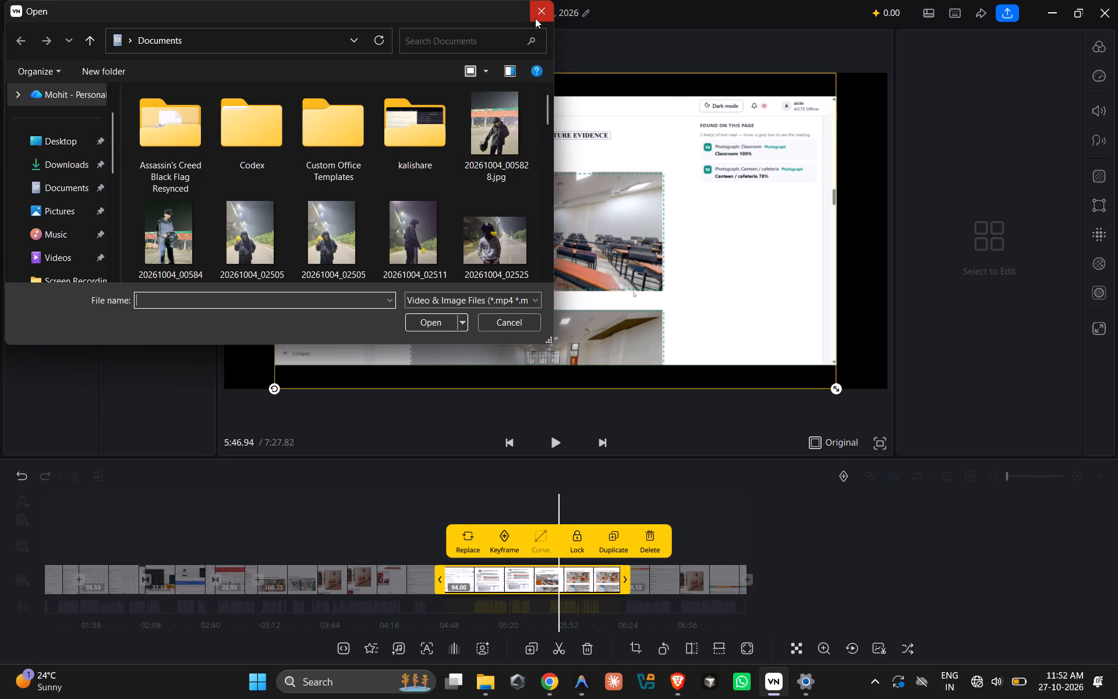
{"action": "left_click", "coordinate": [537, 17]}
Delete the 100.23-second clip showing the laboratory and fire-safety photographs, starting at about 3:05.
{"action": "left_click", "coordinate": [326, 583]}
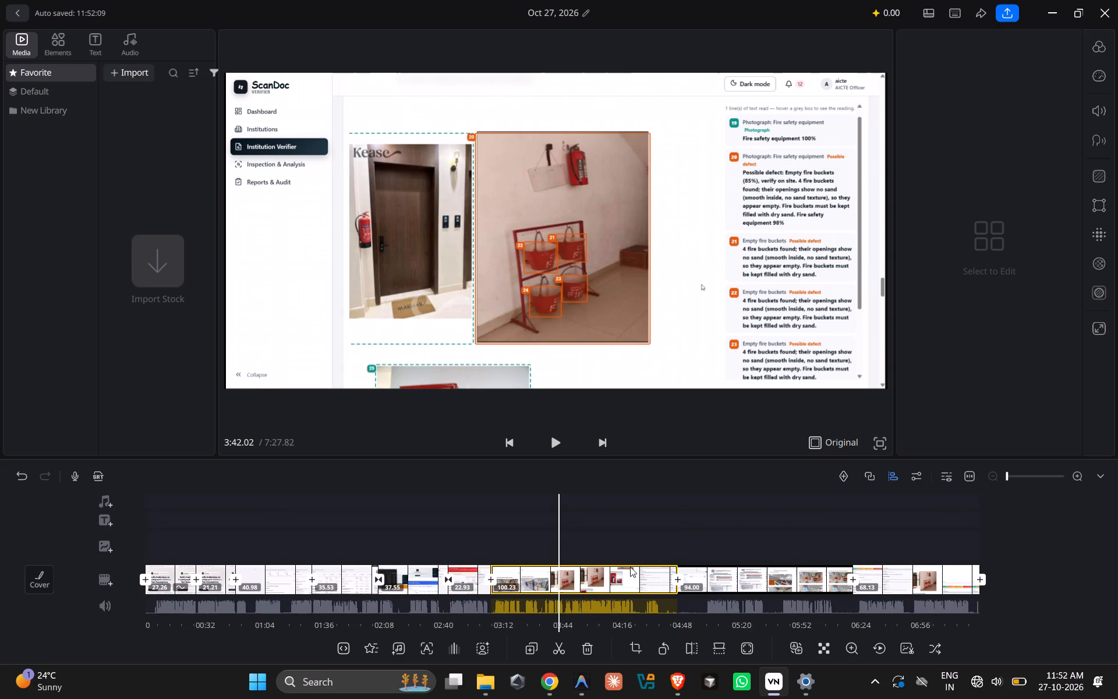
{"action": "left_click", "coordinate": [609, 578]}
{"action": "left_click", "coordinate": [652, 537]}
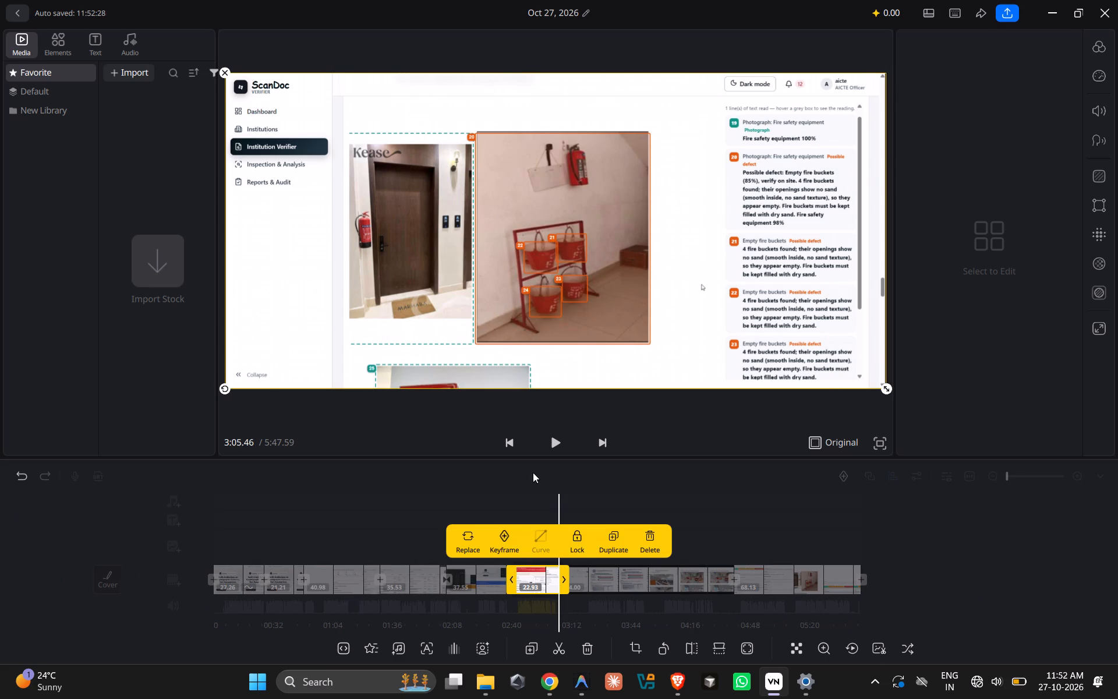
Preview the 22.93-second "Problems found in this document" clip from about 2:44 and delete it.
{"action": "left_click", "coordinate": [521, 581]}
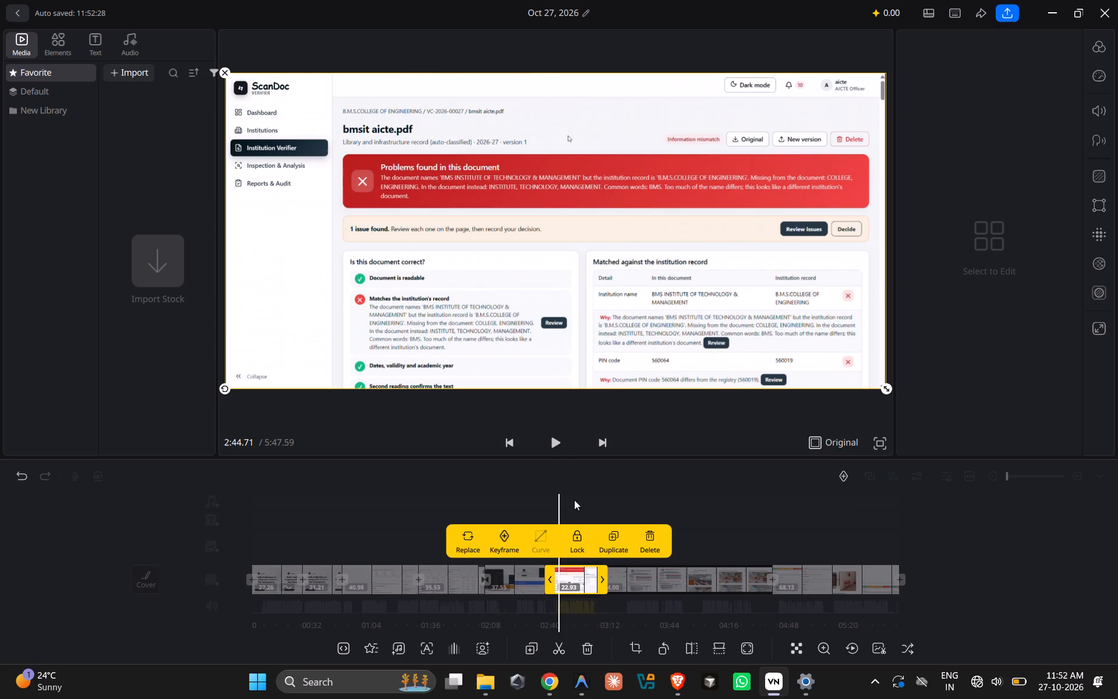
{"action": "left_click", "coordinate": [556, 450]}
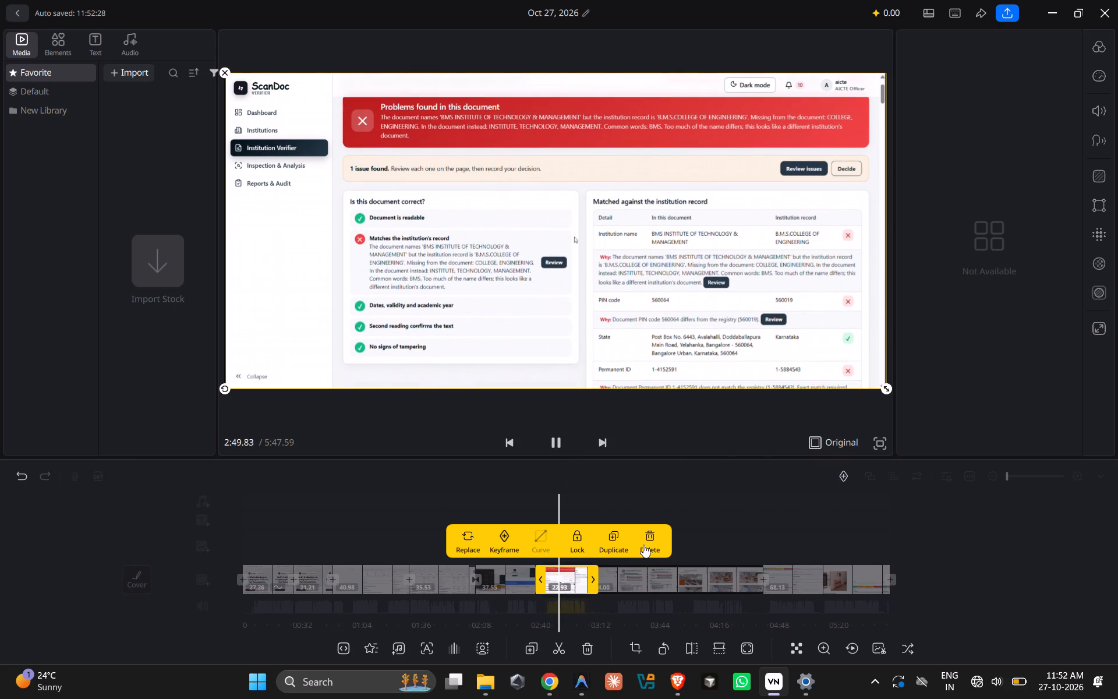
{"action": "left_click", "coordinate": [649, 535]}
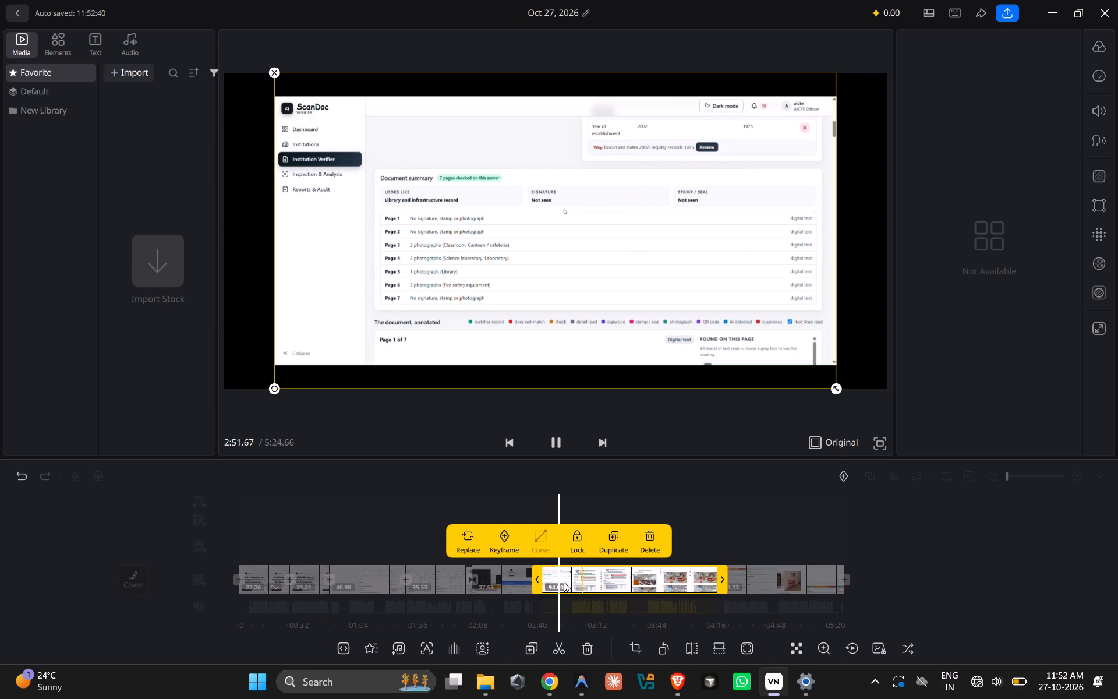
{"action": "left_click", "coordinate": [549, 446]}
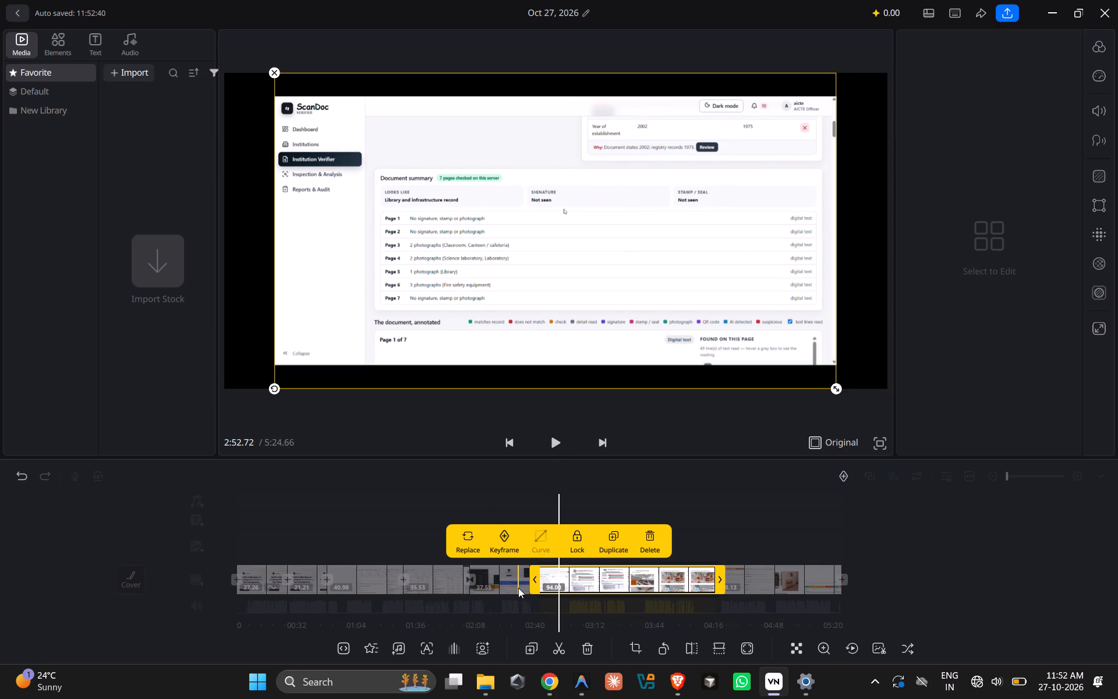
Review the 37.55-second document-upload clip from about 2:30 up to its closing join near 2:41.
{"action": "left_click", "coordinate": [518, 588]}
{"action": "scroll", "coordinate": [617, 492], "scroll_direction": "up", "scroll_amount": 6, "text": "ctrl"}
{"action": "scroll", "coordinate": [617, 492], "scroll_direction": "up", "scroll_amount": 1}
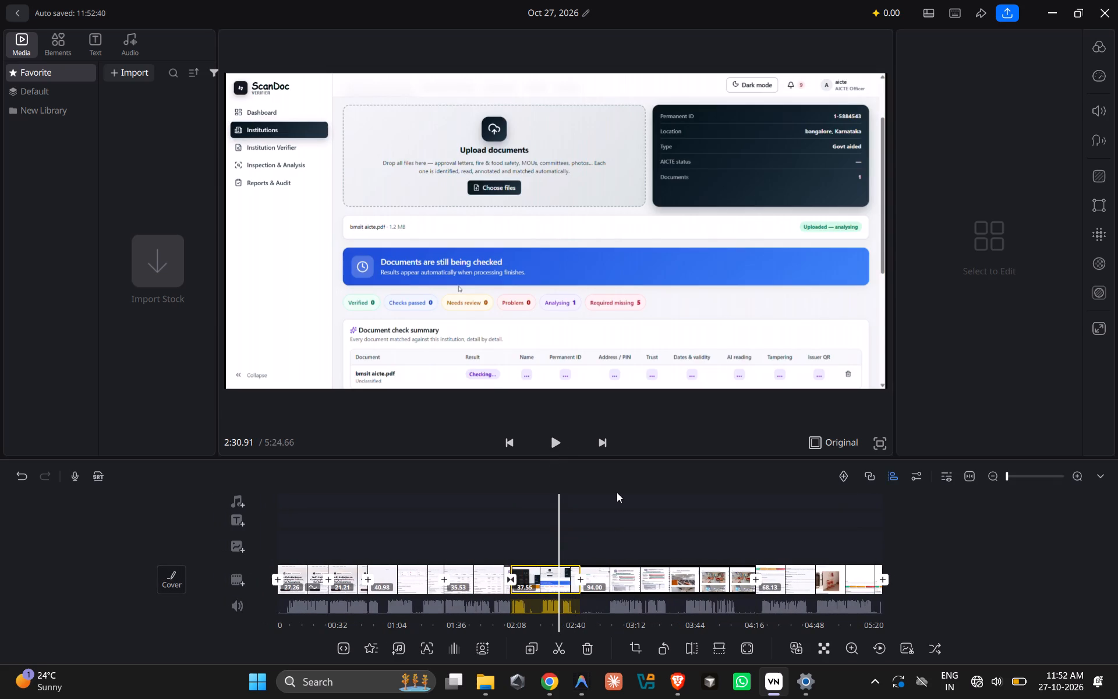
{"action": "scroll", "coordinate": [617, 492], "scroll_direction": "up", "scroll_amount": 2}
{"action": "scroll", "coordinate": [553, 574], "scroll_direction": "up", "scroll_amount": 5}
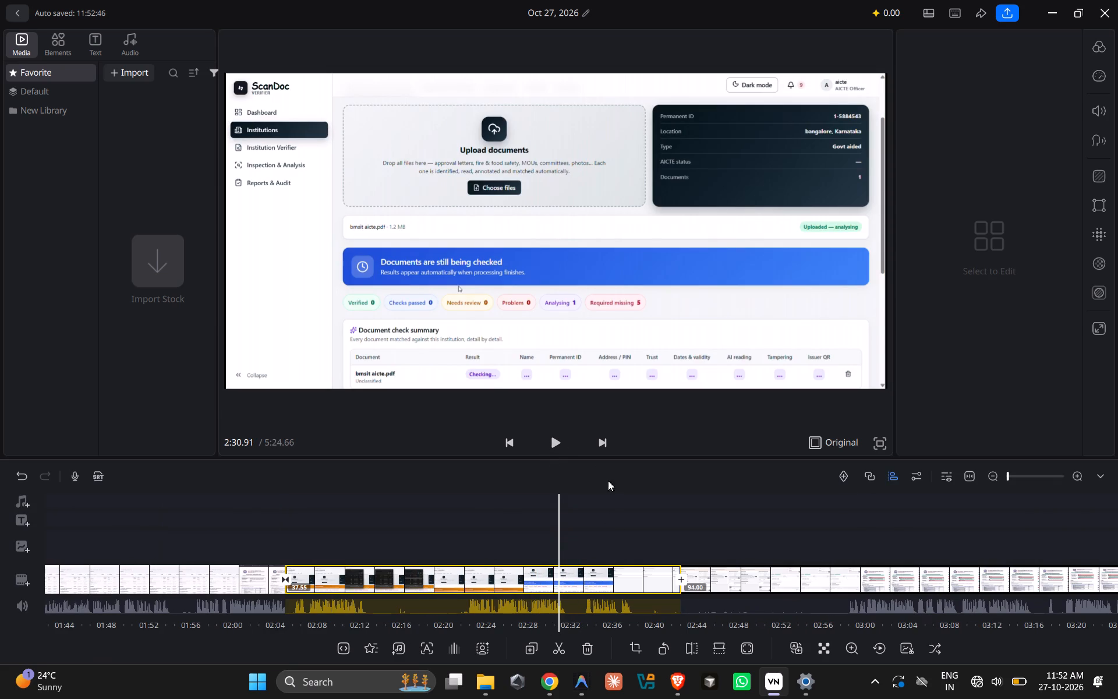
{"action": "left_click", "coordinate": [553, 448]}
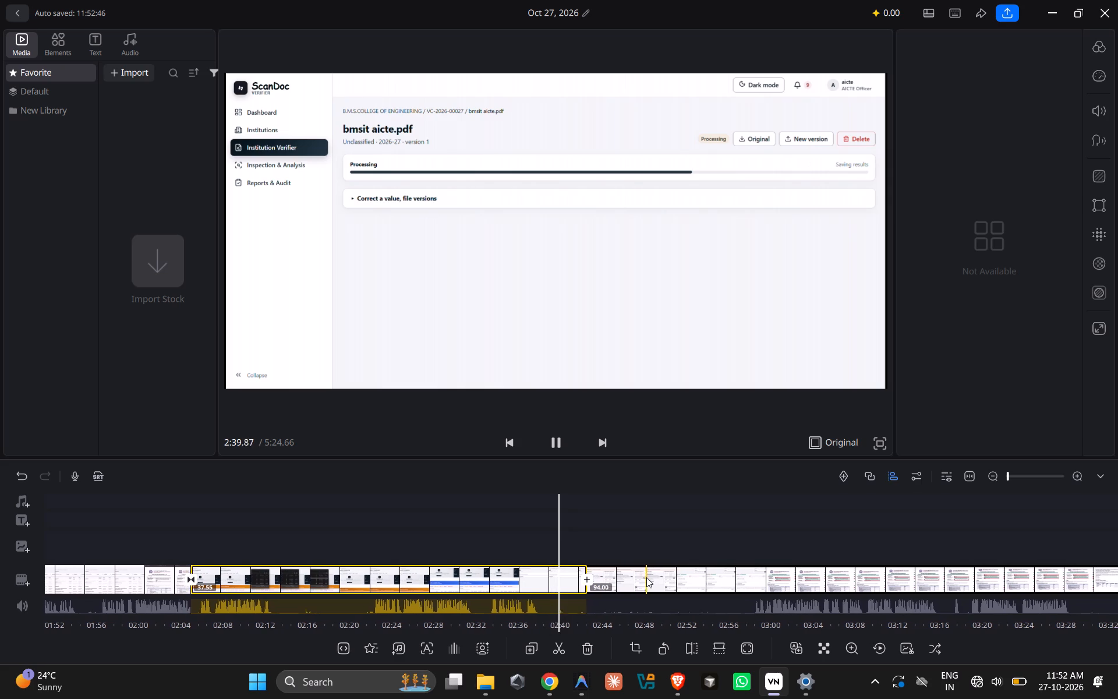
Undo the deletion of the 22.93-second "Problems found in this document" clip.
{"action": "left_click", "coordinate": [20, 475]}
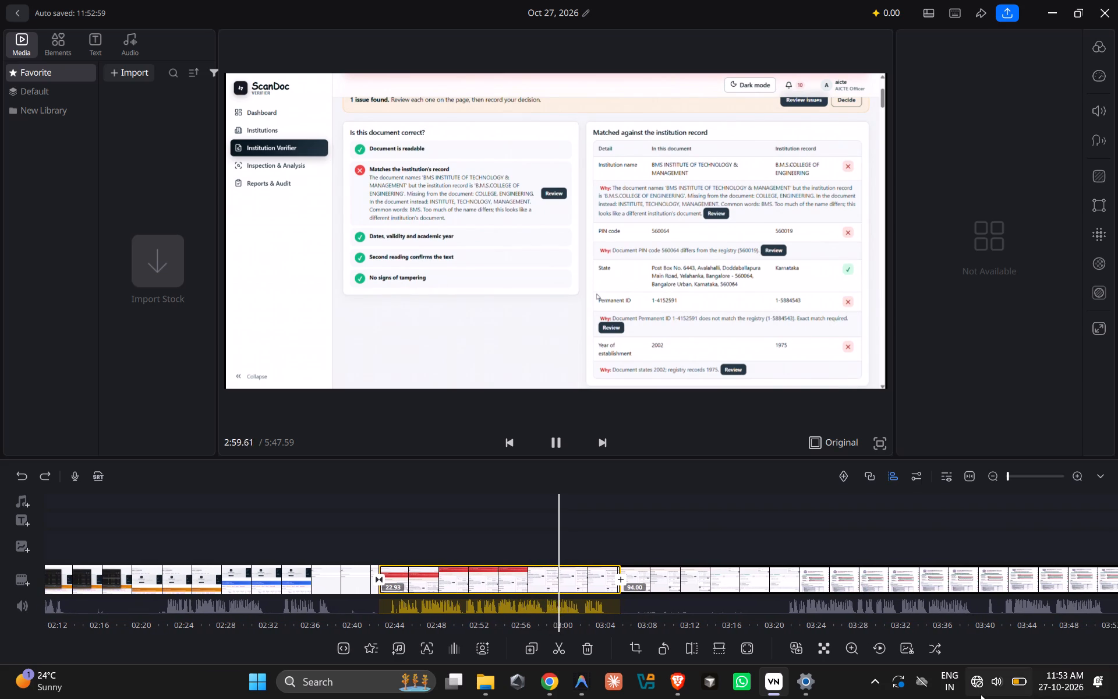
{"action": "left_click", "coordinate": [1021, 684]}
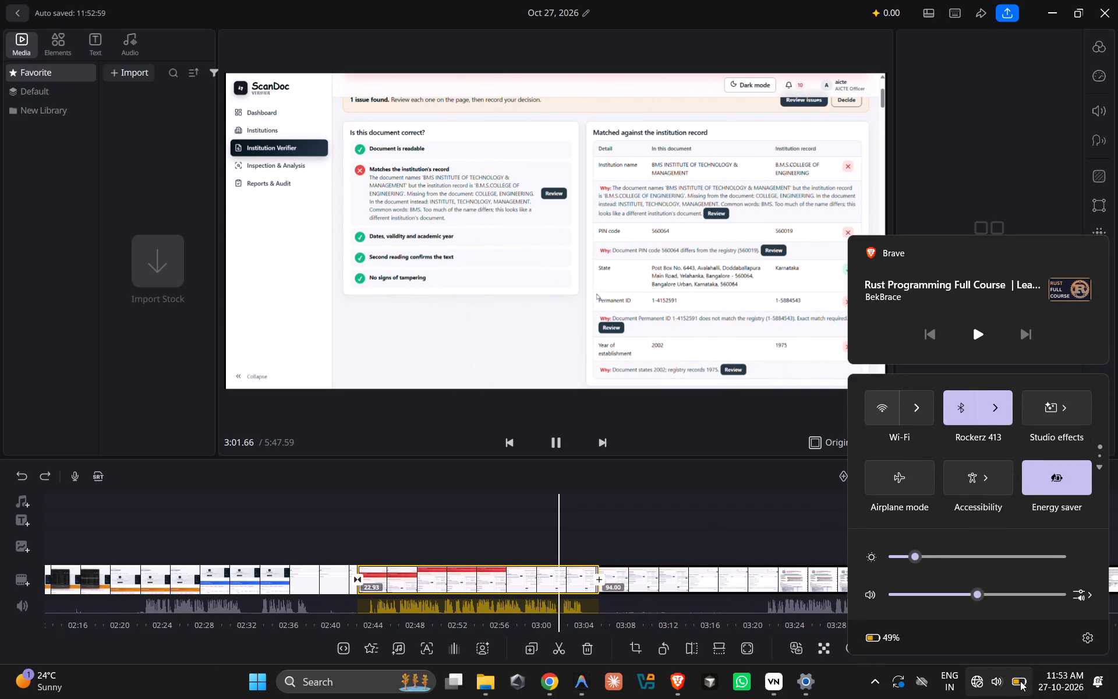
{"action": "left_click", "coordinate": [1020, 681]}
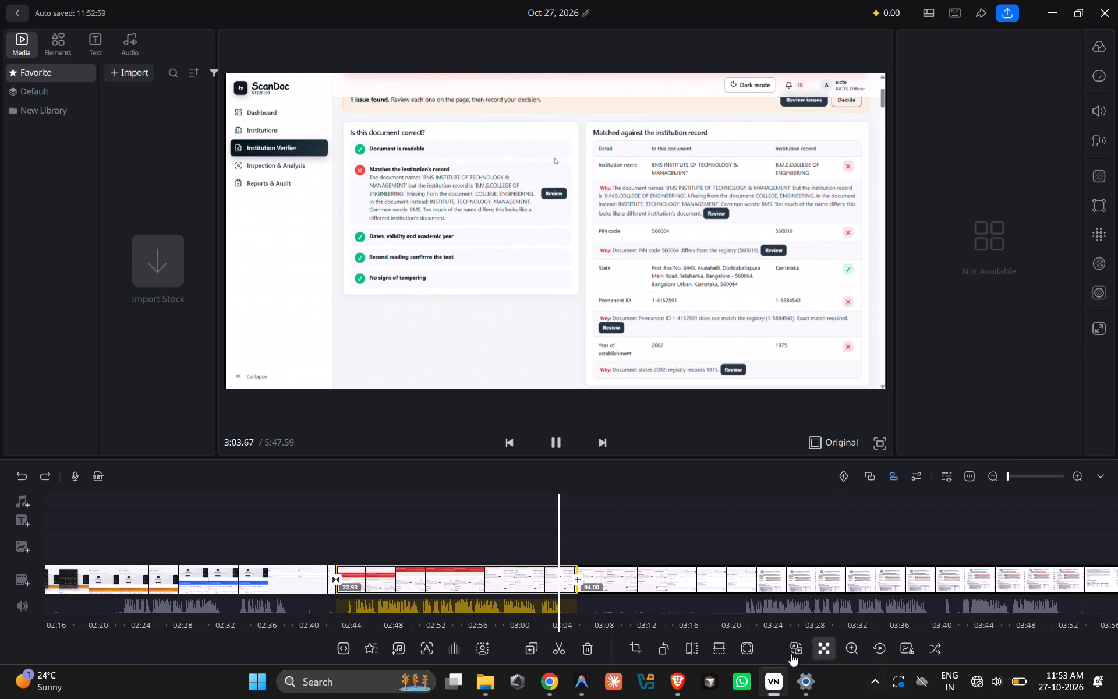
Find the point where the narration ends in the 22.93-second "Problems found in this document" clip and split it at about 3:00.75.
{"action": "left_click", "coordinate": [515, 578]}
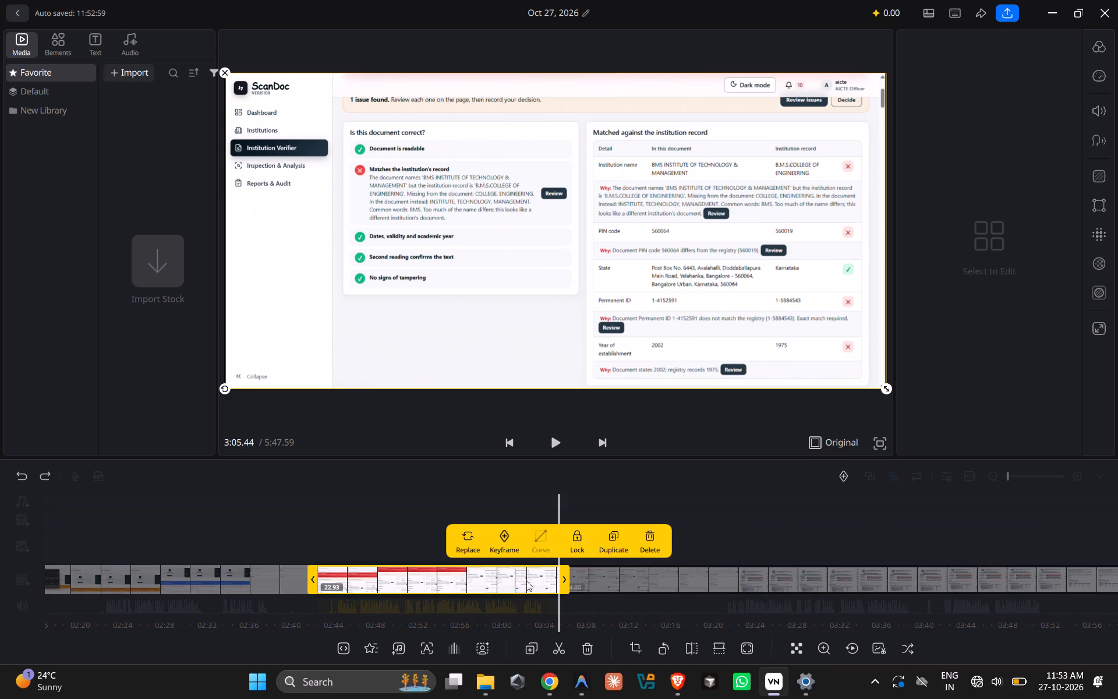
{"action": "left_click", "coordinate": [525, 588]}
{"action": "left_click", "coordinate": [549, 449]}
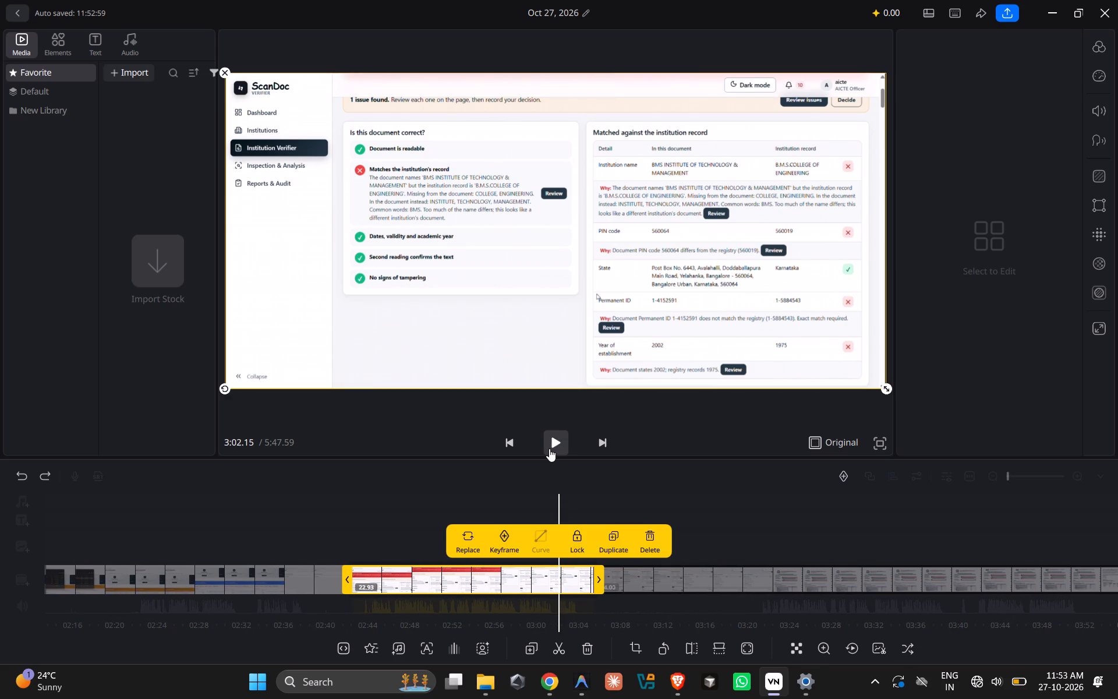
{"action": "left_click", "coordinate": [549, 449]}
{"action": "left_click", "coordinate": [546, 586]}
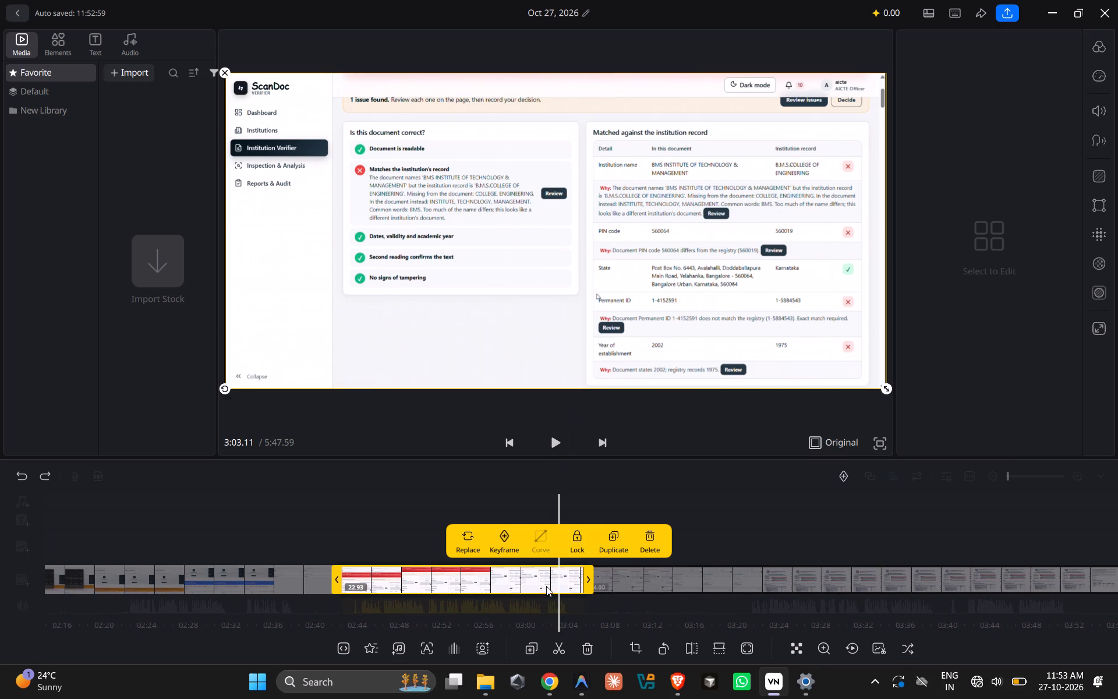
{"action": "left_click", "coordinate": [558, 446]}
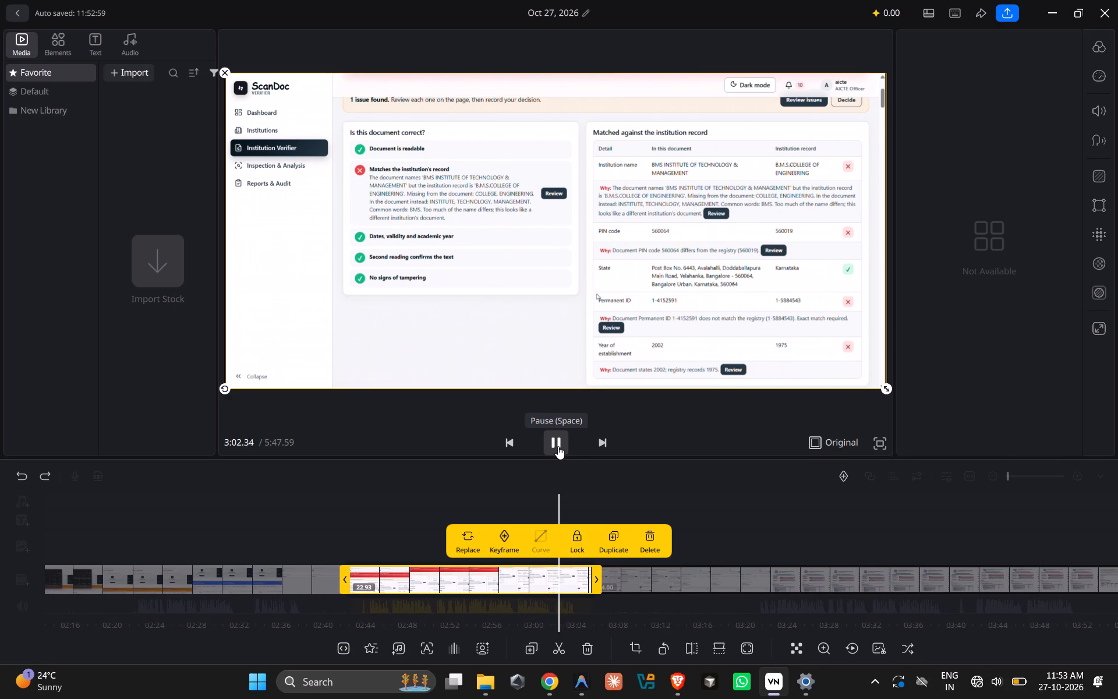
{"action": "left_click", "coordinate": [558, 446]}
{"action": "left_click", "coordinate": [542, 580]}
{"action": "left_click", "coordinate": [542, 580]}
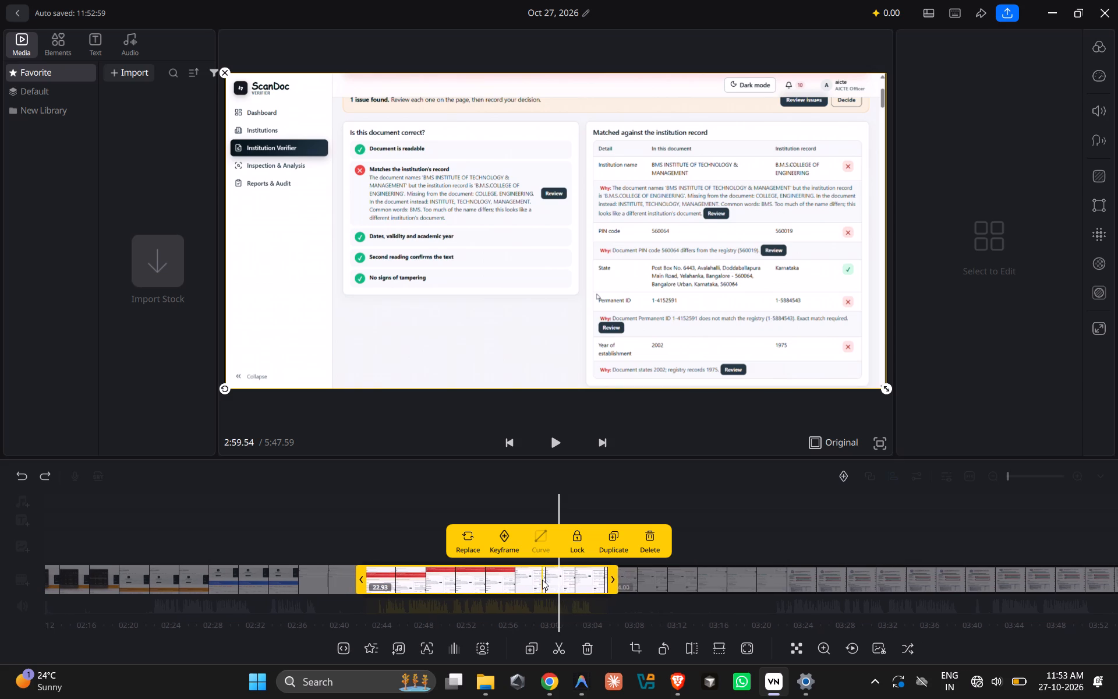
{"action": "left_click", "coordinate": [541, 439]}
{"action": "left_click", "coordinate": [549, 443]}
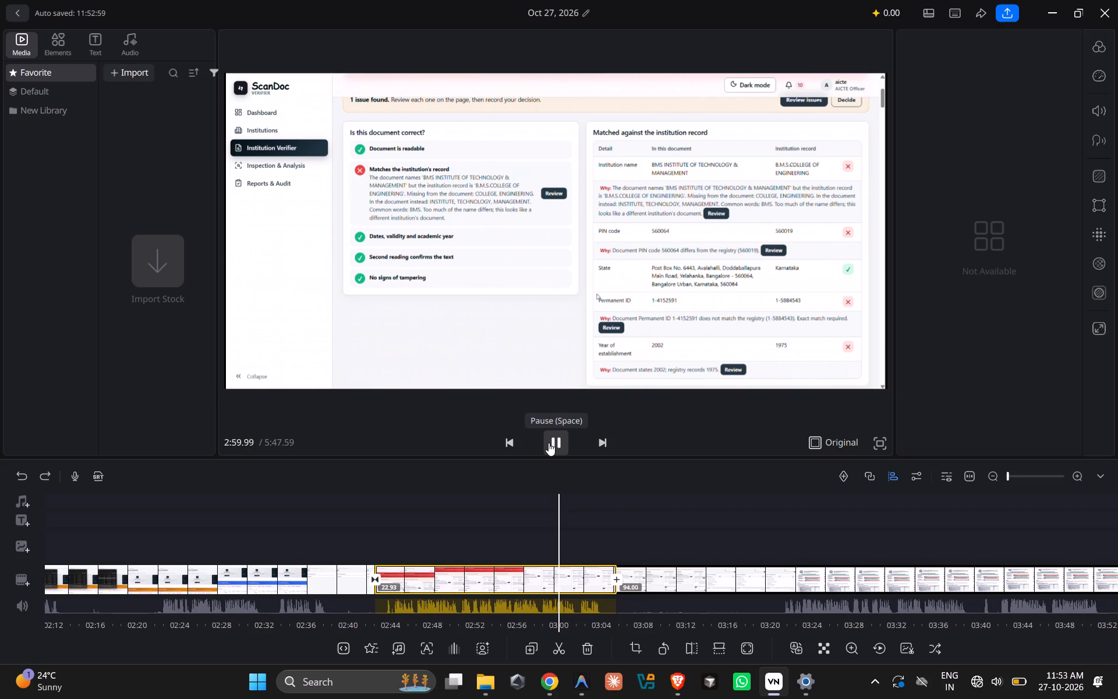
{"action": "left_click", "coordinate": [549, 443]}
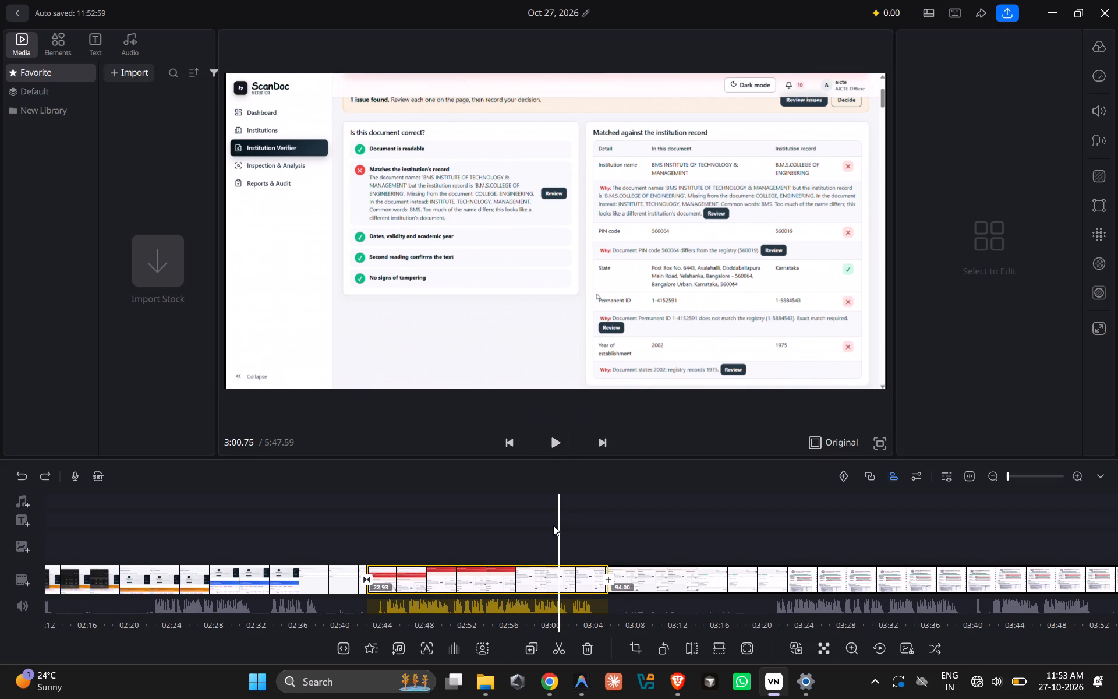
{"action": "left_click", "coordinate": [557, 649]}
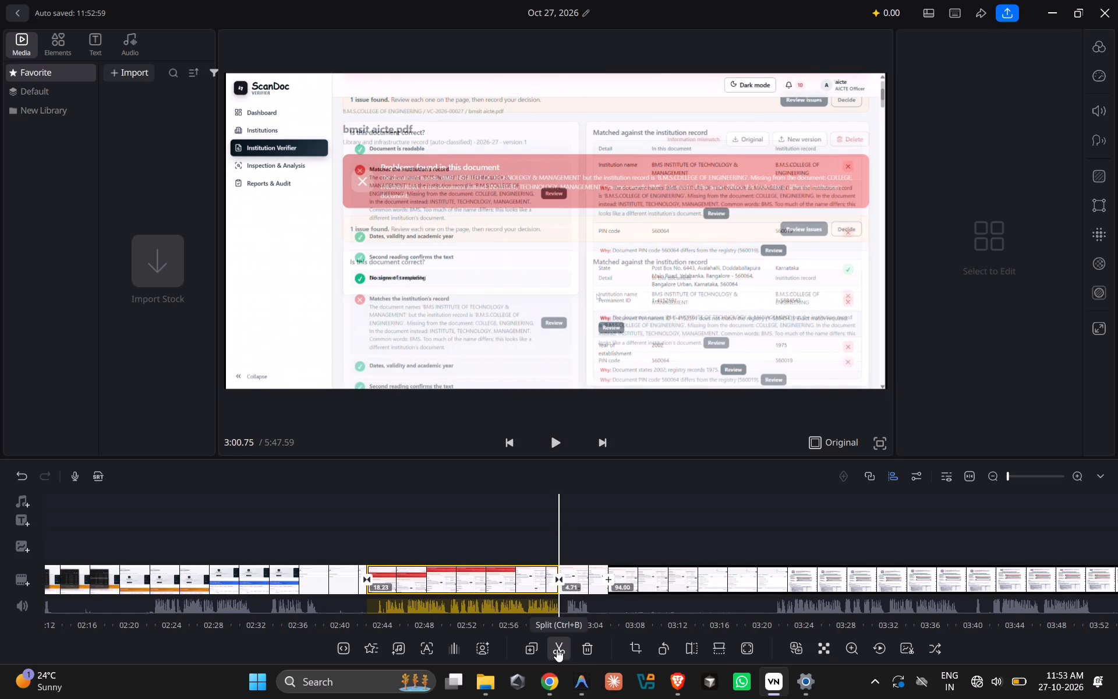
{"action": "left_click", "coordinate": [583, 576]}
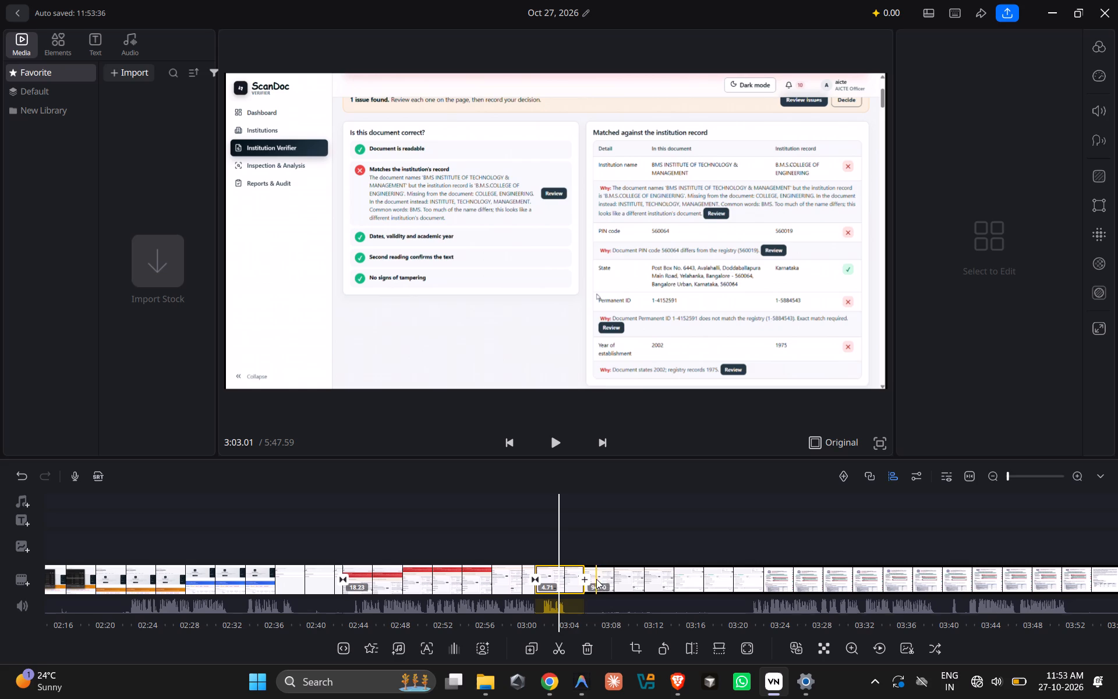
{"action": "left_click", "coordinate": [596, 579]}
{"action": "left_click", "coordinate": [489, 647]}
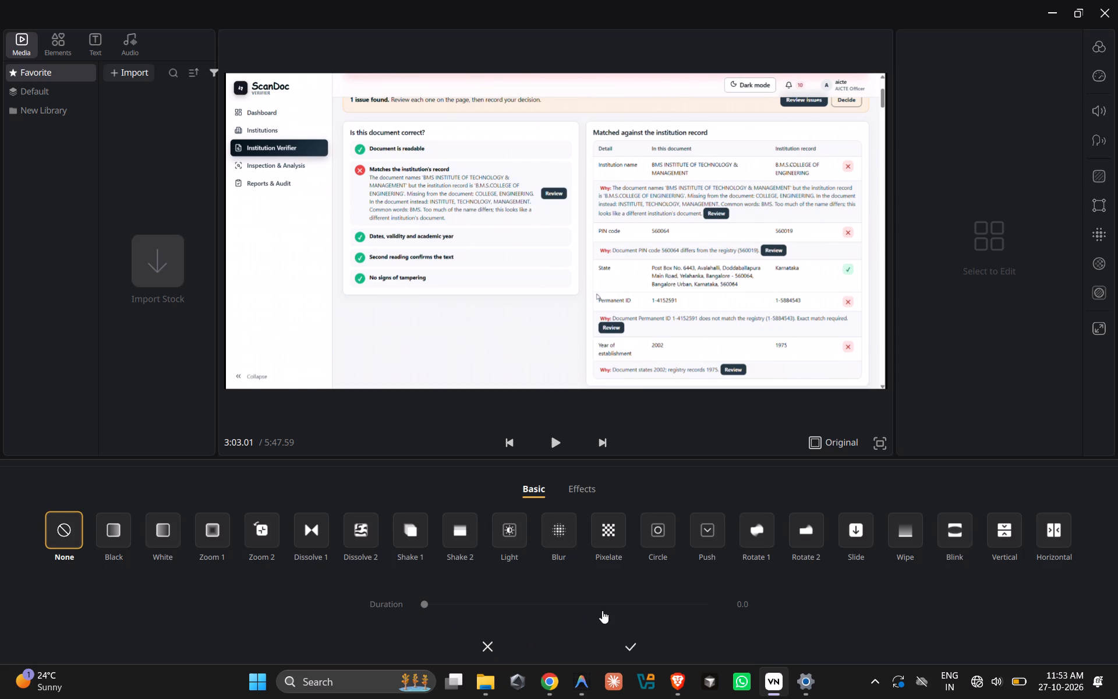
Preview the 94.00-second clip from its start near 3:05 and split it at about 3:17.64, where the document summary is shown.
{"action": "left_click", "coordinate": [612, 577]}
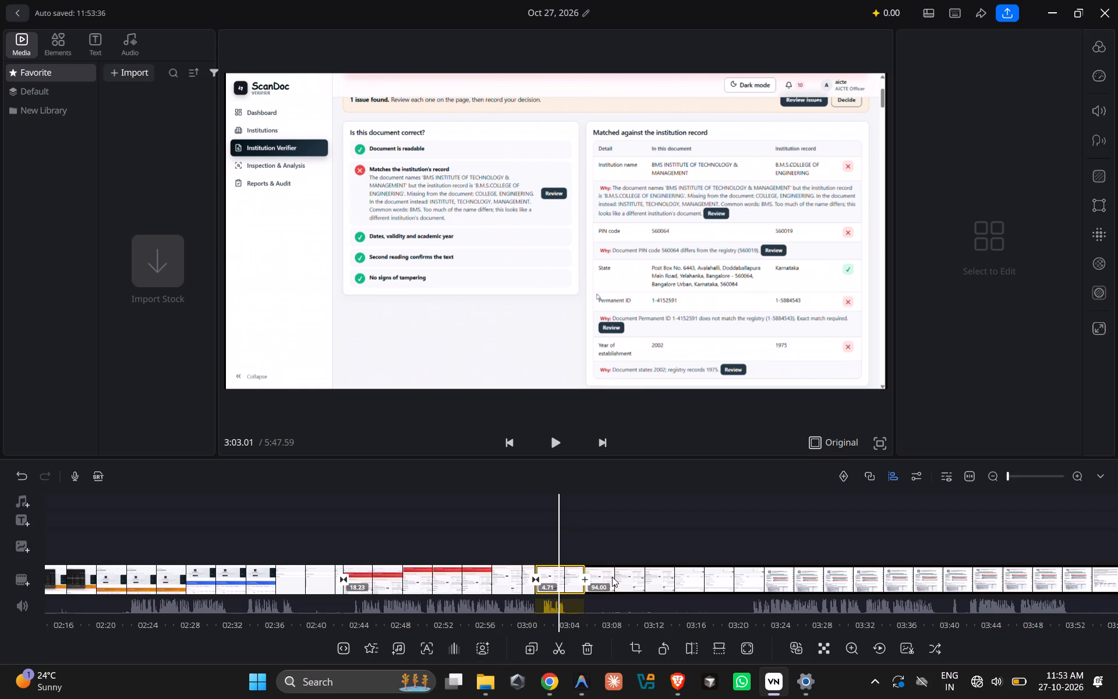
{"action": "scroll", "coordinate": [569, 581], "scroll_direction": "right", "scroll_amount": 1}
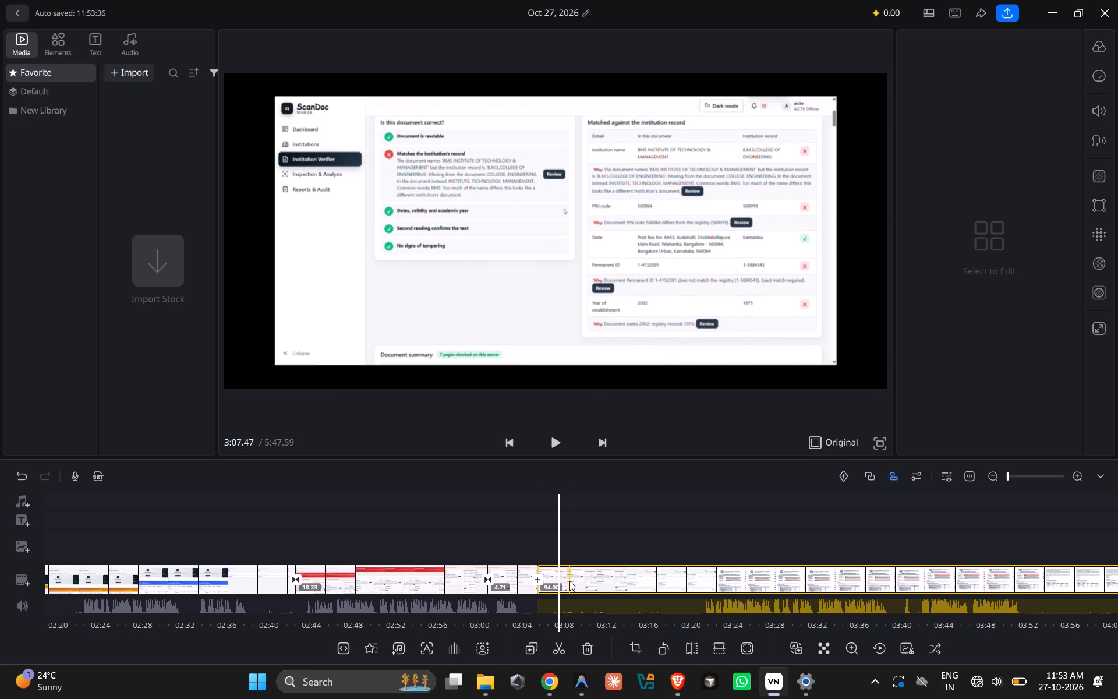
{"action": "scroll", "coordinate": [569, 581], "scroll_direction": "right", "scroll_amount": 3}
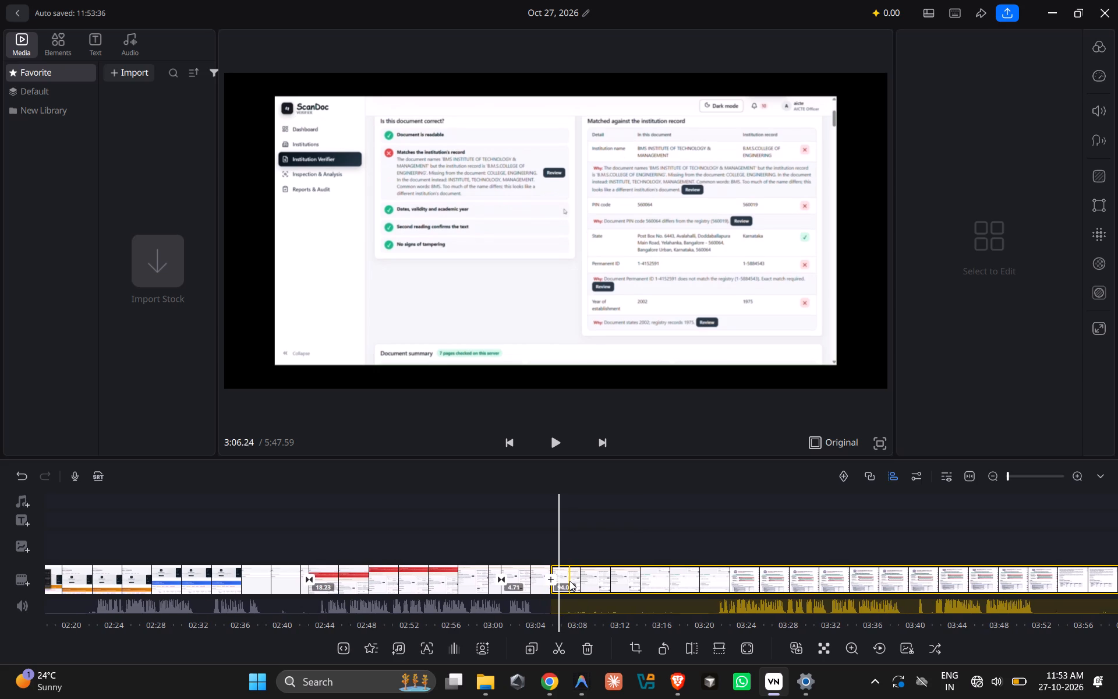
{"action": "scroll", "coordinate": [569, 581], "scroll_direction": "right", "scroll_amount": 3}
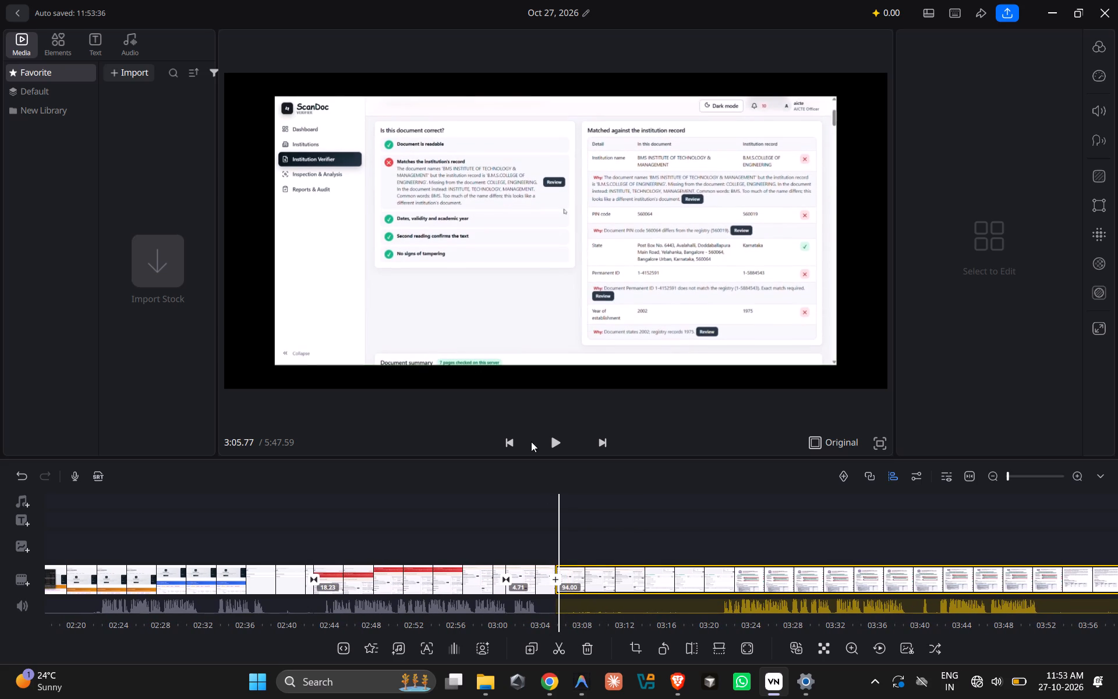
{"action": "left_click", "coordinate": [557, 440]}
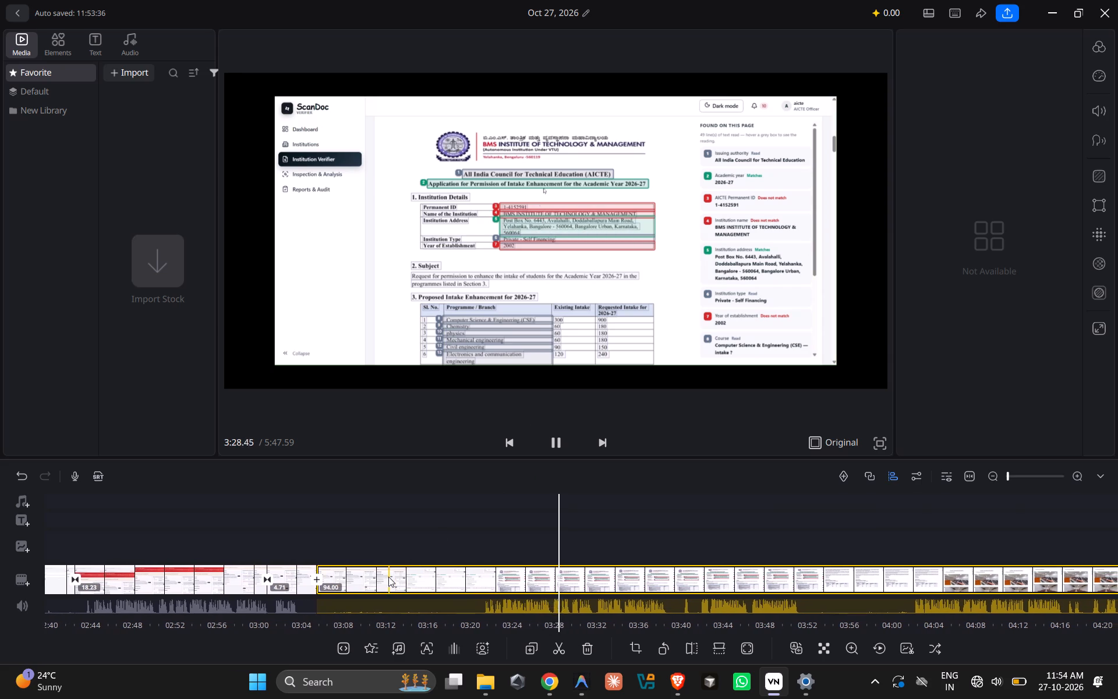
{"action": "left_click", "coordinate": [472, 596]}
{"action": "left_click", "coordinate": [459, 581]}
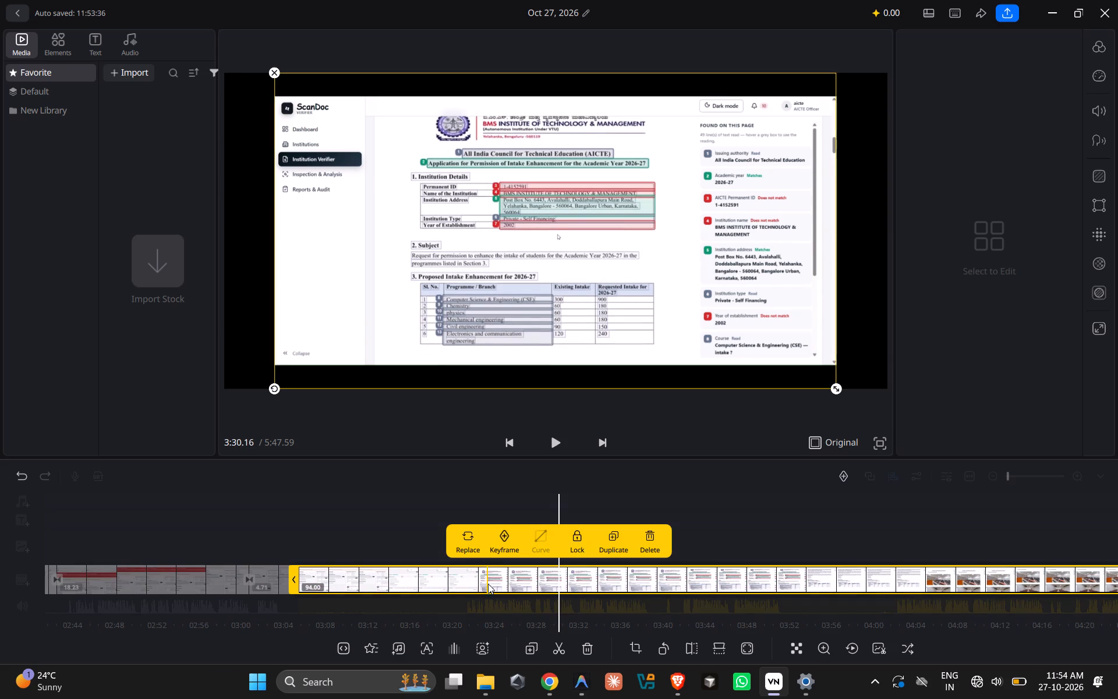
{"action": "scroll", "coordinate": [457, 586], "scroll_direction": "right", "scroll_amount": 5}
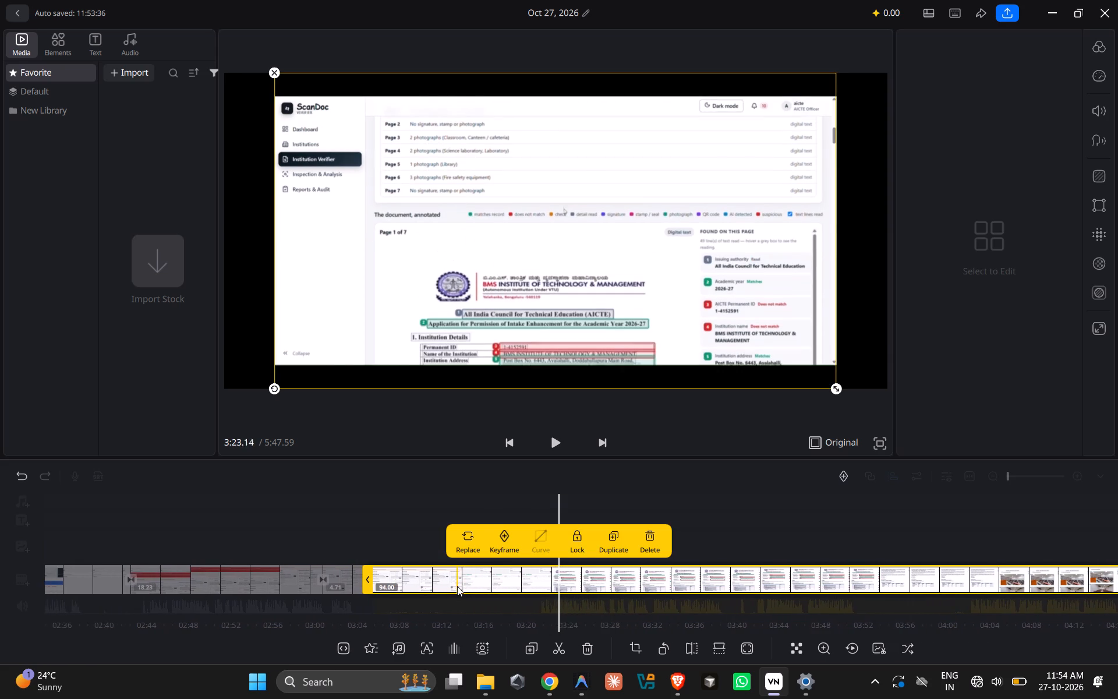
{"action": "scroll", "coordinate": [457, 586], "scroll_direction": "right", "scroll_amount": 7}
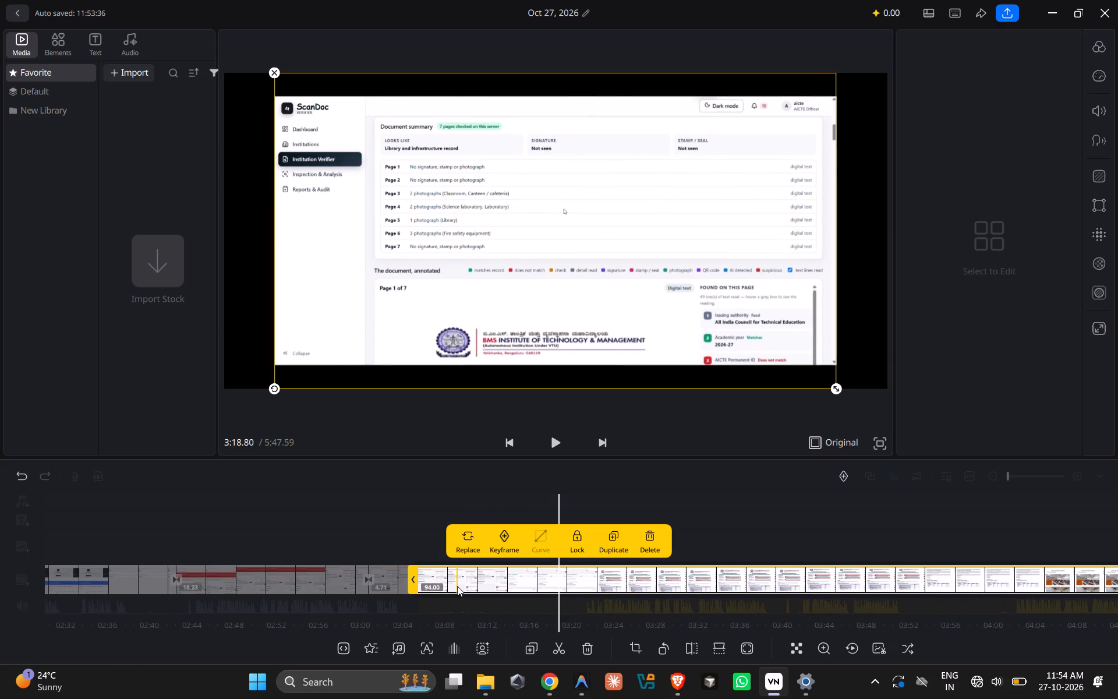
{"action": "scroll", "coordinate": [457, 586], "scroll_direction": "right", "scroll_amount": 1}
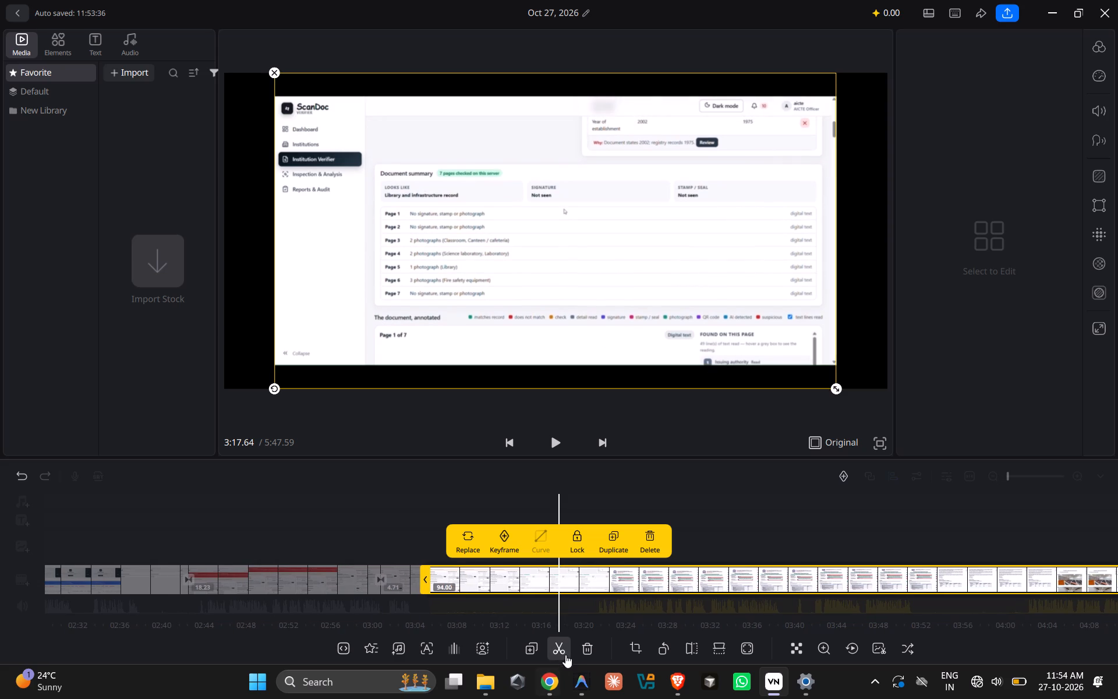
{"action": "left_click", "coordinate": [558, 651]}
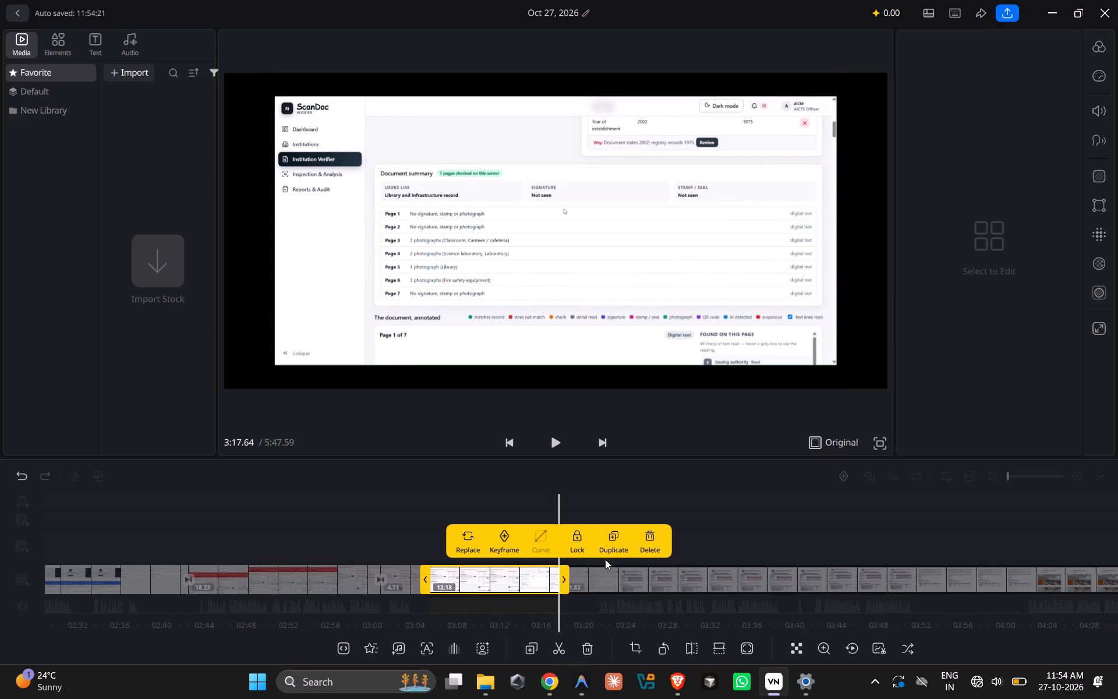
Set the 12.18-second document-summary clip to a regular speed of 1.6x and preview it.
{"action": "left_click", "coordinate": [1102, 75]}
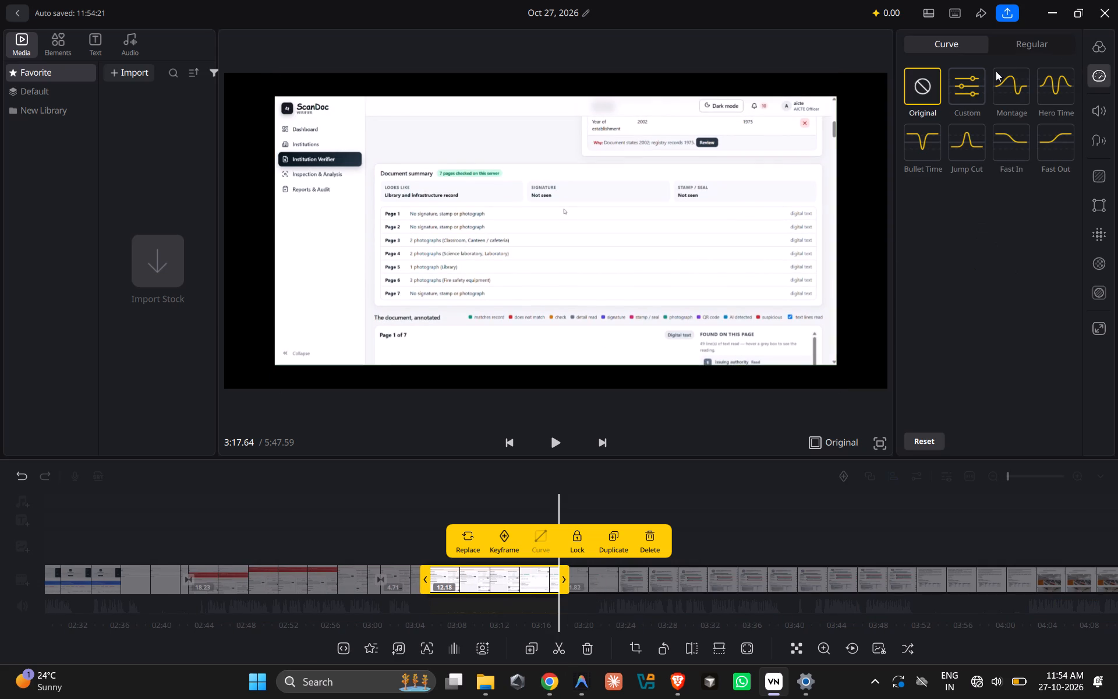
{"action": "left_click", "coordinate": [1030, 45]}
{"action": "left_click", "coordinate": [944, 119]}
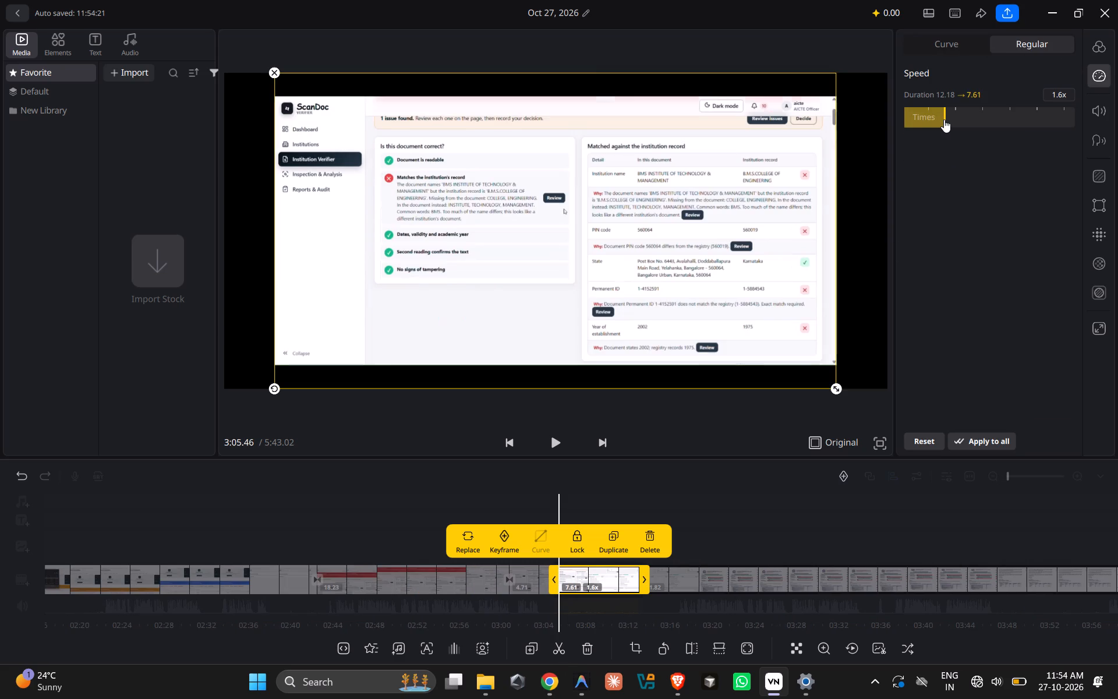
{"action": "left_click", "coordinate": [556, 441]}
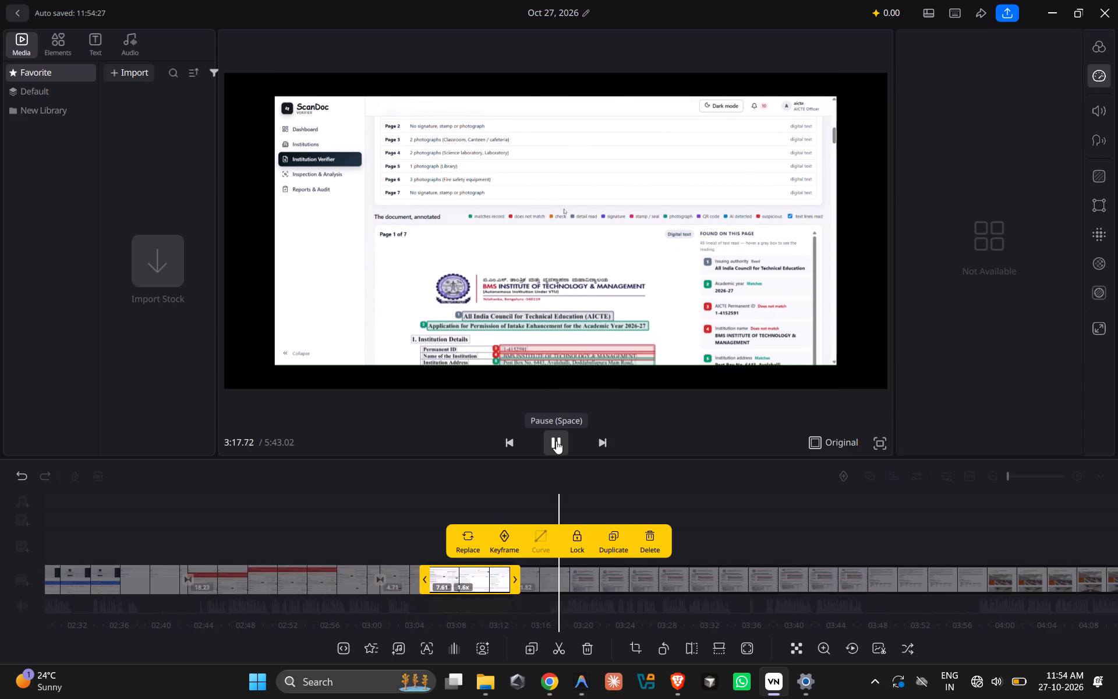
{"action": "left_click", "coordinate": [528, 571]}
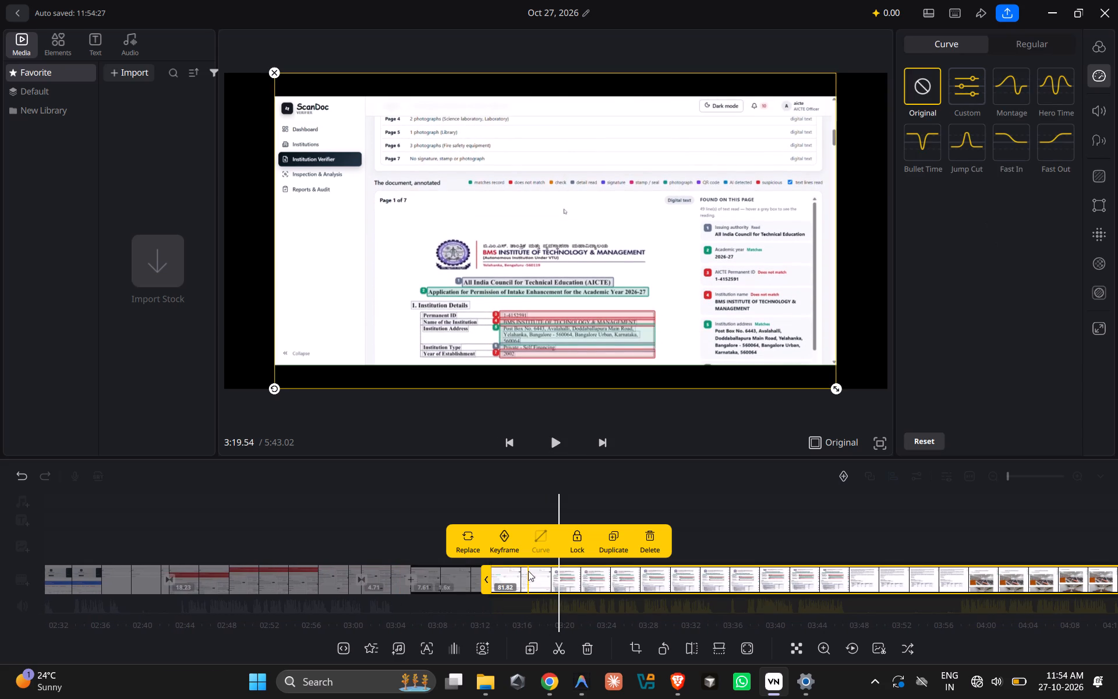
Set the regular speed of the document-summary clip near 3:09 to 1.8x and preview it into the following clip.
{"action": "left_click", "coordinate": [454, 581]}
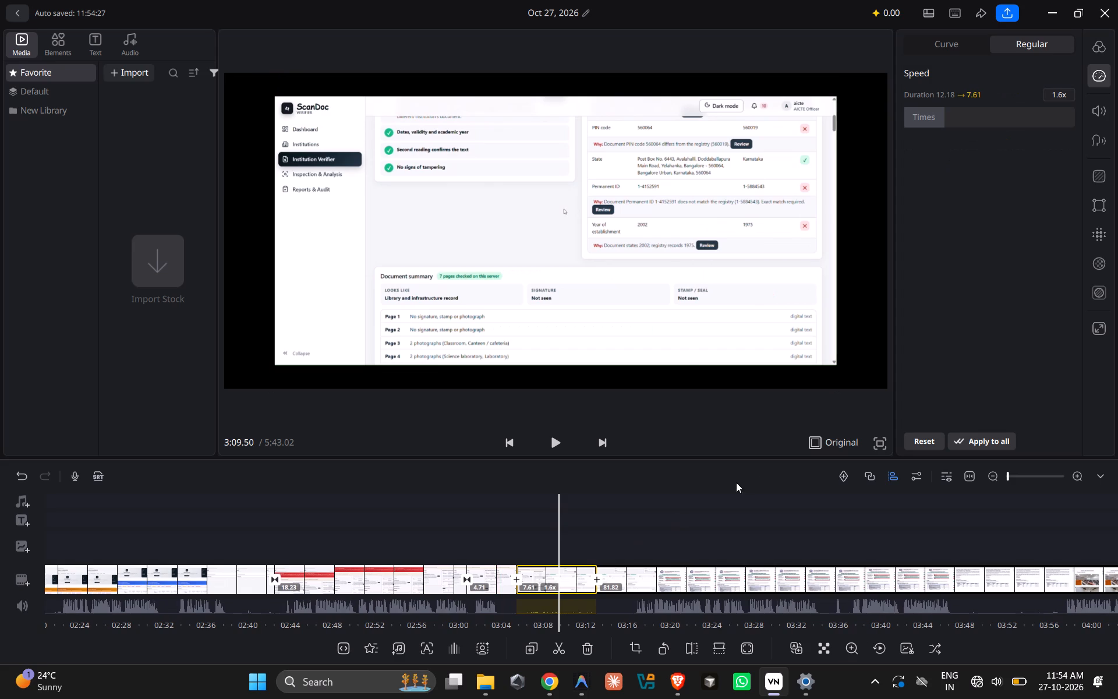
{"action": "left_click", "coordinate": [949, 112]}
{"action": "left_click", "coordinate": [949, 115]}
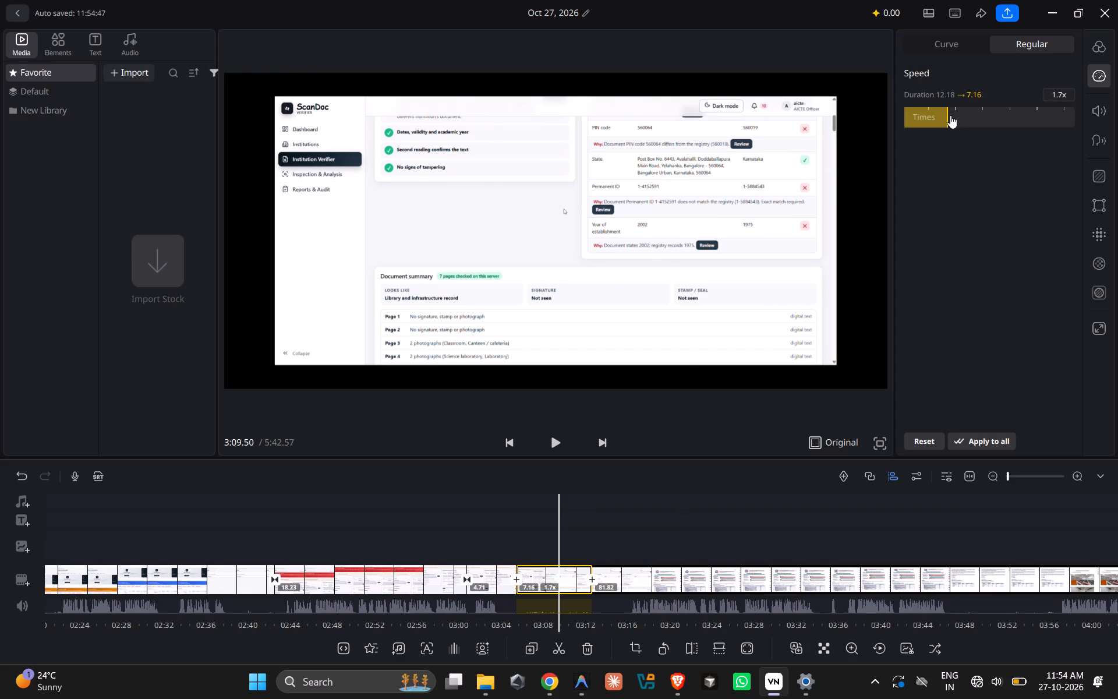
{"action": "left_click", "coordinate": [950, 118]}
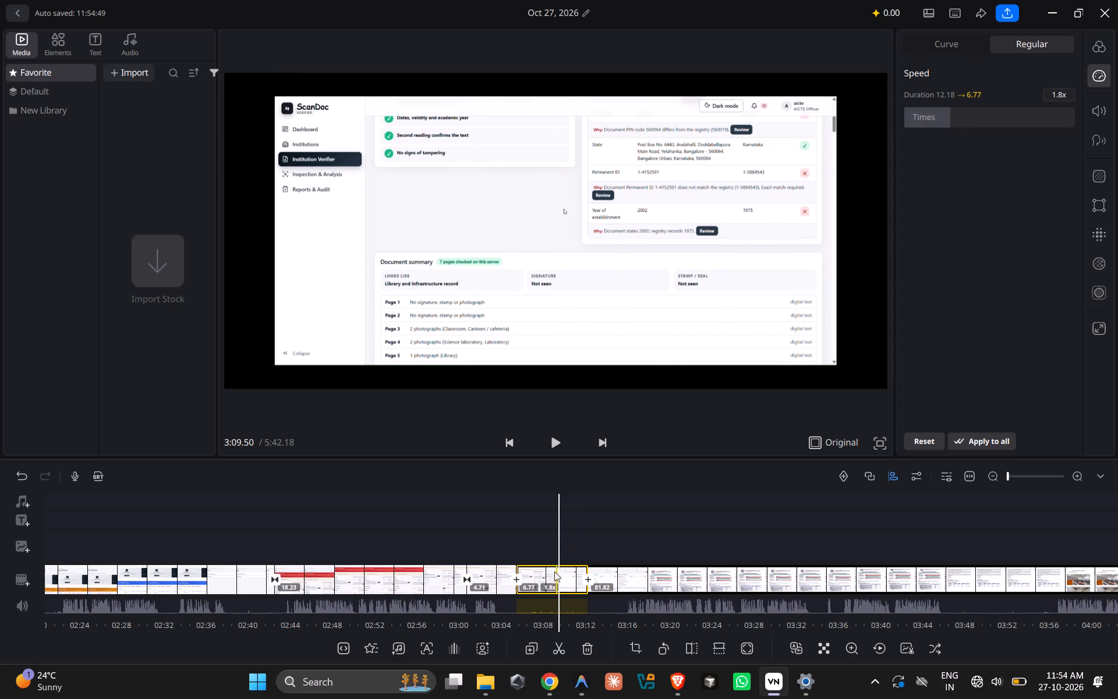
{"action": "left_click", "coordinate": [556, 444]}
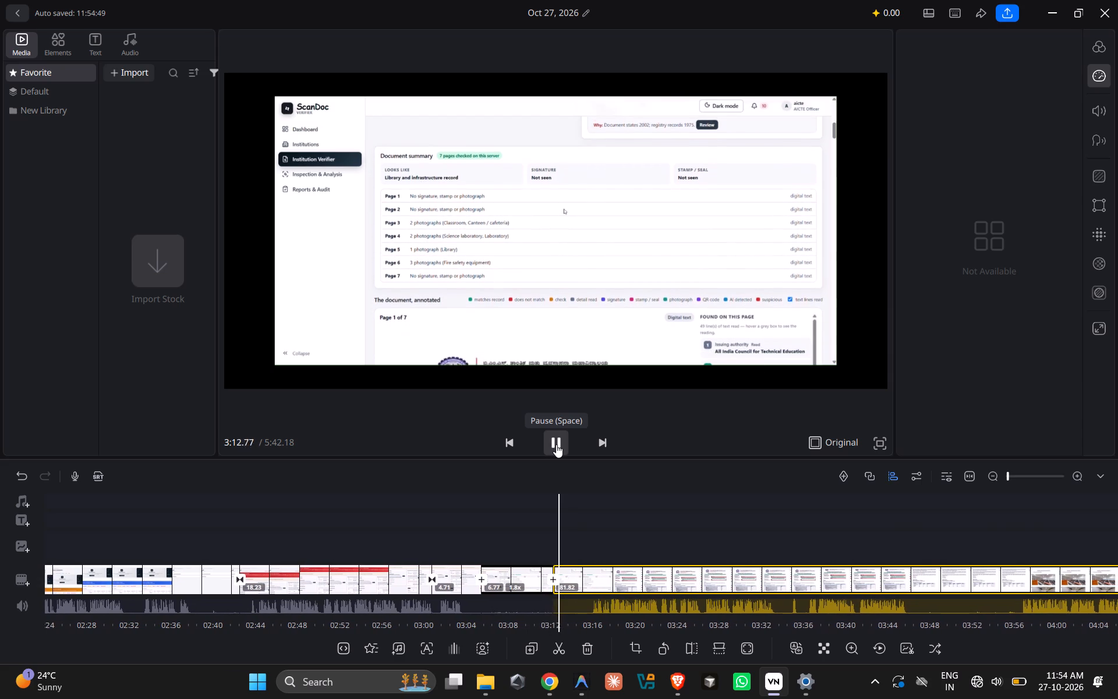
{"action": "left_click", "coordinate": [556, 444]}
Preview the footage from about 2:56 and delete the 4.71-second clip that starts near 3:00.
{"action": "left_click", "coordinate": [382, 589]}
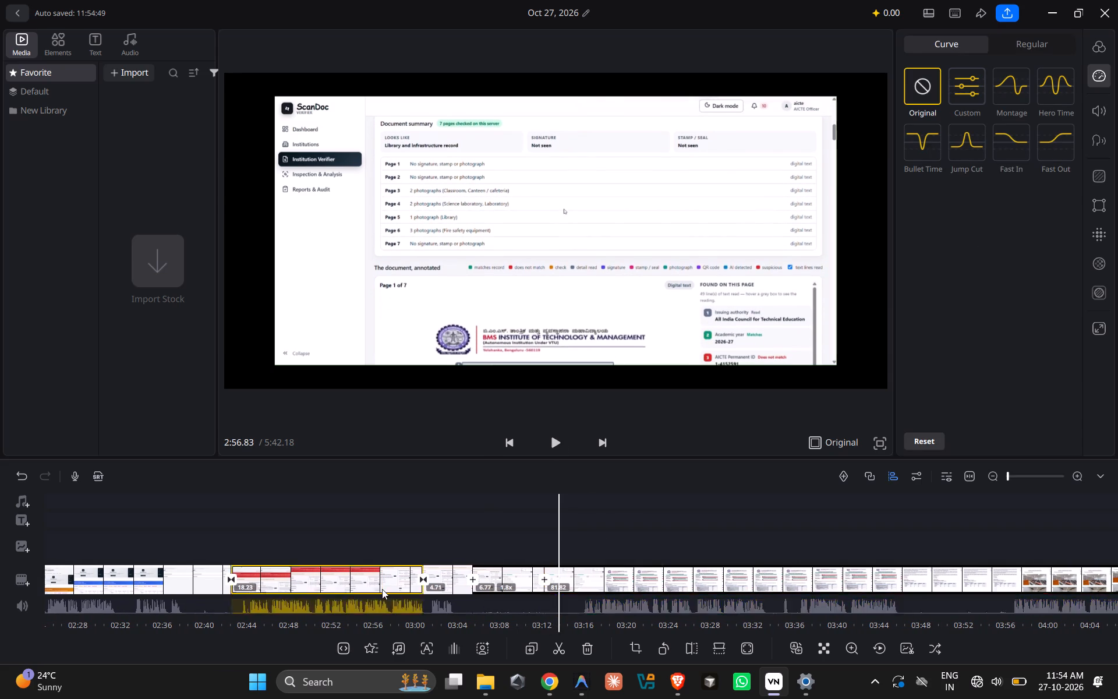
{"action": "left_click", "coordinate": [555, 443]}
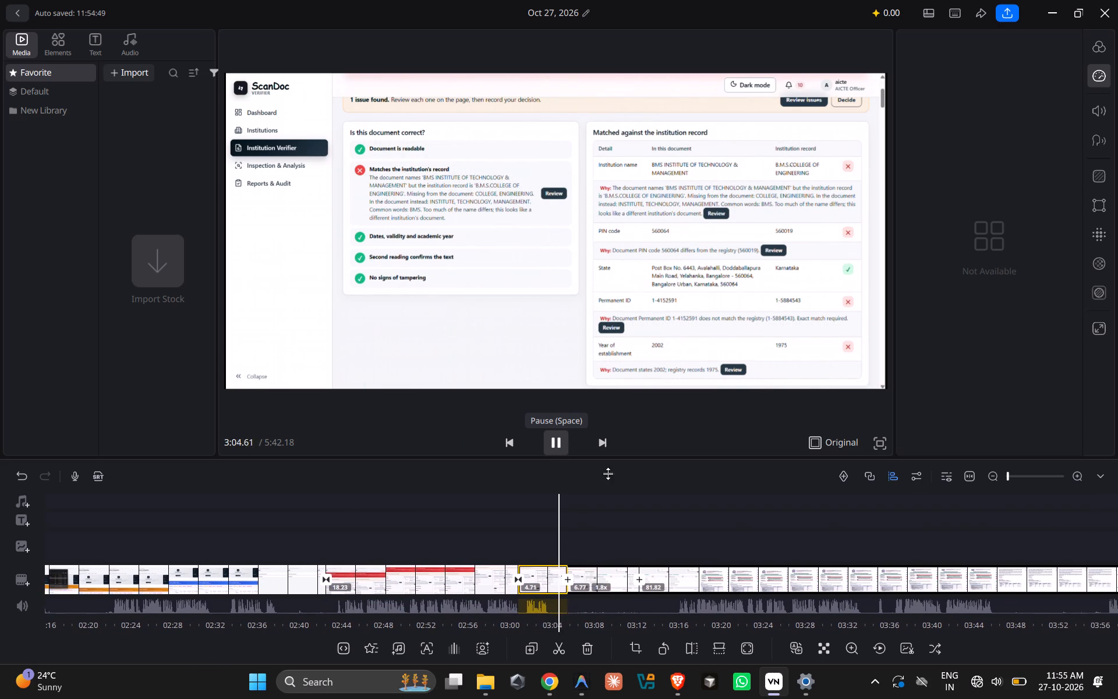
{"action": "left_click", "coordinate": [533, 580]}
{"action": "left_click", "coordinate": [655, 535]}
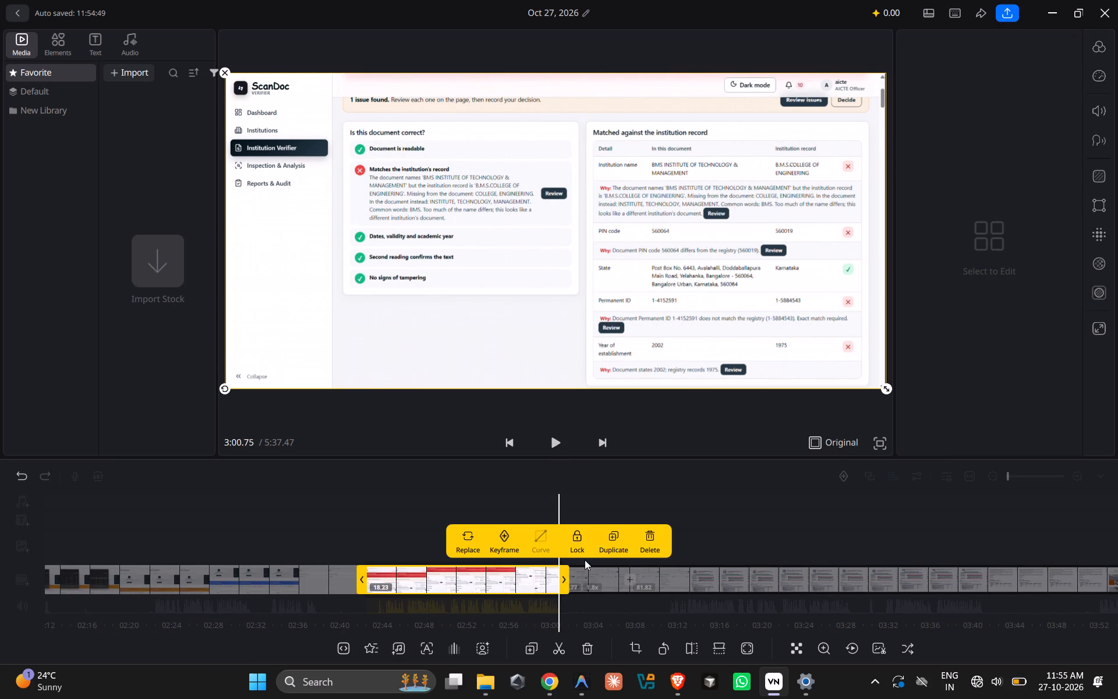
Review the join near 3:00, the sped-up clip and the classroom photographs near 3:52, and check the transition settings at the 81.82-second clip's end.
{"action": "left_click", "coordinate": [537, 589]}
{"action": "left_click", "coordinate": [556, 449]}
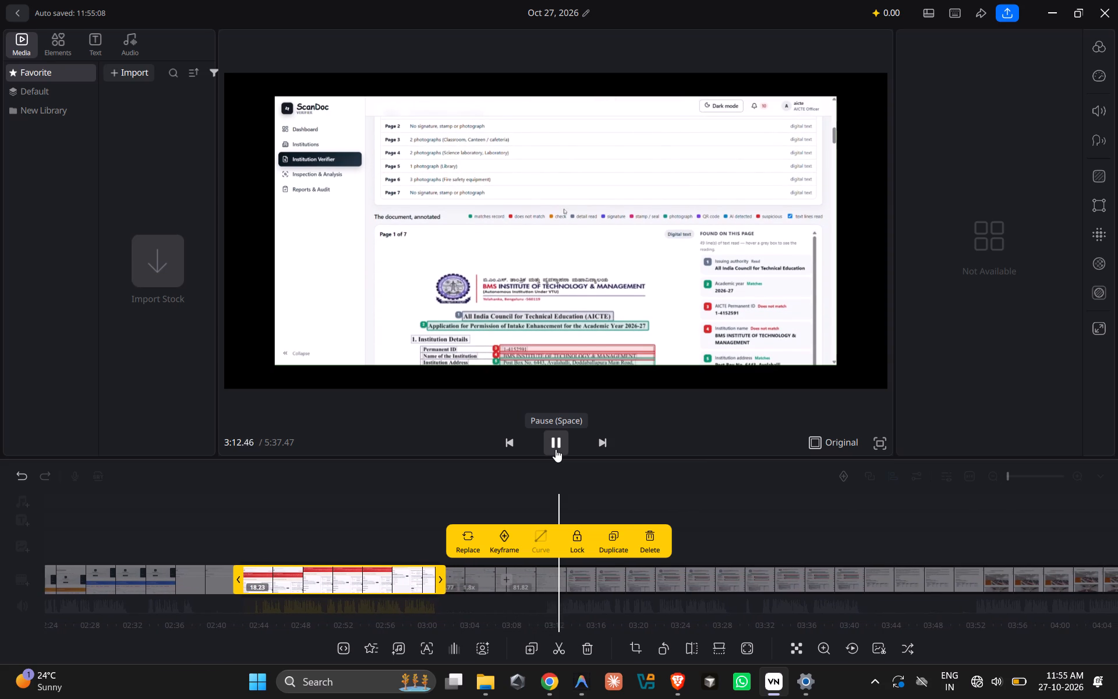
{"action": "left_click", "coordinate": [596, 585]}
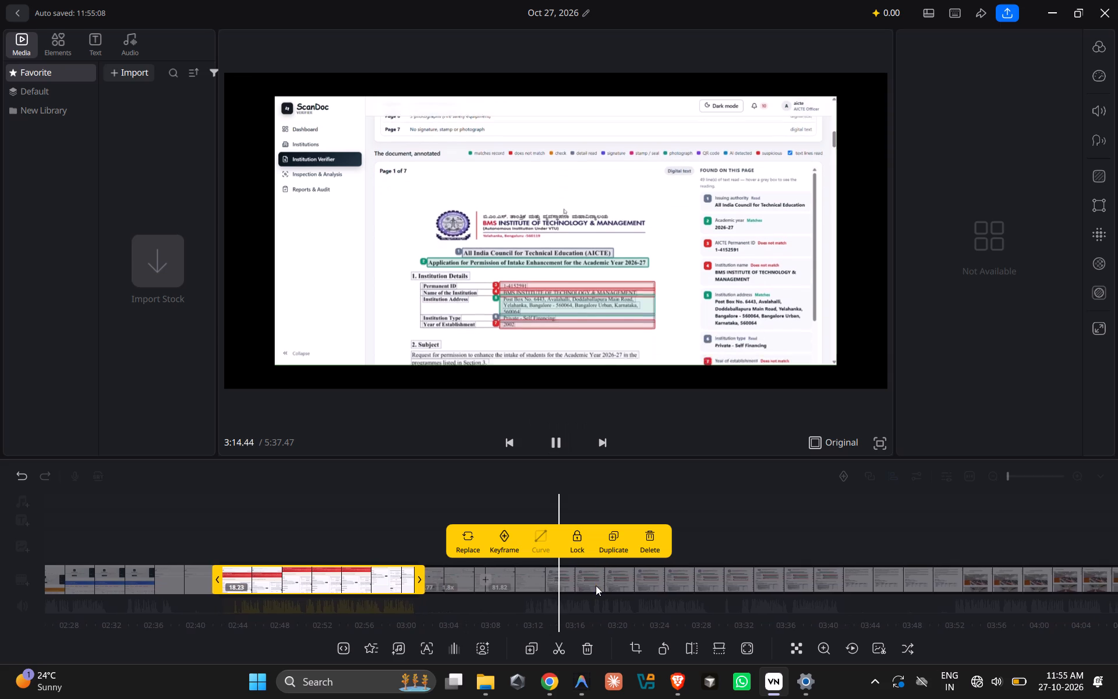
{"action": "left_click", "coordinate": [724, 518]}
{"action": "scroll", "coordinate": [582, 578], "scroll_direction": "left", "scroll_amount": 2}
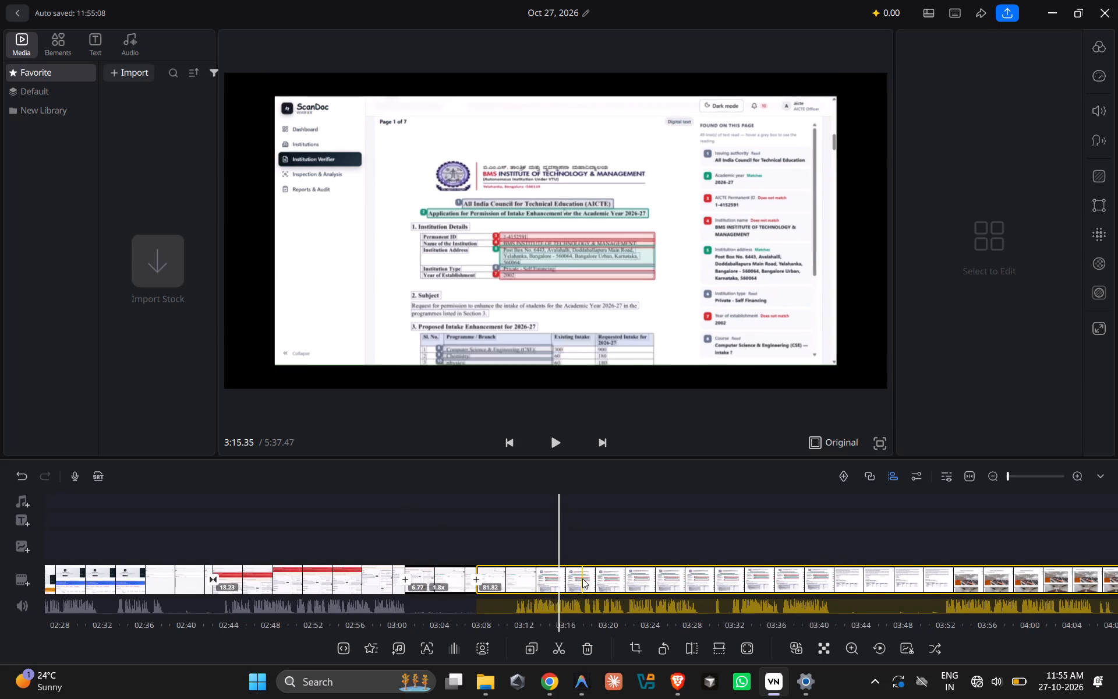
{"action": "scroll", "coordinate": [582, 578], "scroll_direction": "left", "scroll_amount": 8}
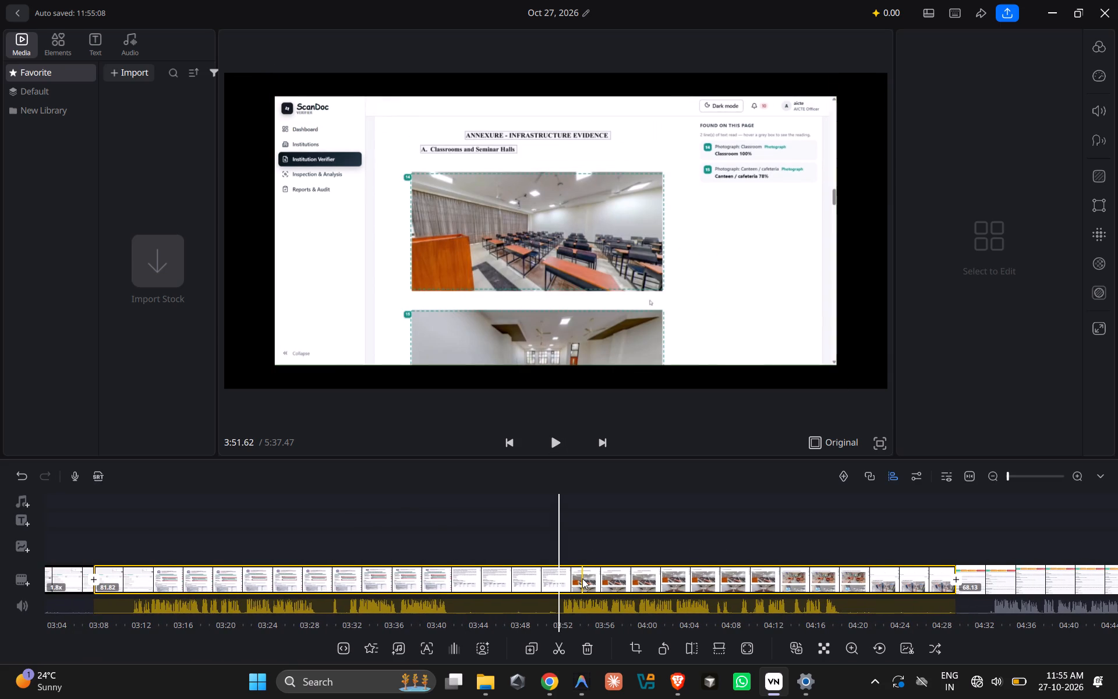
{"action": "left_click", "coordinate": [550, 441]}
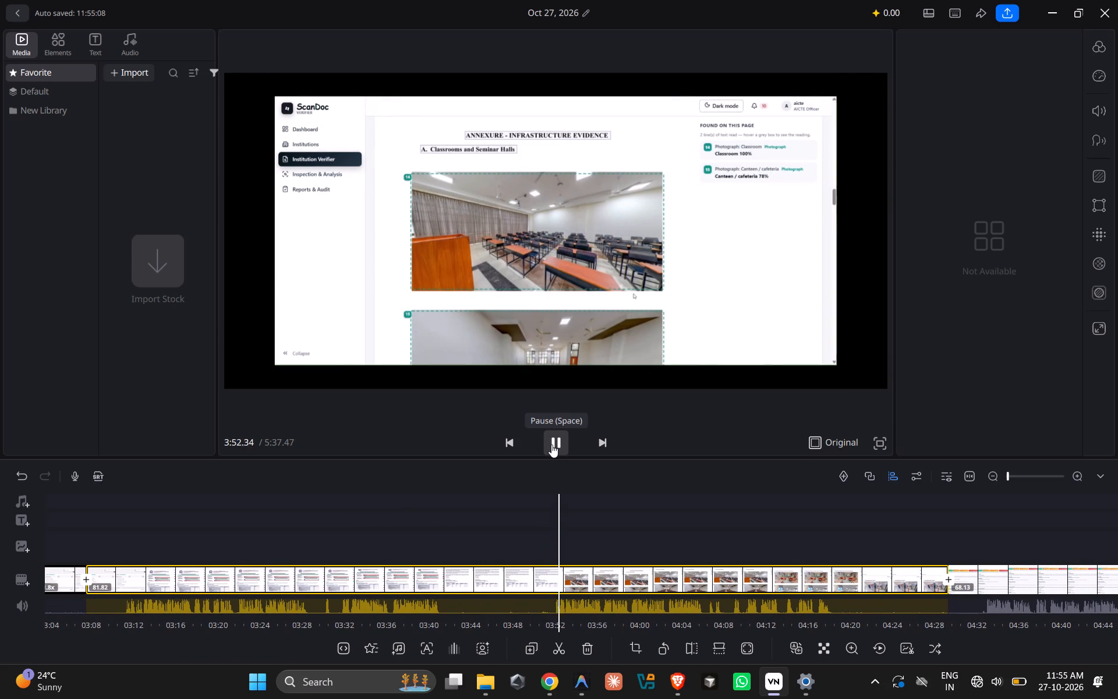
{"action": "left_click", "coordinate": [558, 447]}
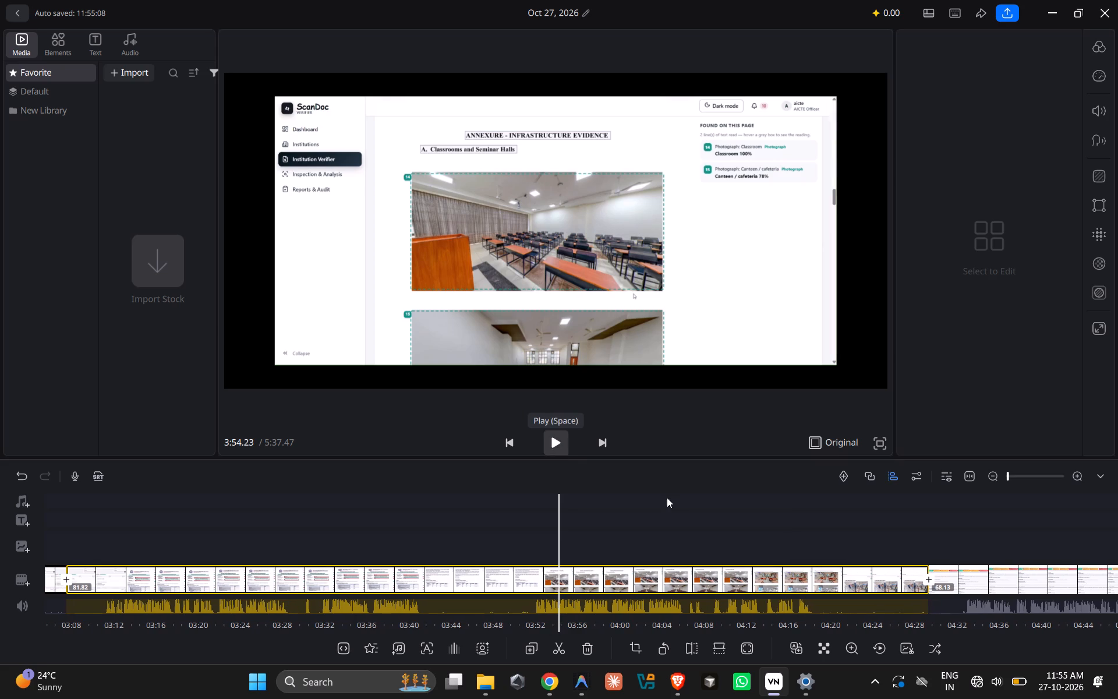
{"action": "left_click", "coordinate": [928, 579]}
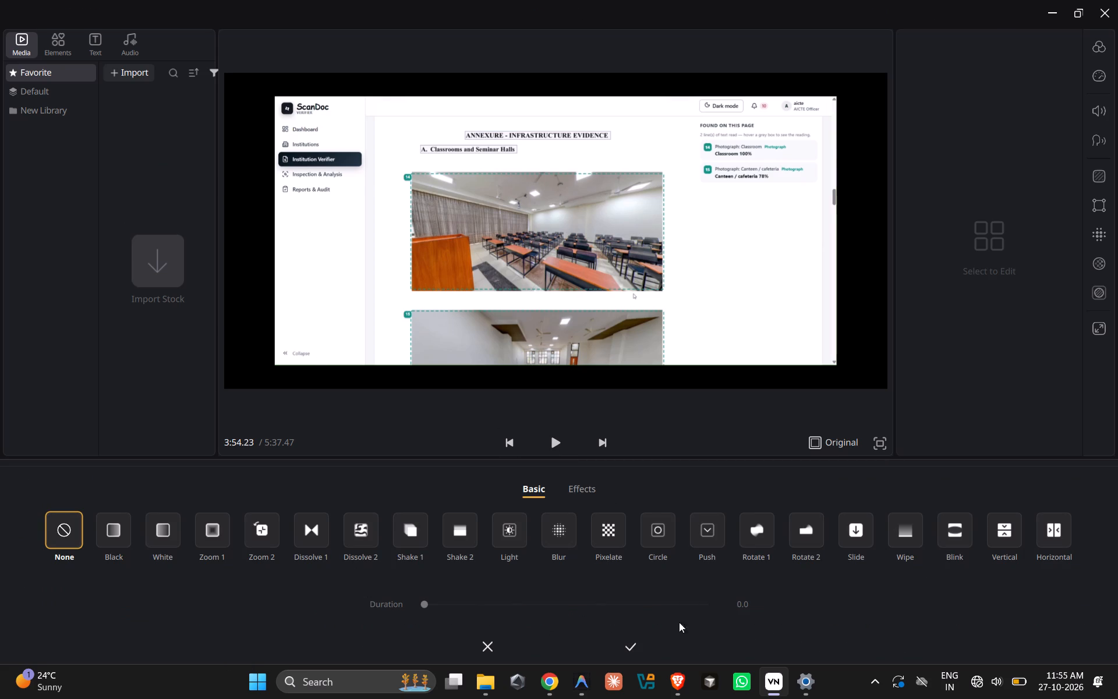
{"action": "left_click", "coordinate": [482, 649]}
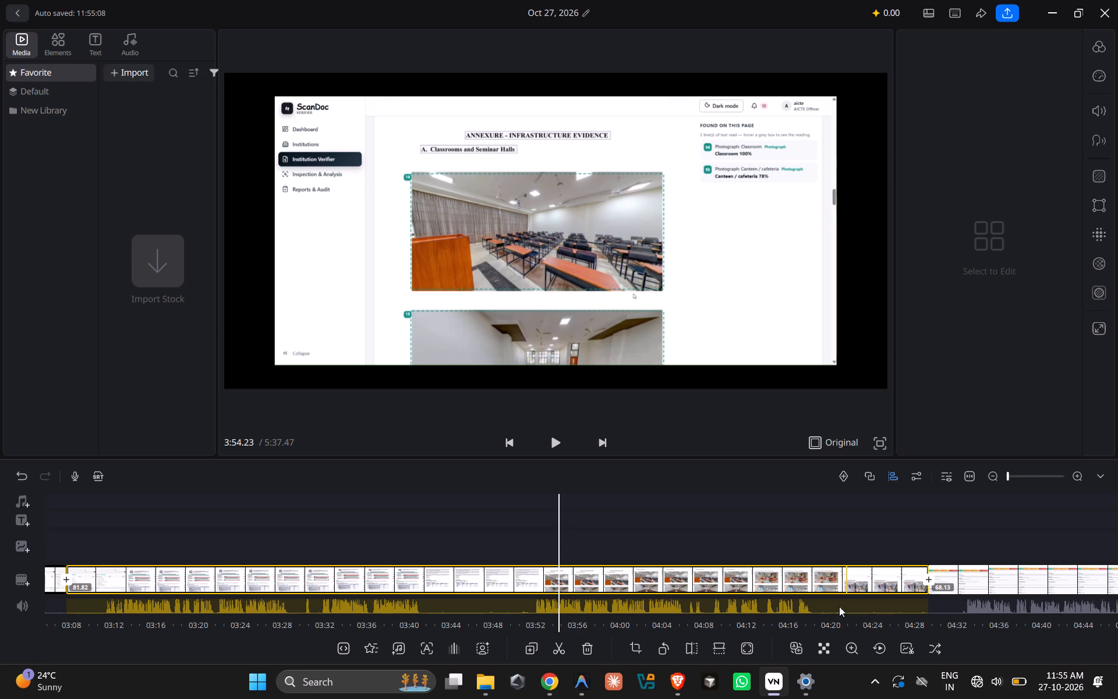
Duplicate the 81.82-second institution-verifier clip that ends near 4:29, just before the 68.13-second clip.
{"action": "scroll", "coordinate": [546, 588], "scroll_direction": "right", "scroll_amount": 2}
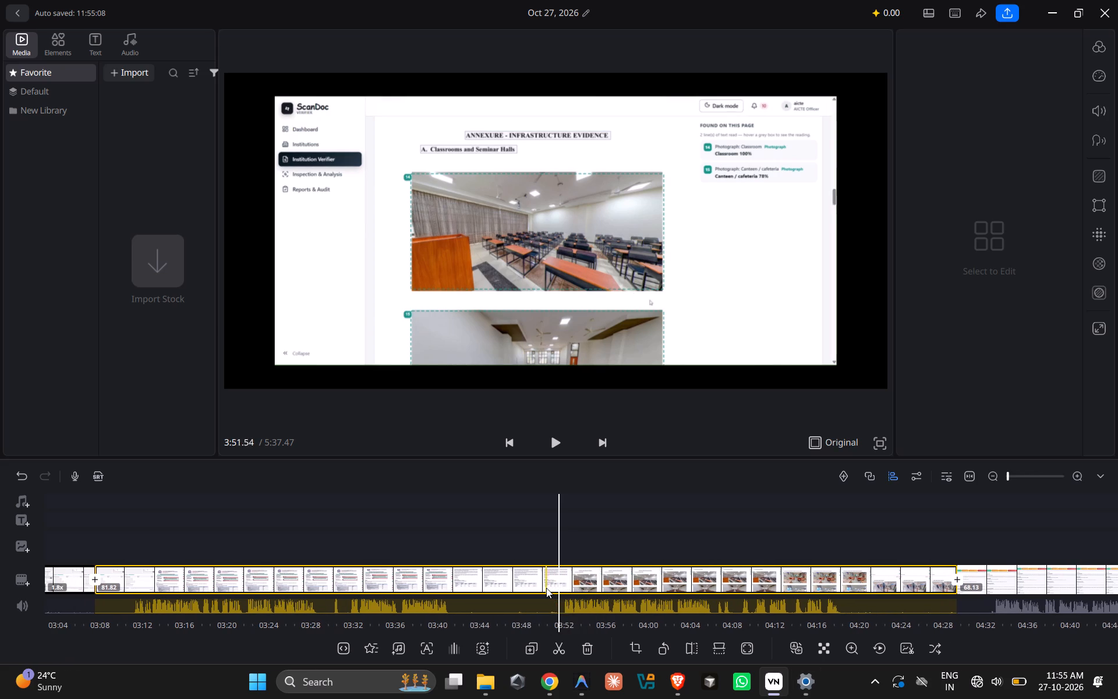
{"action": "scroll", "coordinate": [546, 588], "scroll_direction": "right", "scroll_amount": 2}
{"action": "scroll", "coordinate": [546, 588], "scroll_direction": "left", "scroll_amount": 11}
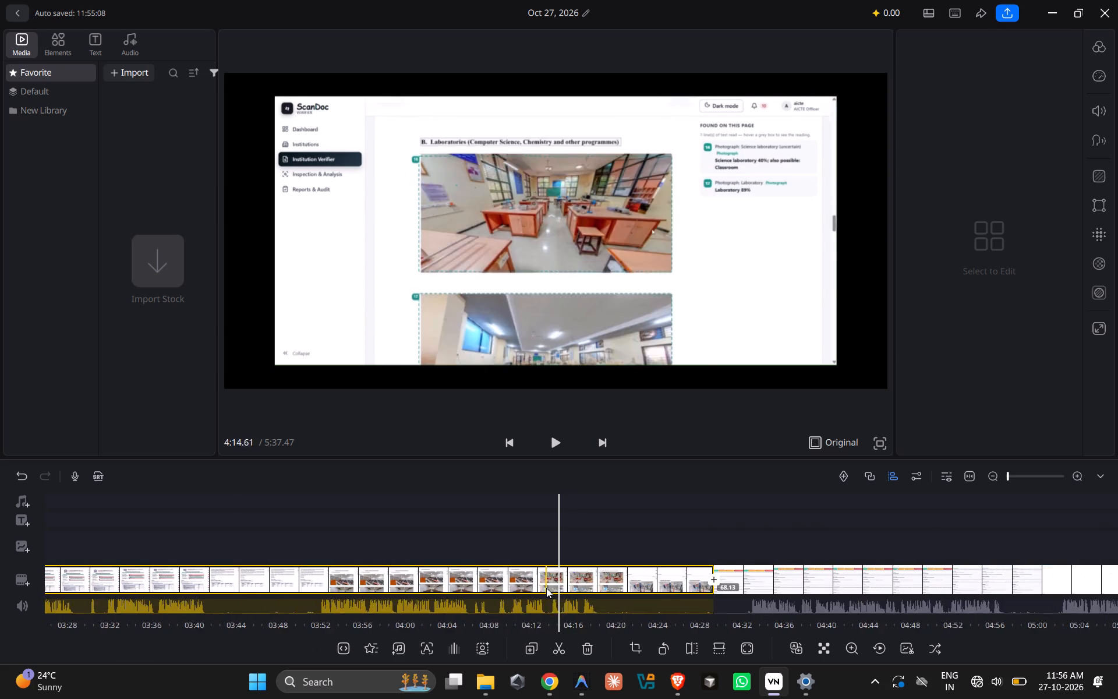
{"action": "scroll", "coordinate": [546, 588], "scroll_direction": "left", "scroll_amount": 1}
{"action": "scroll", "coordinate": [546, 588], "scroll_direction": "right", "scroll_amount": 5}
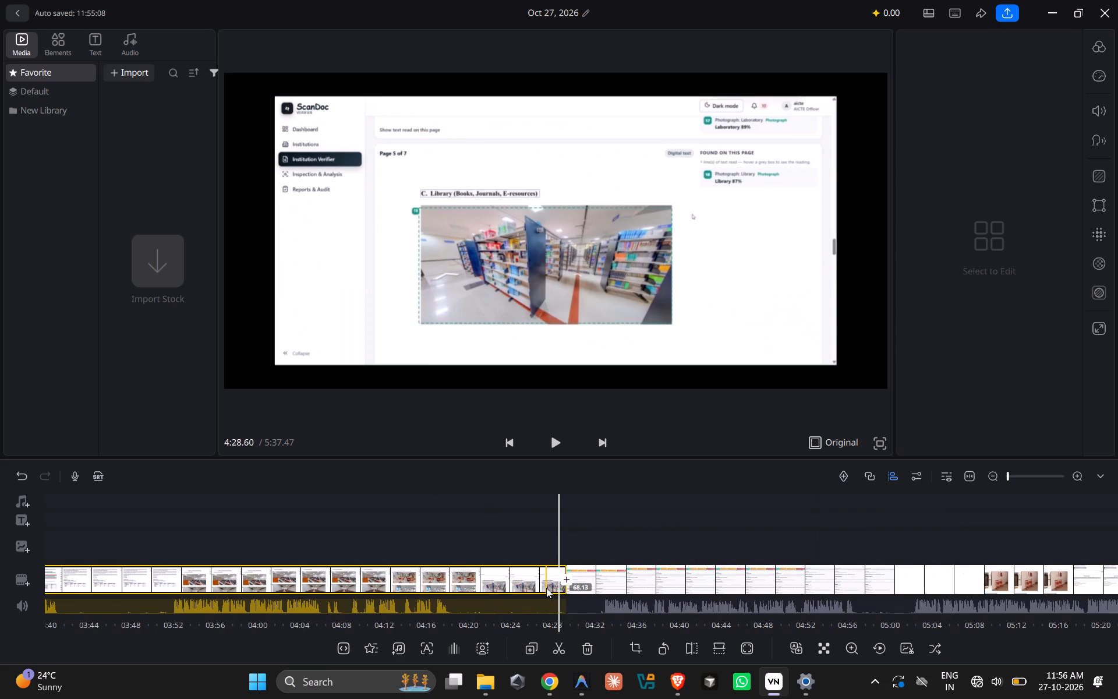
{"action": "scroll", "coordinate": [546, 588], "scroll_direction": "right", "scroll_amount": 2}
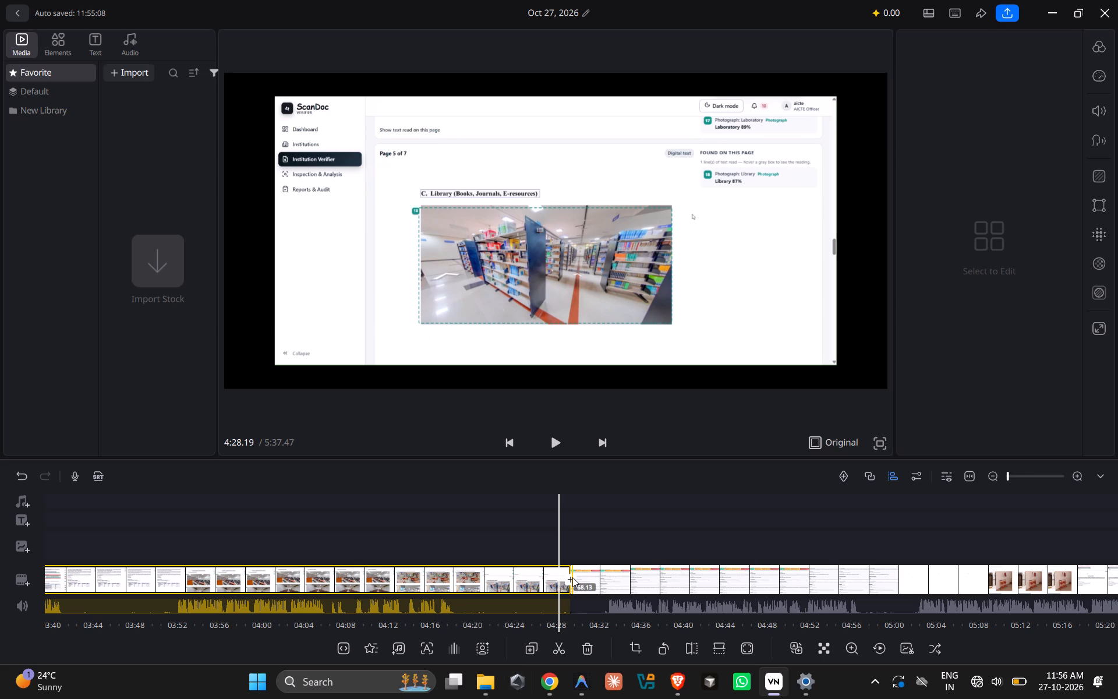
{"action": "scroll", "coordinate": [572, 577], "scroll_direction": "left", "scroll_amount": 2}
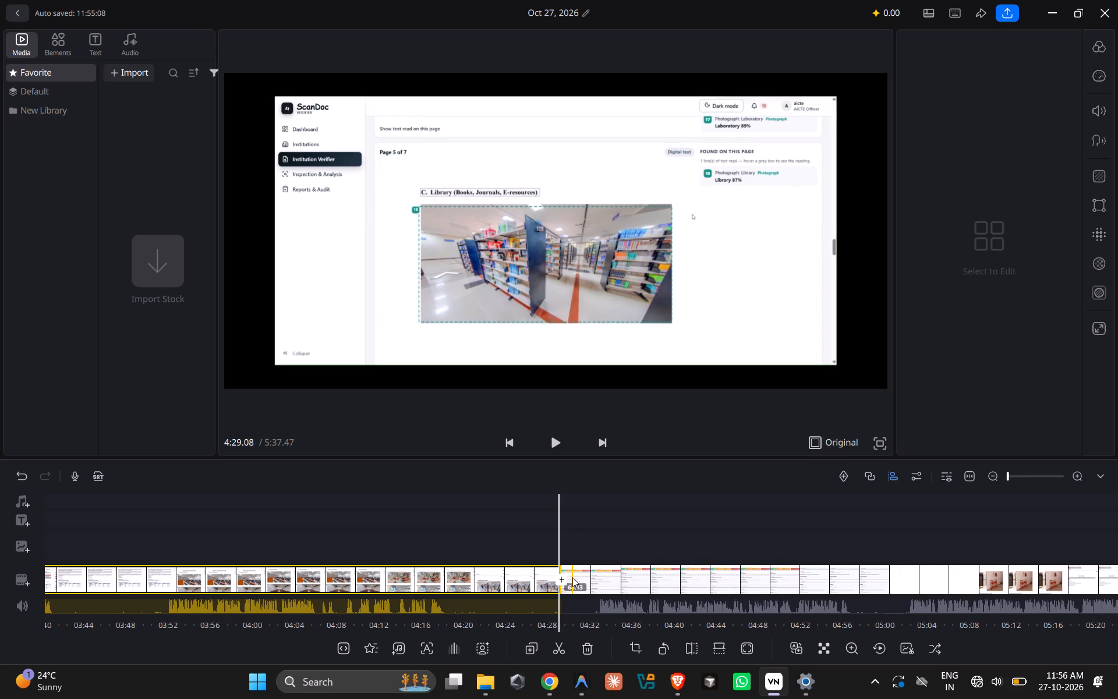
{"action": "scroll", "coordinate": [572, 577], "scroll_direction": "left", "scroll_amount": 1}
{"action": "left_click", "coordinate": [530, 648]}
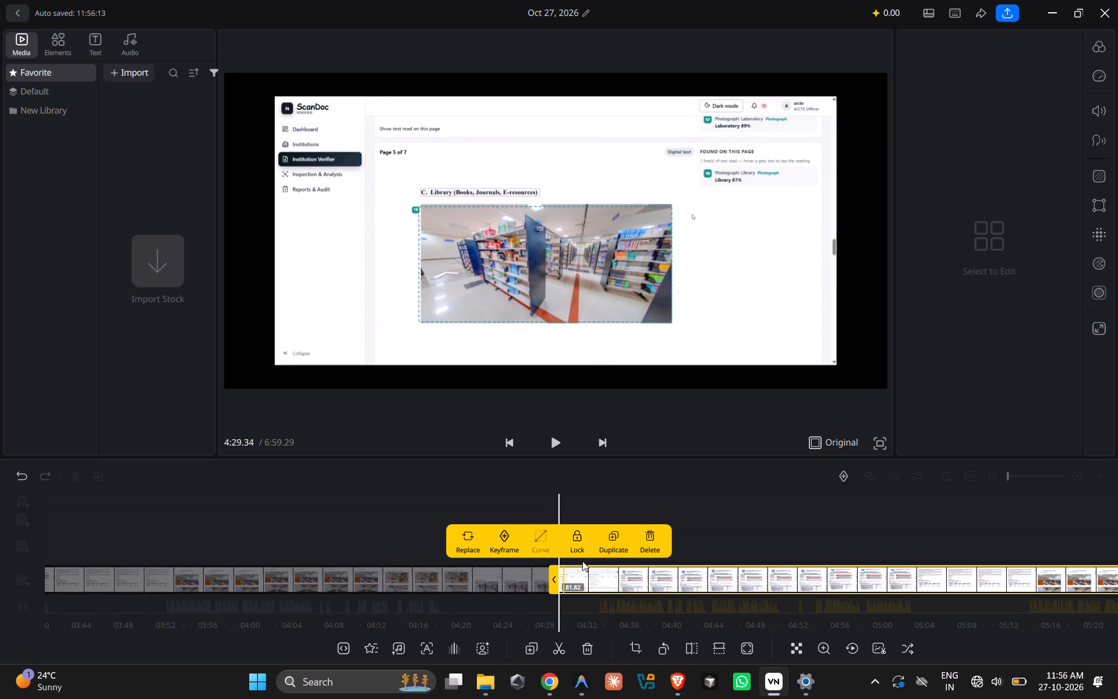
Replace the duplicated clip starting near 4:29 with the recent video WhatsApp Video 2026-10-27 at 3.58.11 AM, using its opening 81.82 seconds.
{"action": "left_click", "coordinate": [467, 535]}
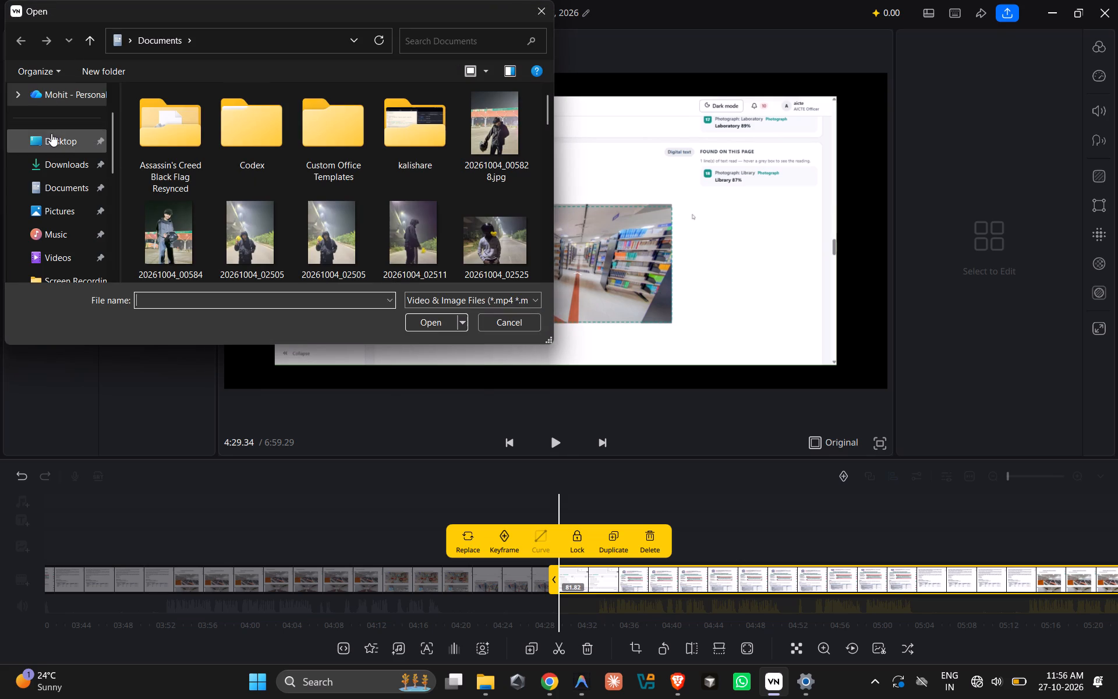
{"action": "scroll", "coordinate": [52, 133], "scroll_direction": "up", "scroll_amount": 5}
{"action": "left_click", "coordinate": [63, 98]}
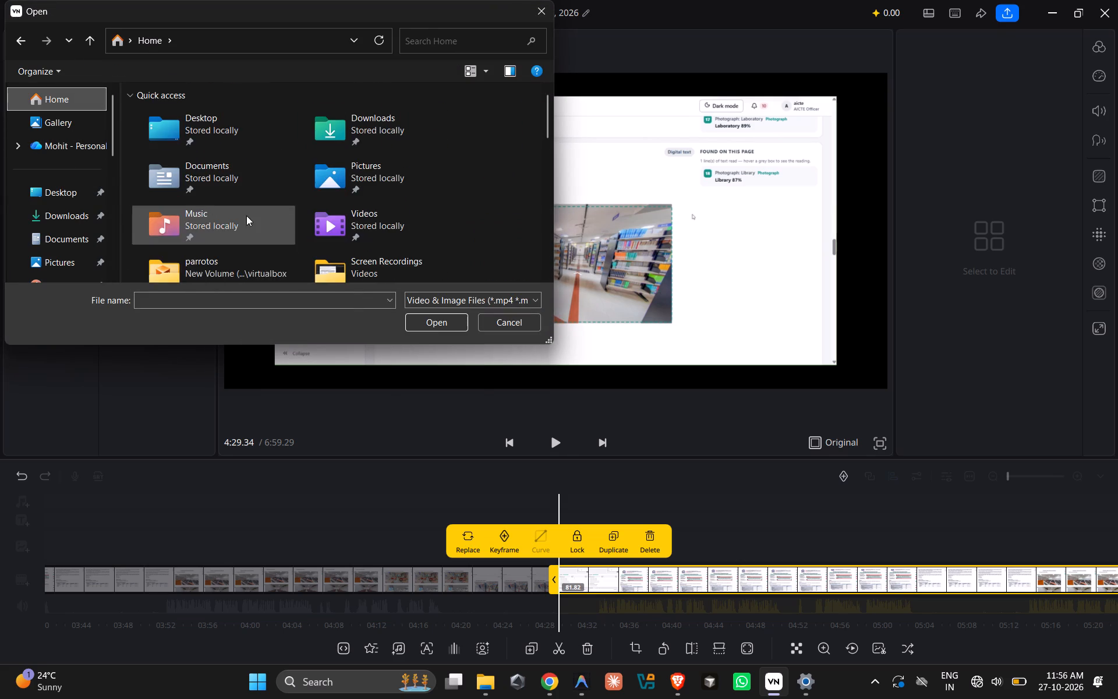
{"action": "scroll", "coordinate": [246, 216], "scroll_direction": "down", "scroll_amount": 4}
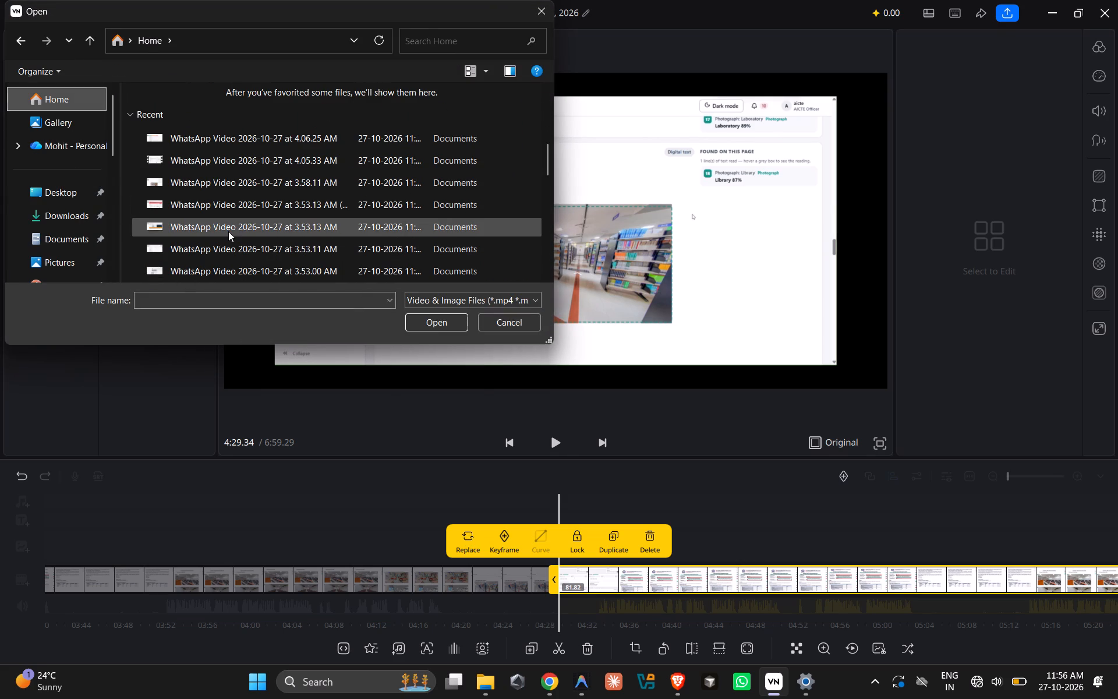
{"action": "left_click", "coordinate": [219, 183]}
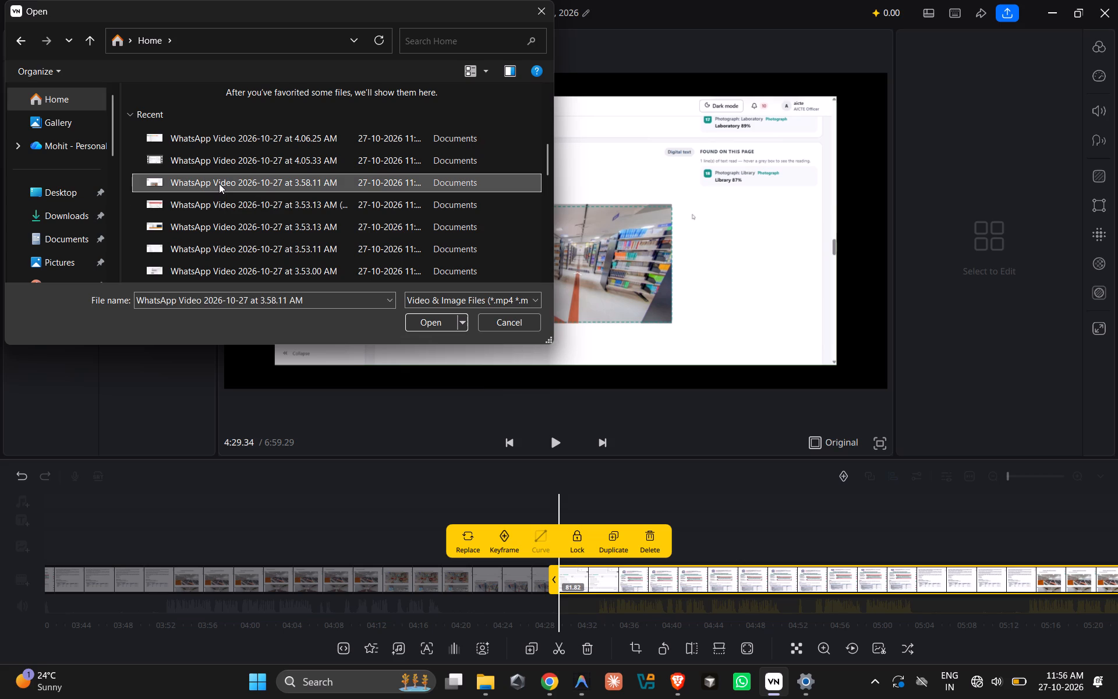
{"action": "left_click", "coordinate": [429, 316]}
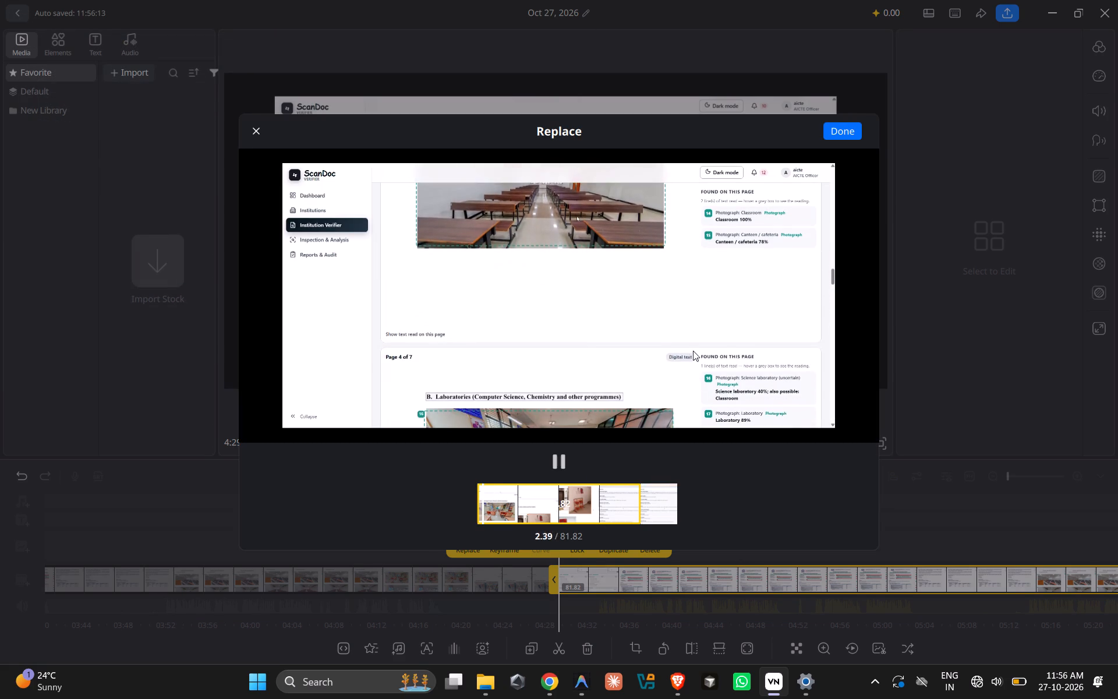
{"action": "left_click", "coordinate": [832, 130]}
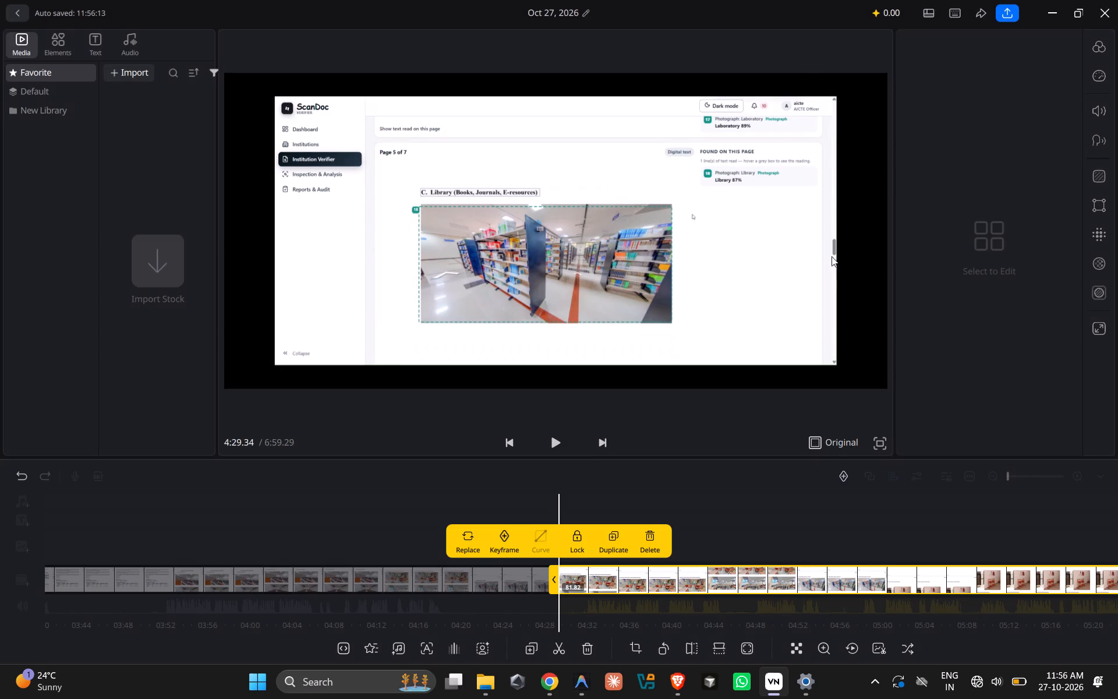
{"action": "scroll", "coordinate": [648, 588], "scroll_direction": "up", "scroll_amount": 1}
Select the first of the two 81.82-second clips at about 3:48, where the classroom photographs are shown.
{"action": "left_click", "coordinate": [127, 573]}
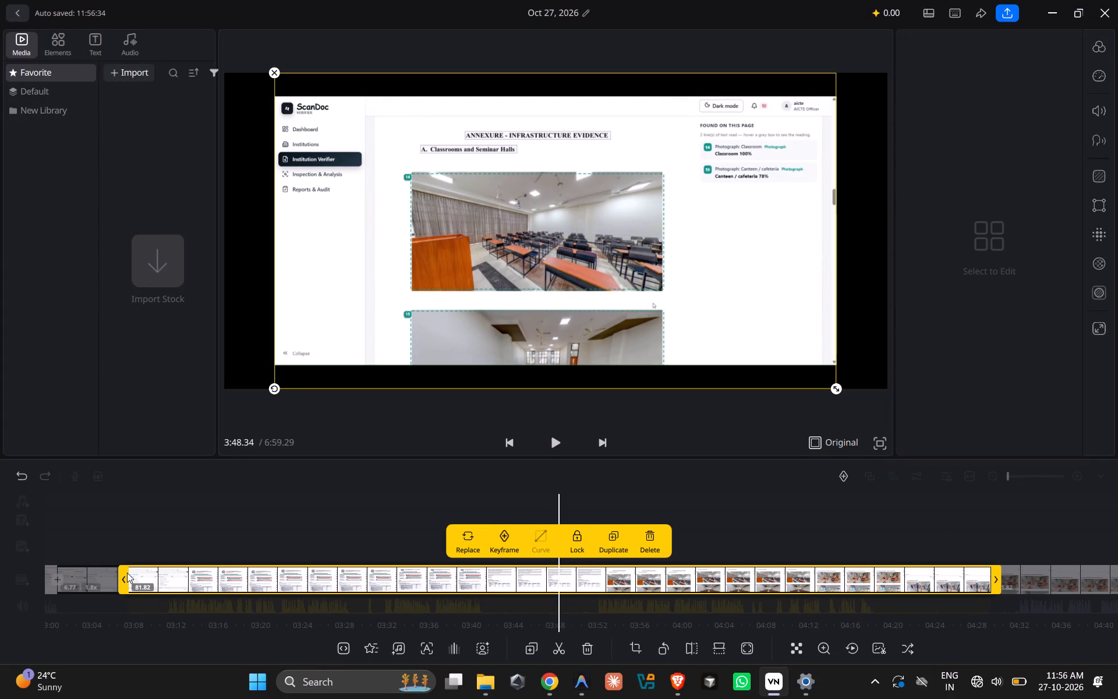
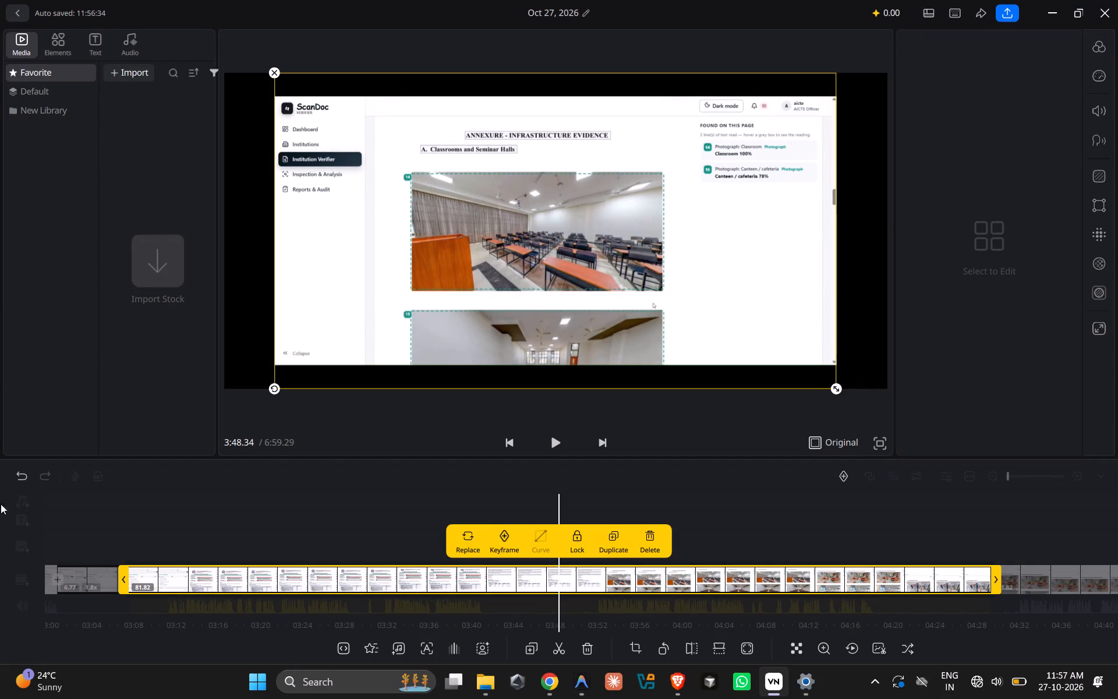
Preview the first 81.82-second clip from the classroom photographs near 3:48 to the laboratory page near 4:11, and again around 3:41.
{"action": "left_click", "coordinate": [555, 445]}
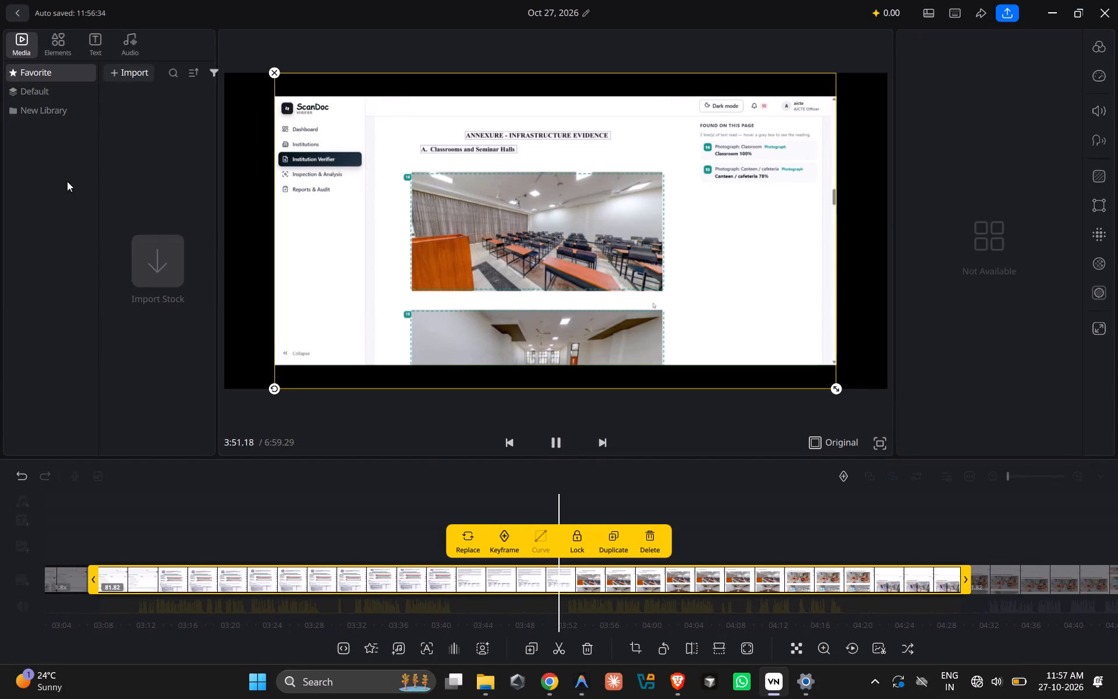
{"action": "left_click", "coordinate": [438, 578]}
{"action": "left_click_drag", "start_coordinate": [452, 584], "coordinate": [610, 586]}
{"action": "left_click", "coordinate": [553, 443]}
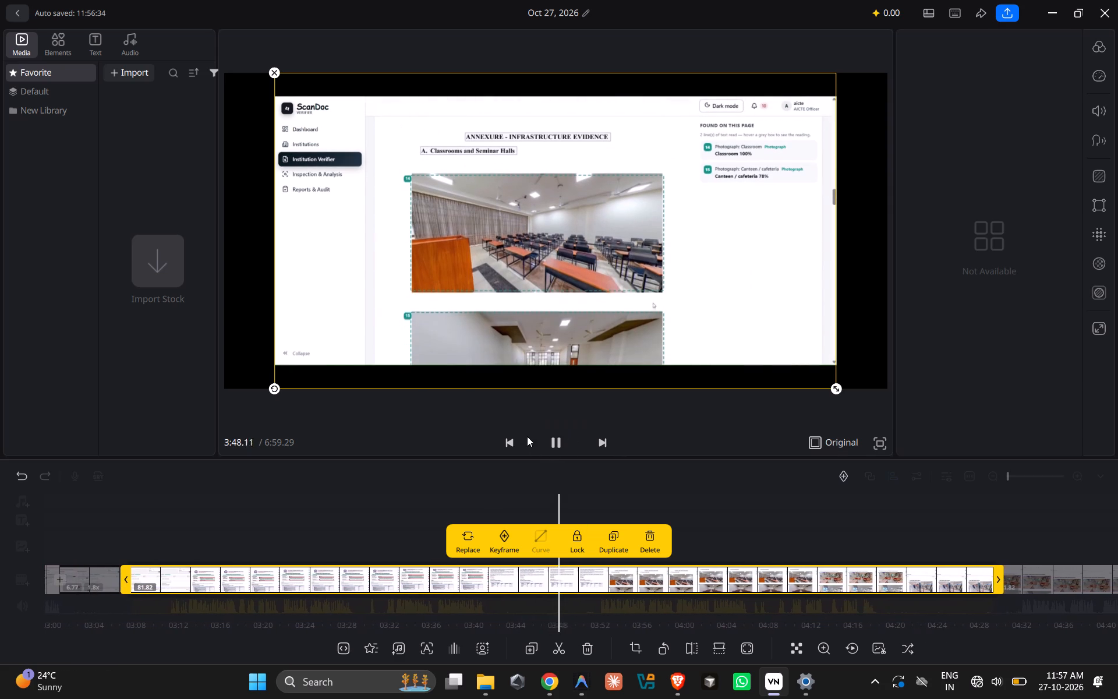
{"action": "left_click", "coordinate": [1018, 690]}
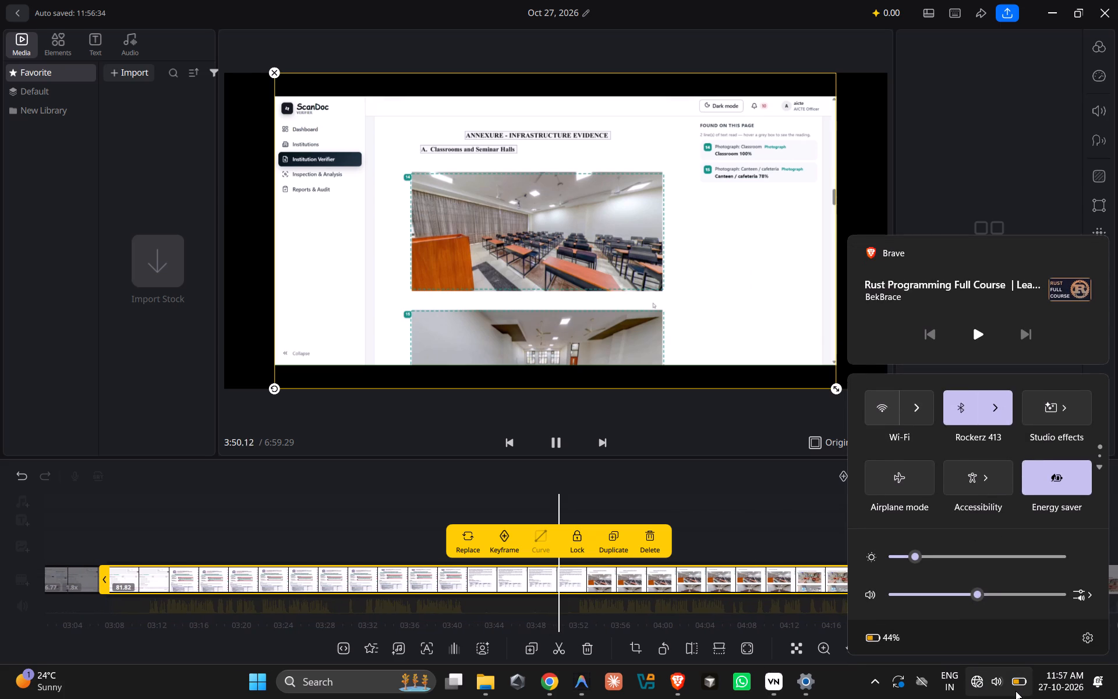
{"action": "left_click", "coordinate": [1016, 691]}
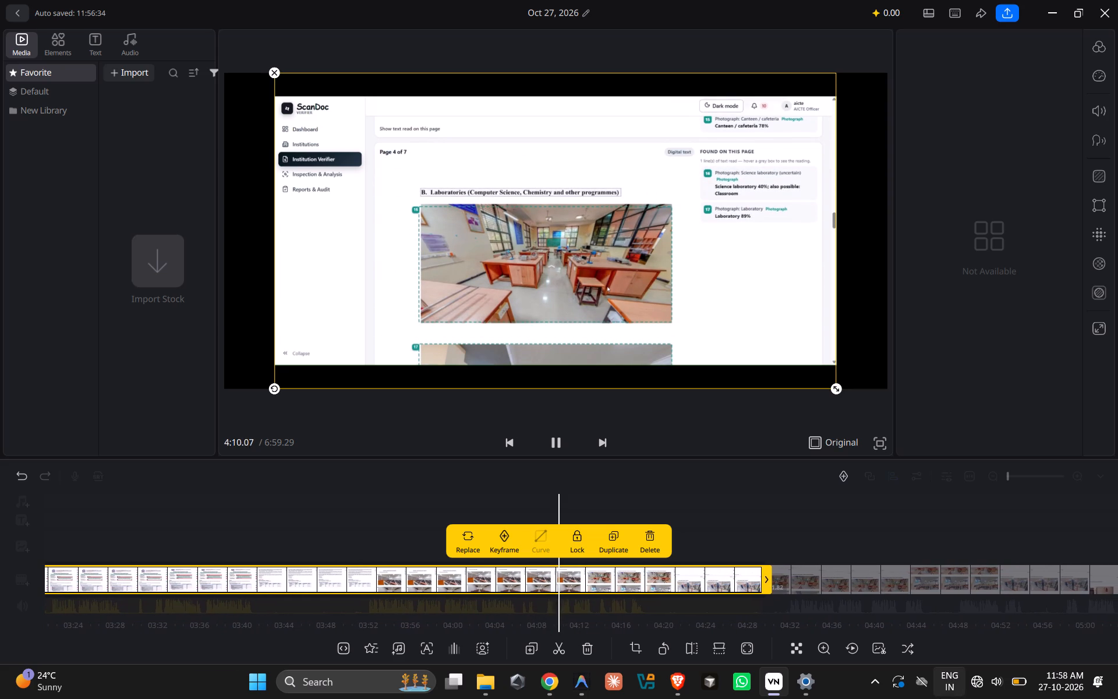
{"action": "left_click", "coordinate": [242, 584]}
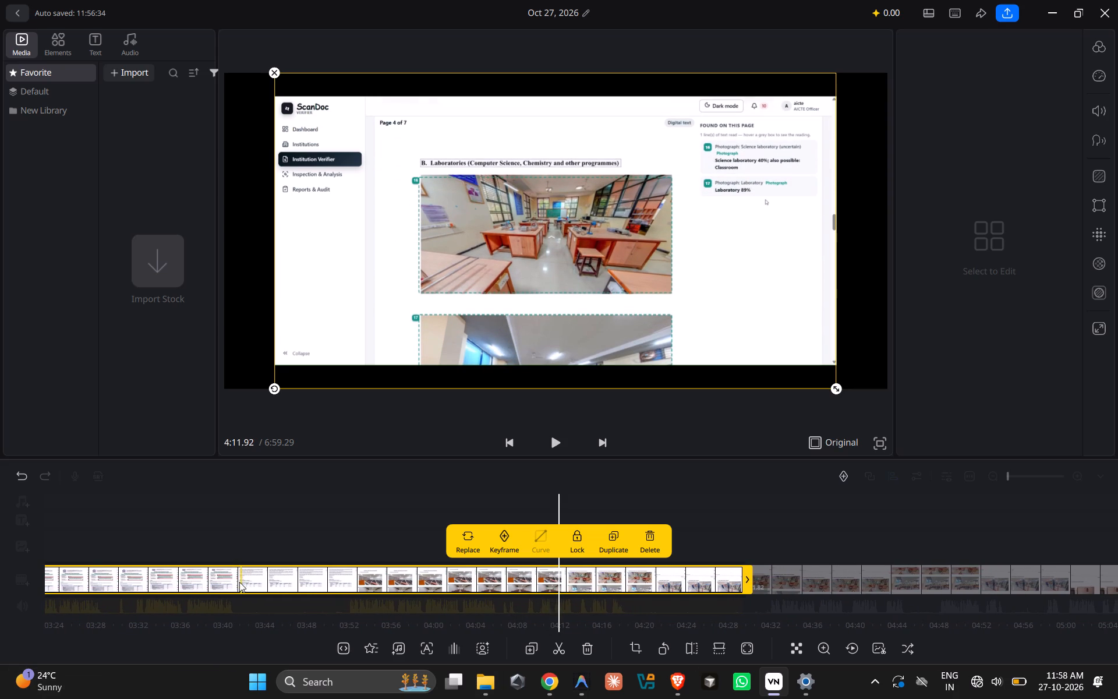
{"action": "left_click", "coordinate": [229, 582]}
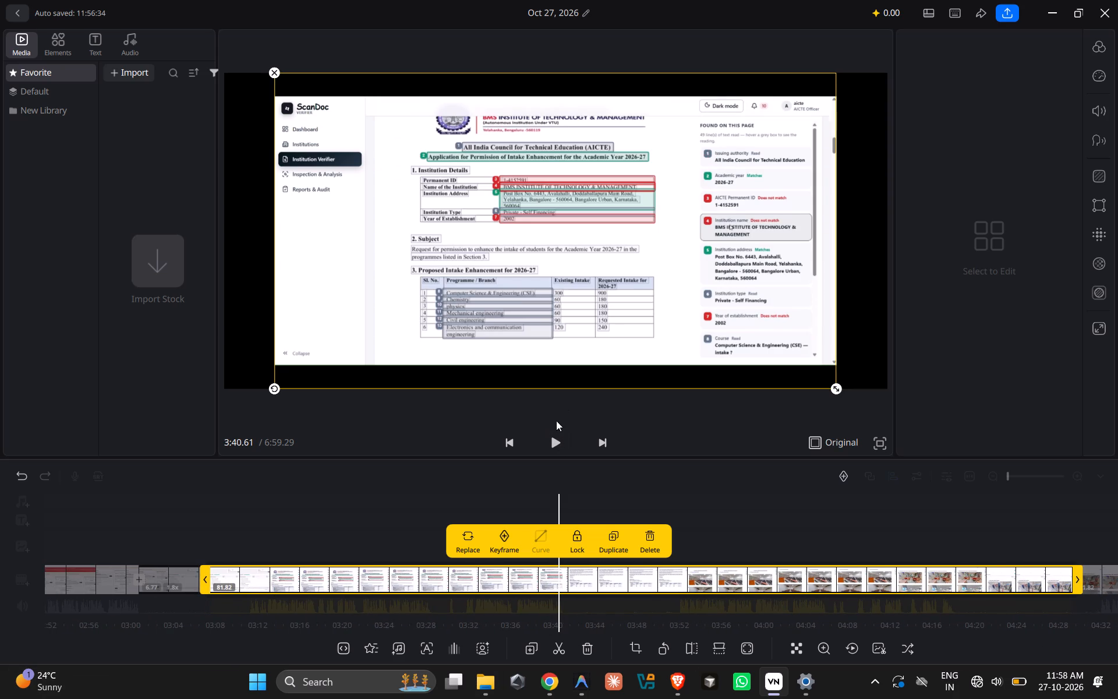
{"action": "left_click", "coordinate": [551, 442]}
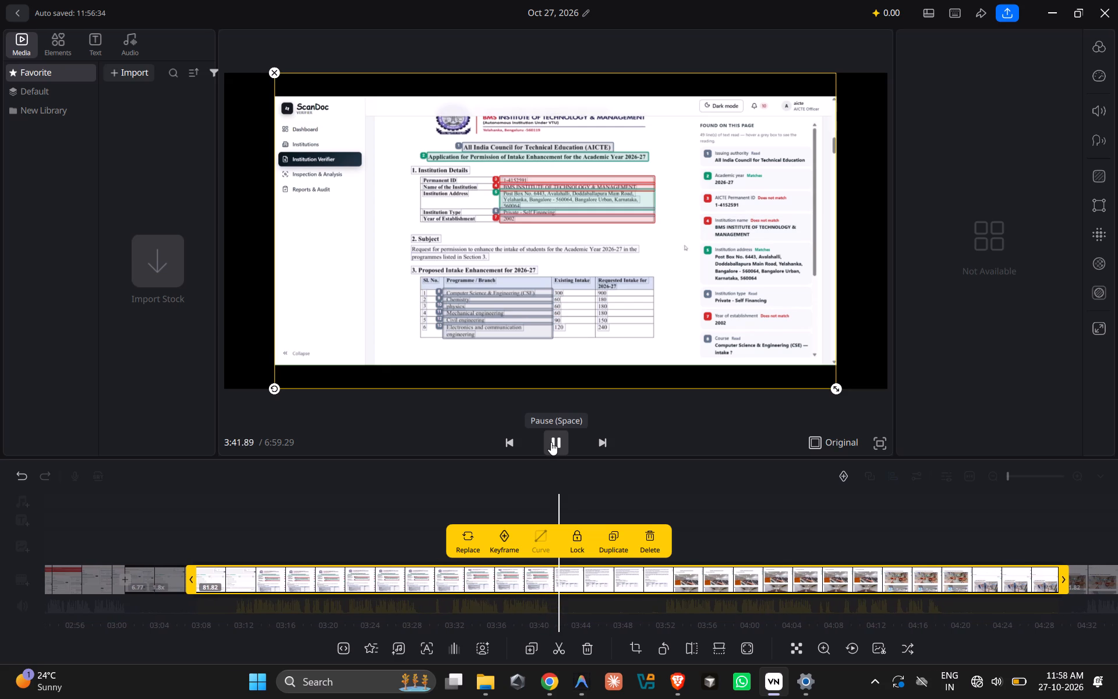
{"action": "left_click", "coordinate": [551, 442]}
{"action": "left_click", "coordinate": [550, 588]}
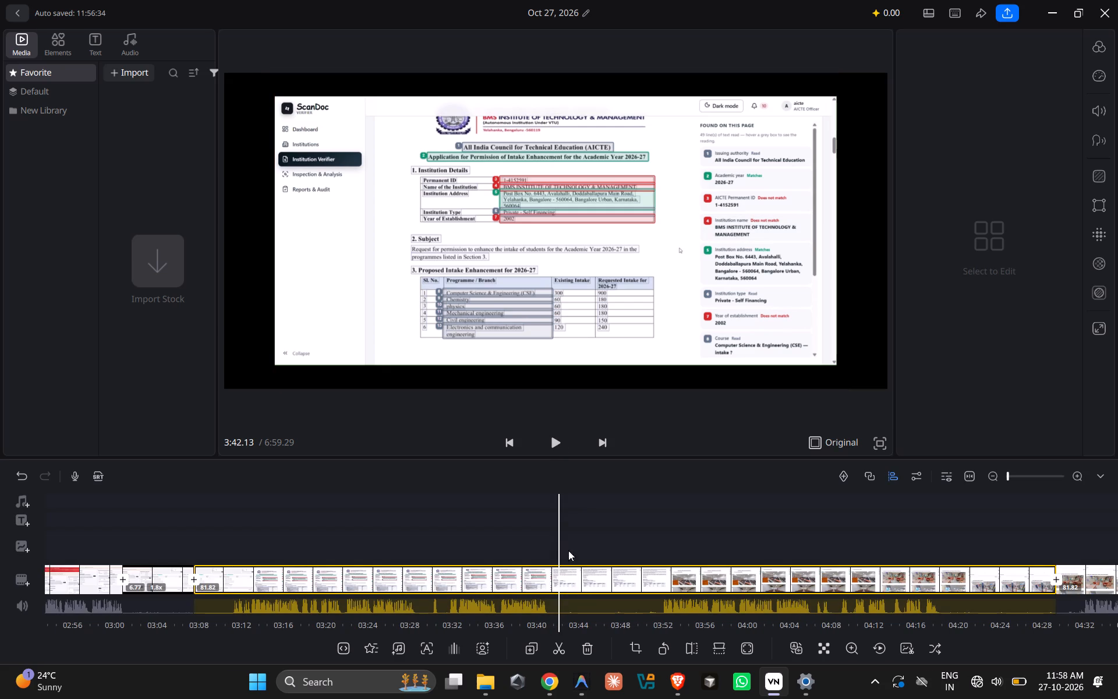
Undo the most recent edit.
{"action": "left_click", "coordinate": [23, 475]}
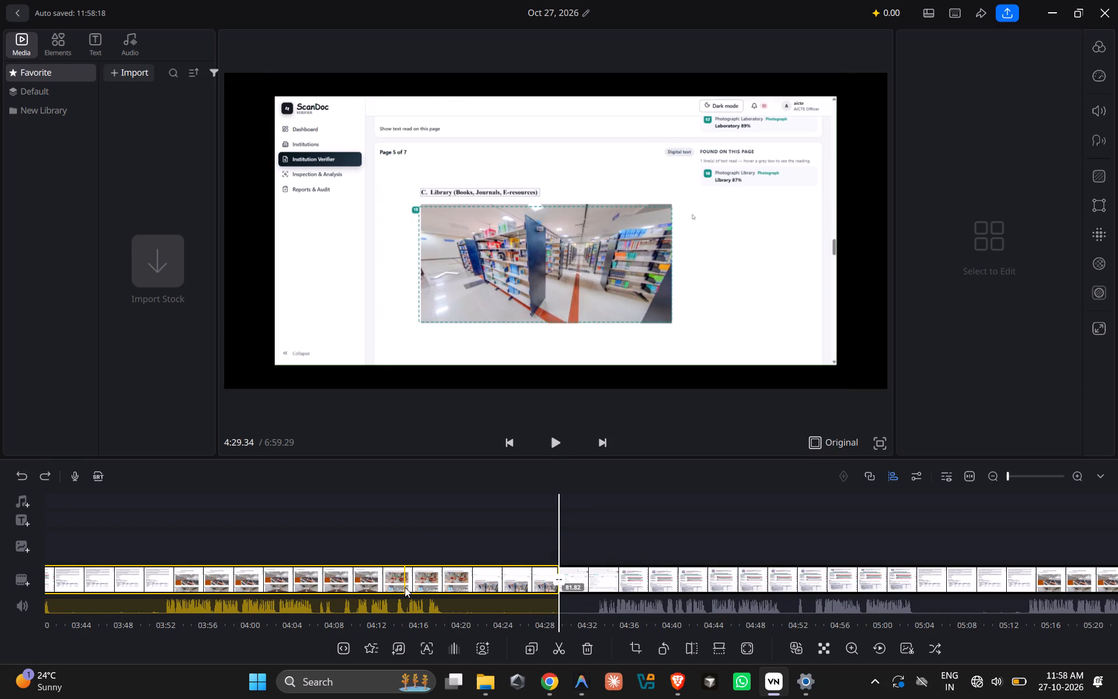
Look through the timeline from about 2:17 to the officer decision footage near 6:47, examining both 81.82-second clips.
{"action": "scroll", "coordinate": [746, 595], "scroll_direction": "up", "scroll_amount": 2}
{"action": "scroll", "coordinate": [475, 577], "scroll_direction": "left", "scroll_amount": 5}
{"action": "scroll", "coordinate": [475, 577], "scroll_direction": "right", "scroll_amount": 3}
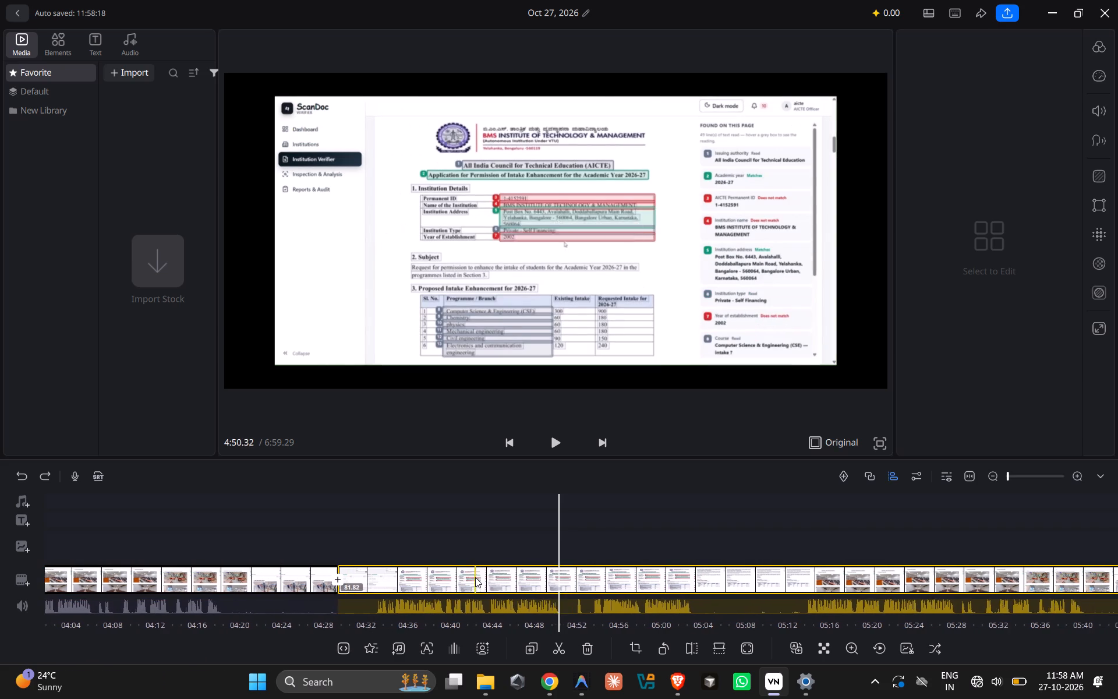
{"action": "scroll", "coordinate": [475, 577], "scroll_direction": "right", "scroll_amount": 7}
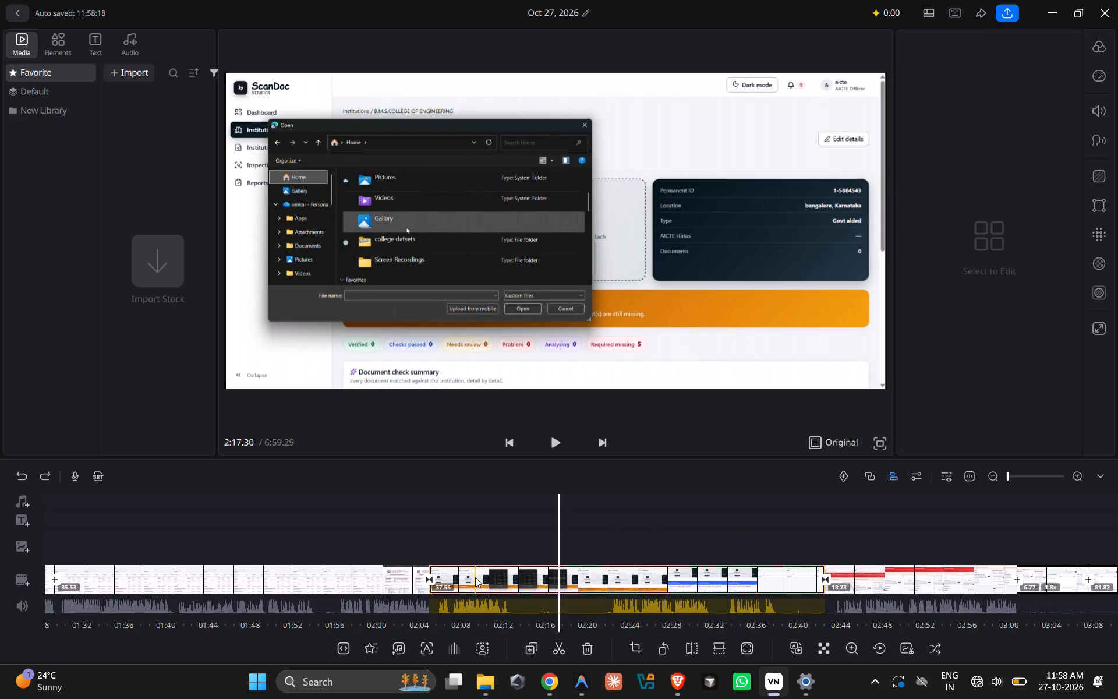
{"action": "scroll", "coordinate": [475, 577], "scroll_direction": "left", "scroll_amount": 10}
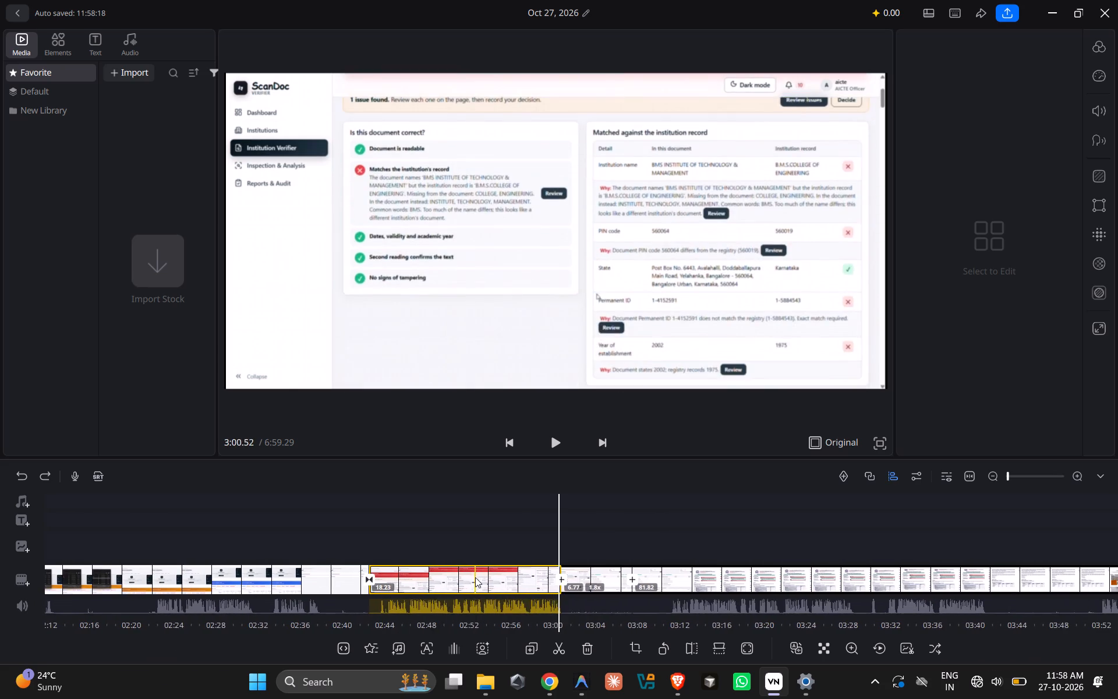
{"action": "scroll", "coordinate": [475, 577], "scroll_direction": "left", "scroll_amount": 4}
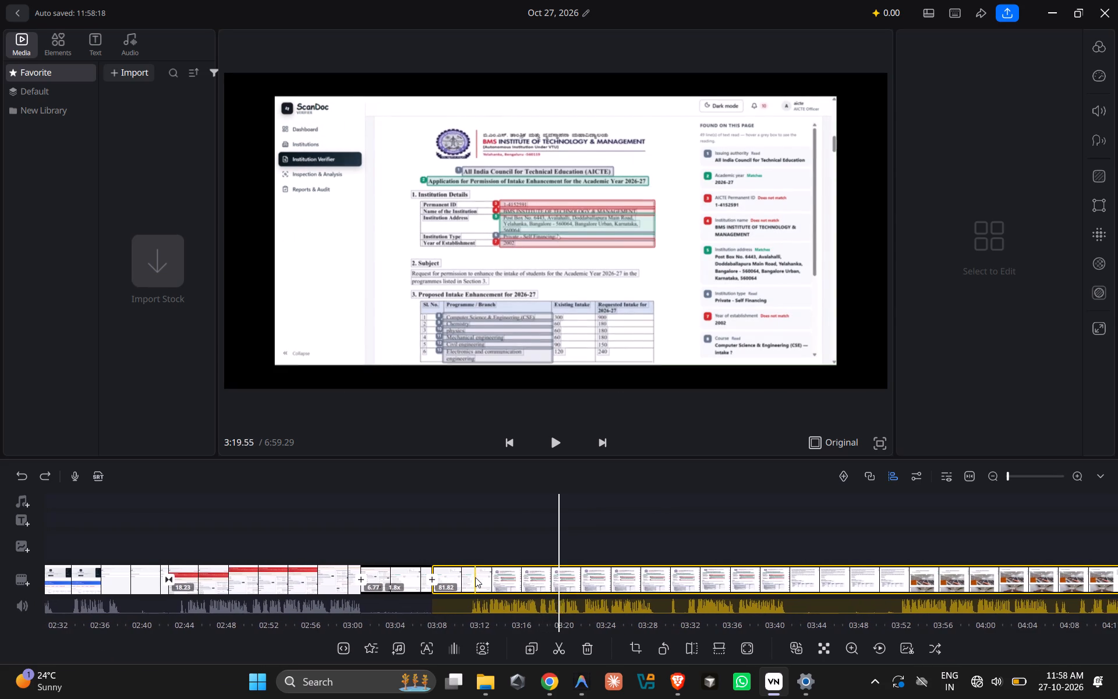
{"action": "scroll", "coordinate": [475, 577], "scroll_direction": "left", "scroll_amount": 3}
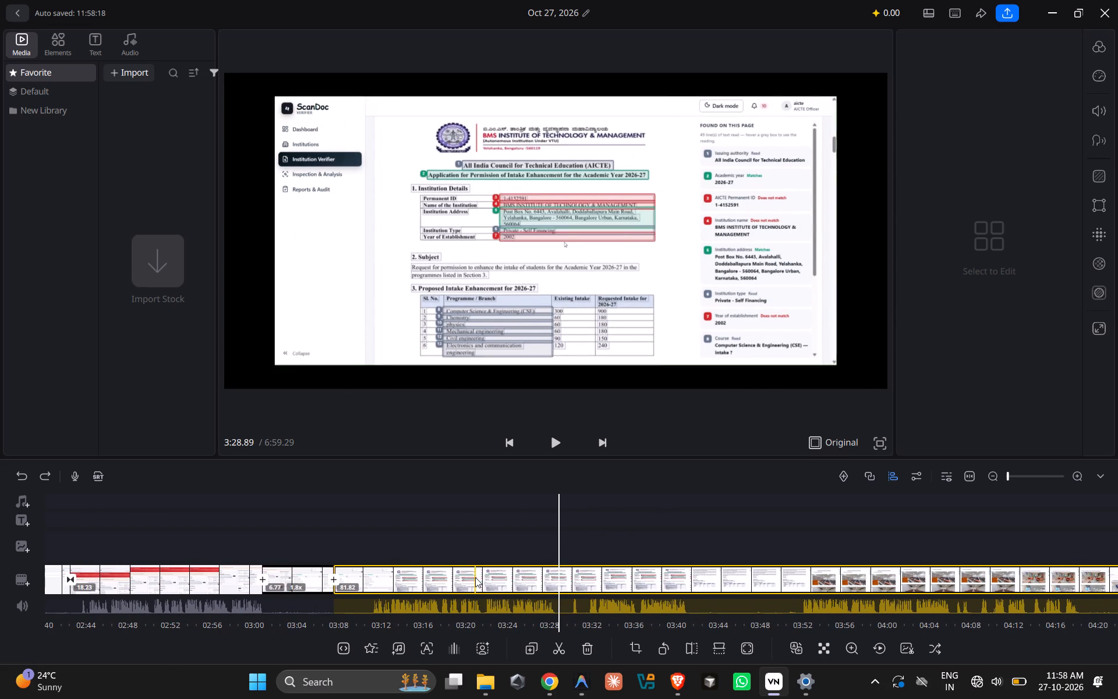
{"action": "scroll", "coordinate": [475, 577], "scroll_direction": "left", "scroll_amount": 5}
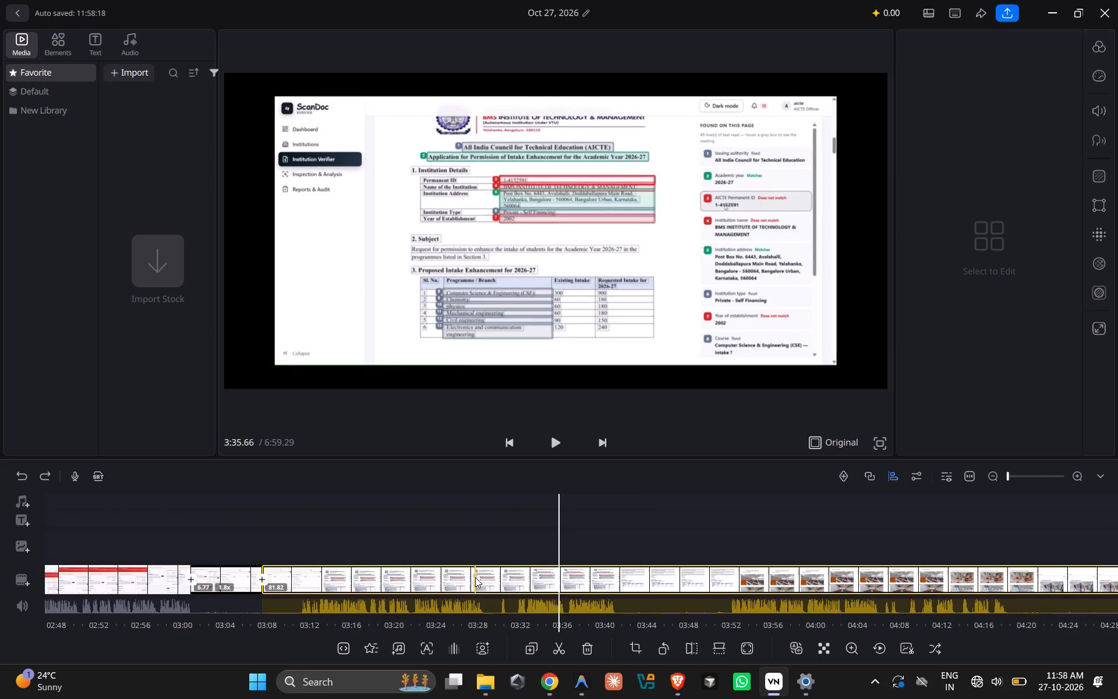
{"action": "scroll", "coordinate": [475, 577], "scroll_direction": "left", "scroll_amount": 11}
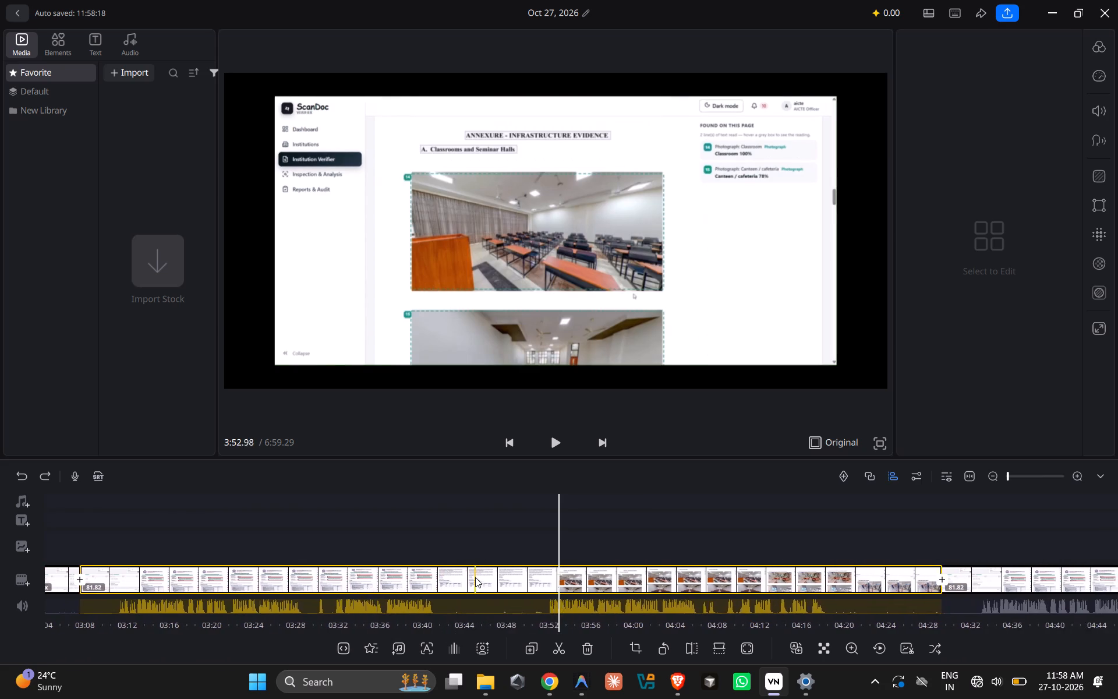
{"action": "scroll", "coordinate": [475, 577], "scroll_direction": "left", "scroll_amount": 7}
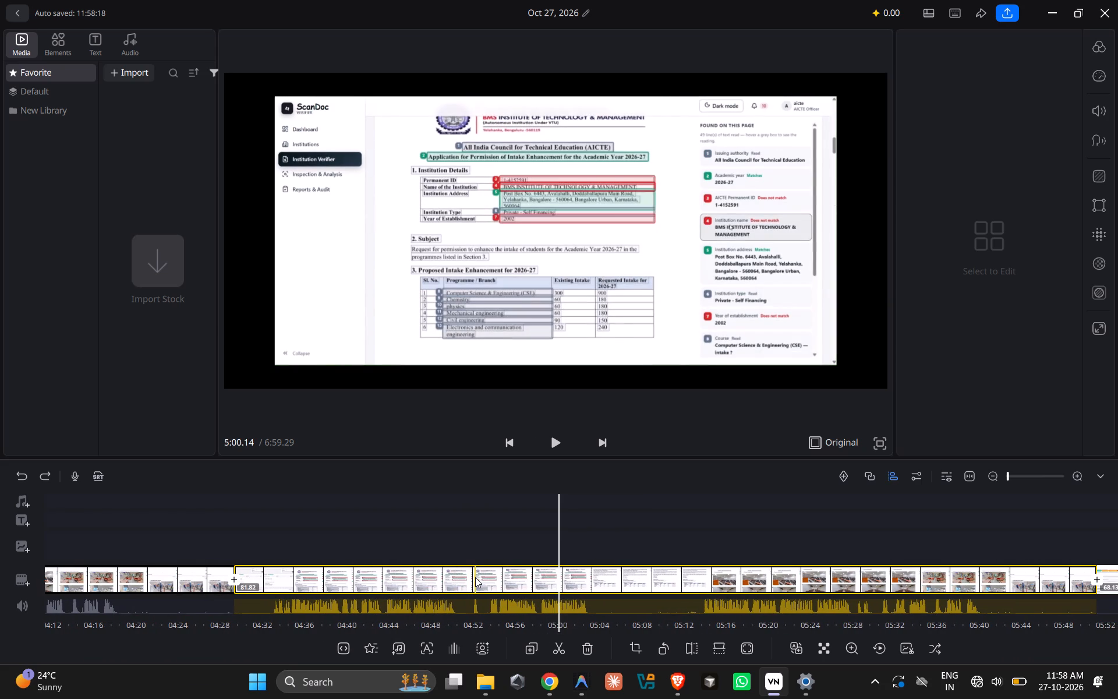
{"action": "scroll", "coordinate": [475, 577], "scroll_direction": "left", "scroll_amount": 8}
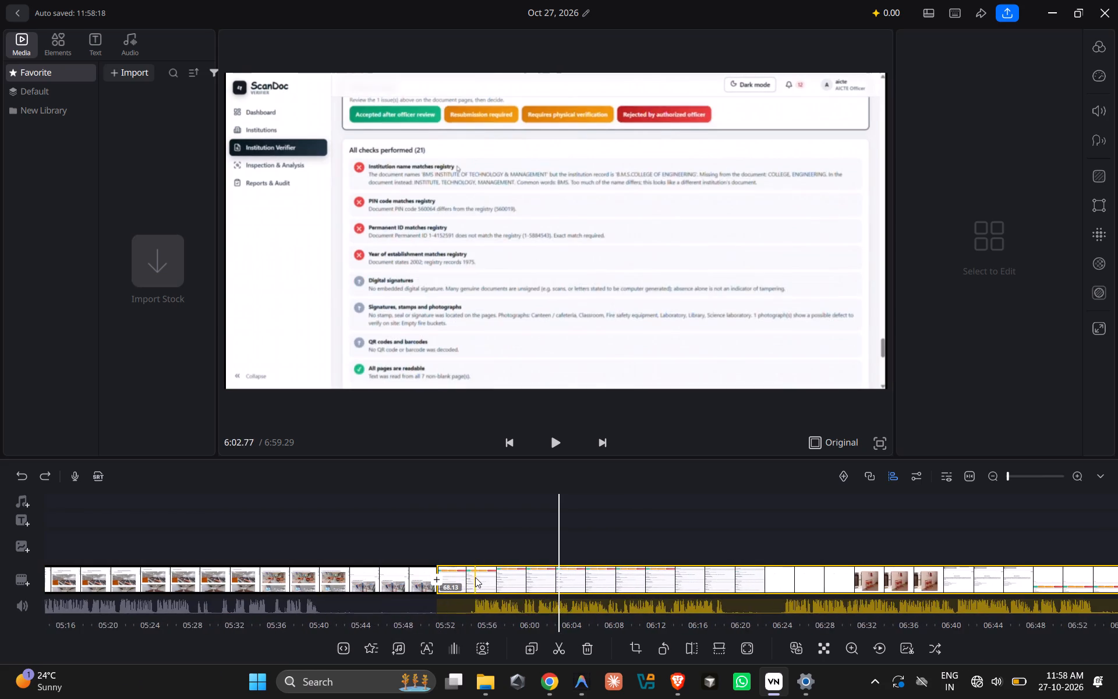
{"action": "scroll", "coordinate": [475, 577], "scroll_direction": "left", "scroll_amount": 17}
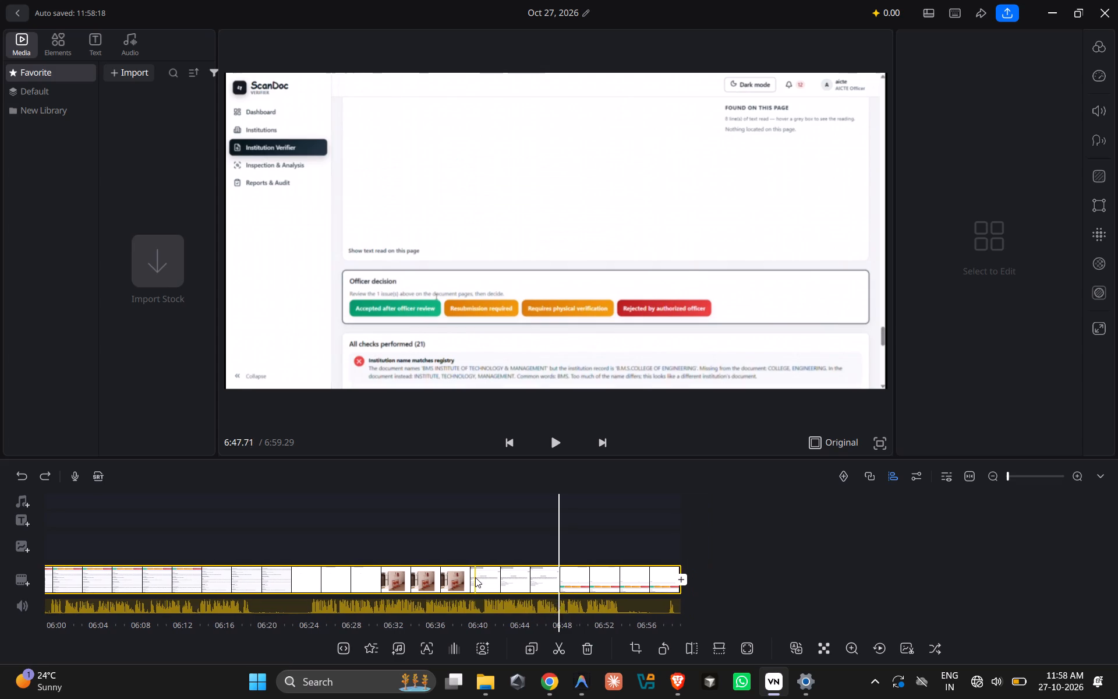
{"action": "left_click", "coordinate": [475, 577]}
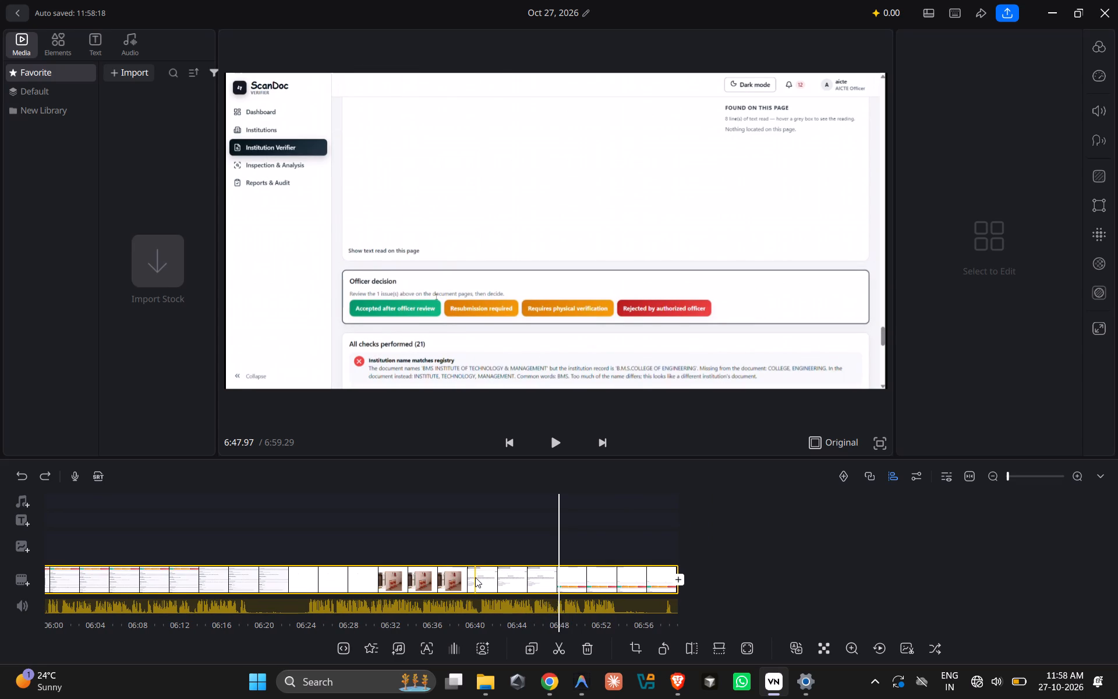
{"action": "left_click", "coordinate": [448, 571]}
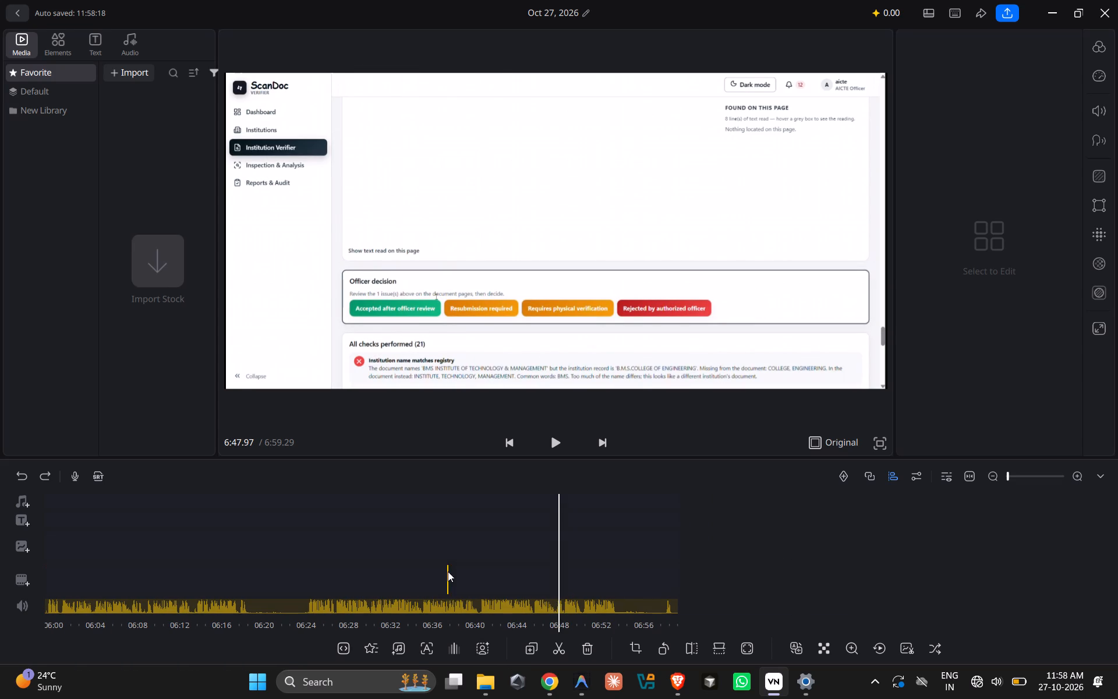
Review the join near 5:52, the list of performed checks from about 6:01, and the earlier footage back to the classroom photographs near 3:54.
{"action": "scroll", "coordinate": [499, 559], "scroll_direction": "right", "scroll_amount": 8}
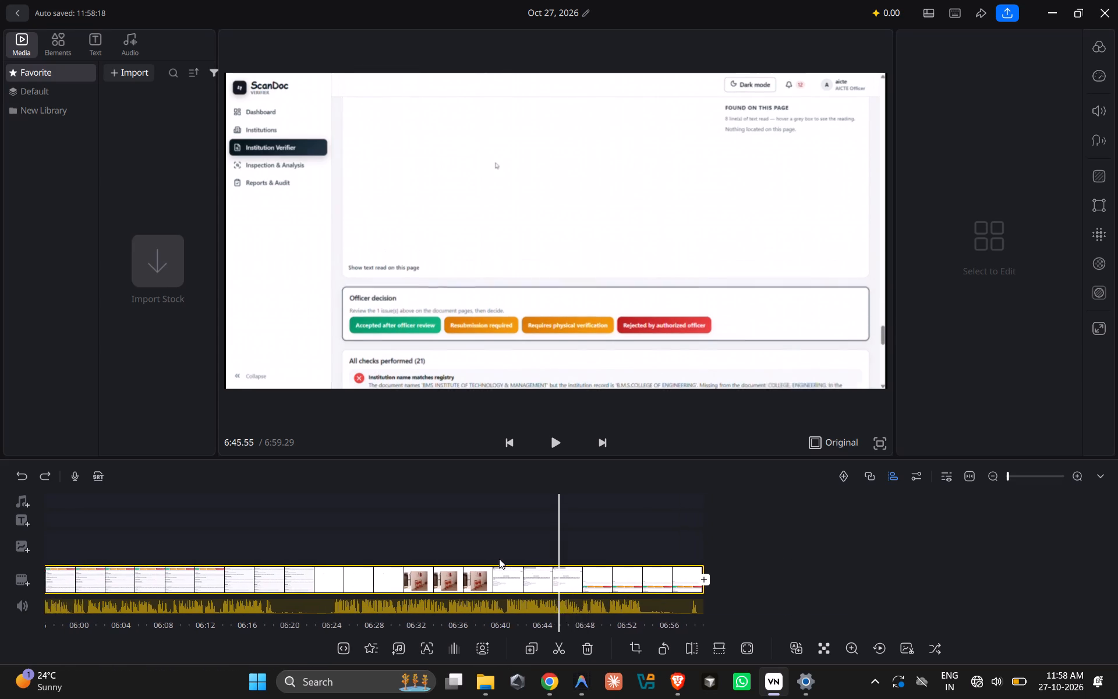
{"action": "scroll", "coordinate": [499, 559], "scroll_direction": "right", "scroll_amount": 15}
{"action": "scroll", "coordinate": [499, 559], "scroll_direction": "left", "scroll_amount": 9}
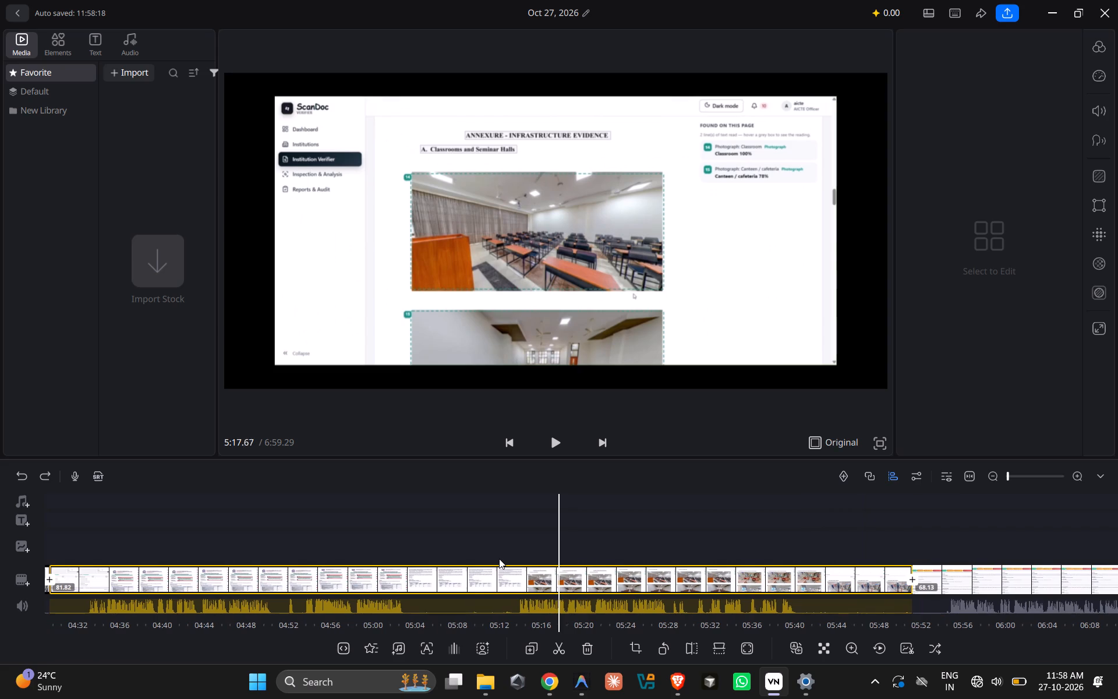
{"action": "scroll", "coordinate": [499, 559], "scroll_direction": "left", "scroll_amount": 9}
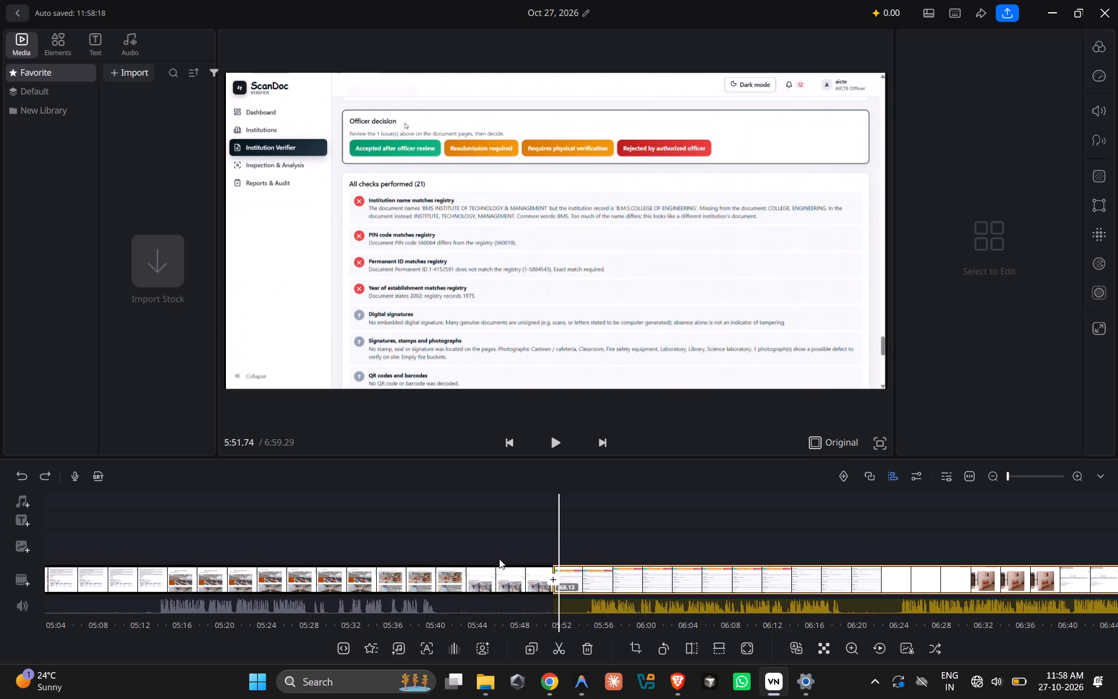
{"action": "scroll", "coordinate": [499, 559], "scroll_direction": "left", "scroll_amount": 2}
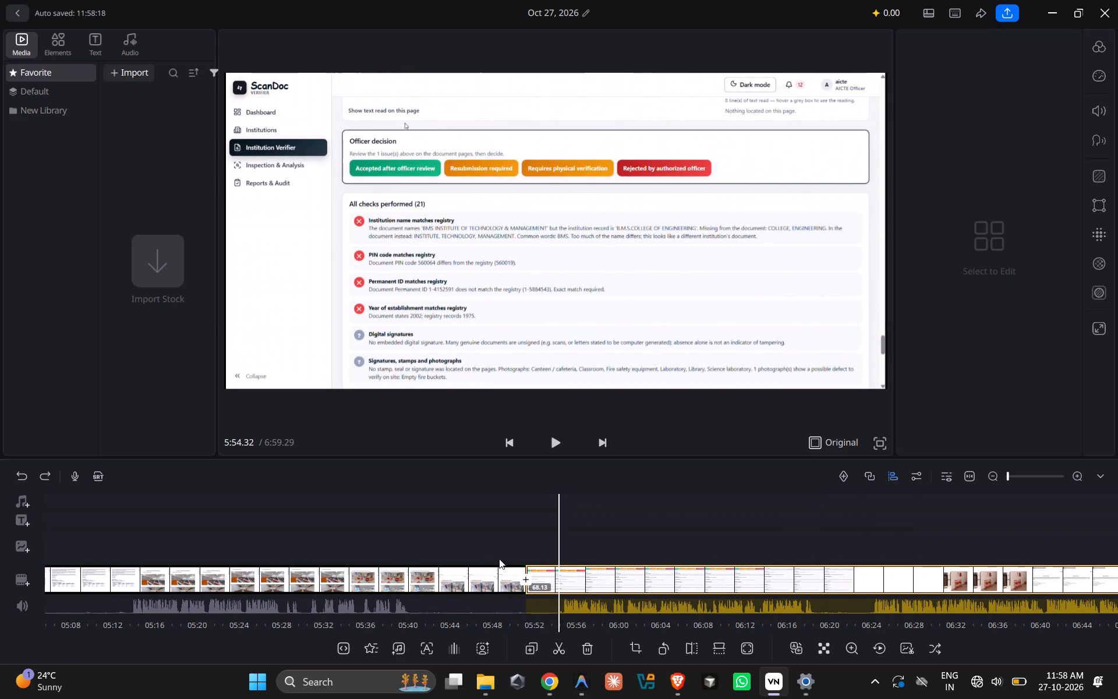
{"action": "scroll", "coordinate": [499, 559], "scroll_direction": "left", "scroll_amount": 3}
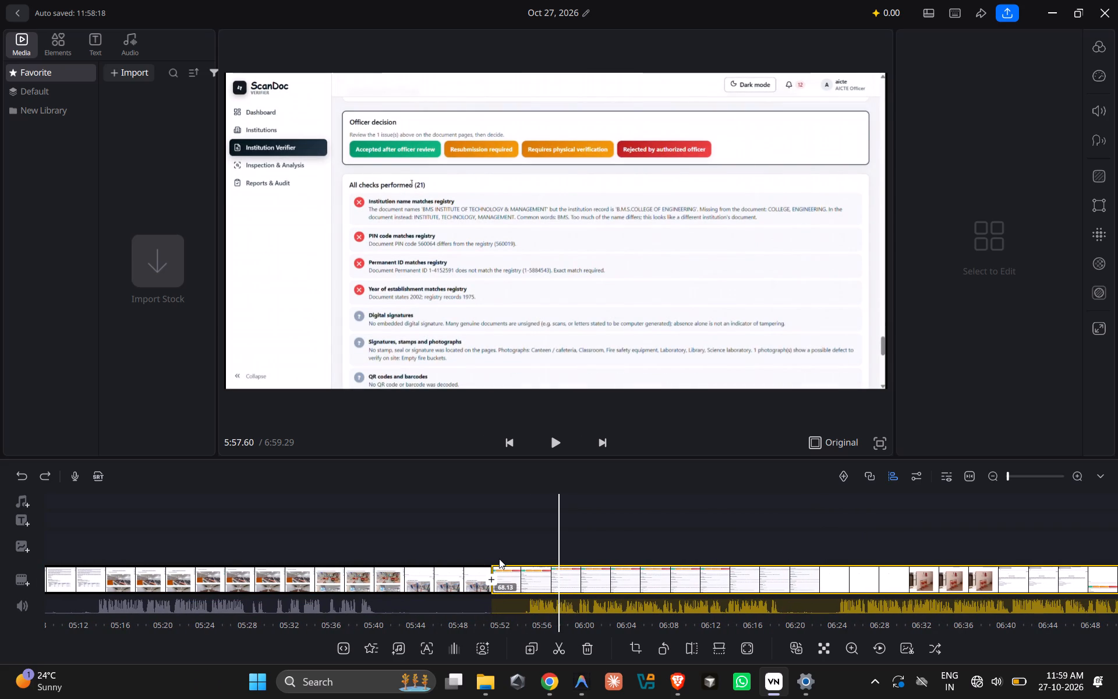
{"action": "scroll", "coordinate": [499, 559], "scroll_direction": "left", "scroll_amount": 4}
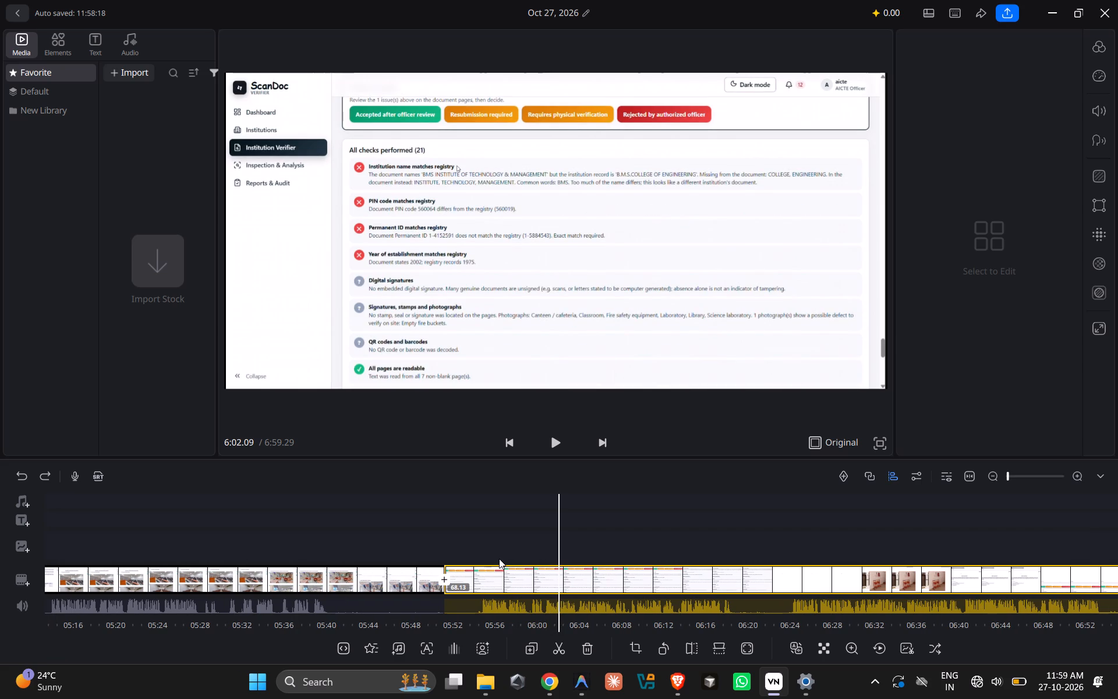
{"action": "scroll", "coordinate": [230, 589], "scroll_direction": "down", "scroll_amount": 1}
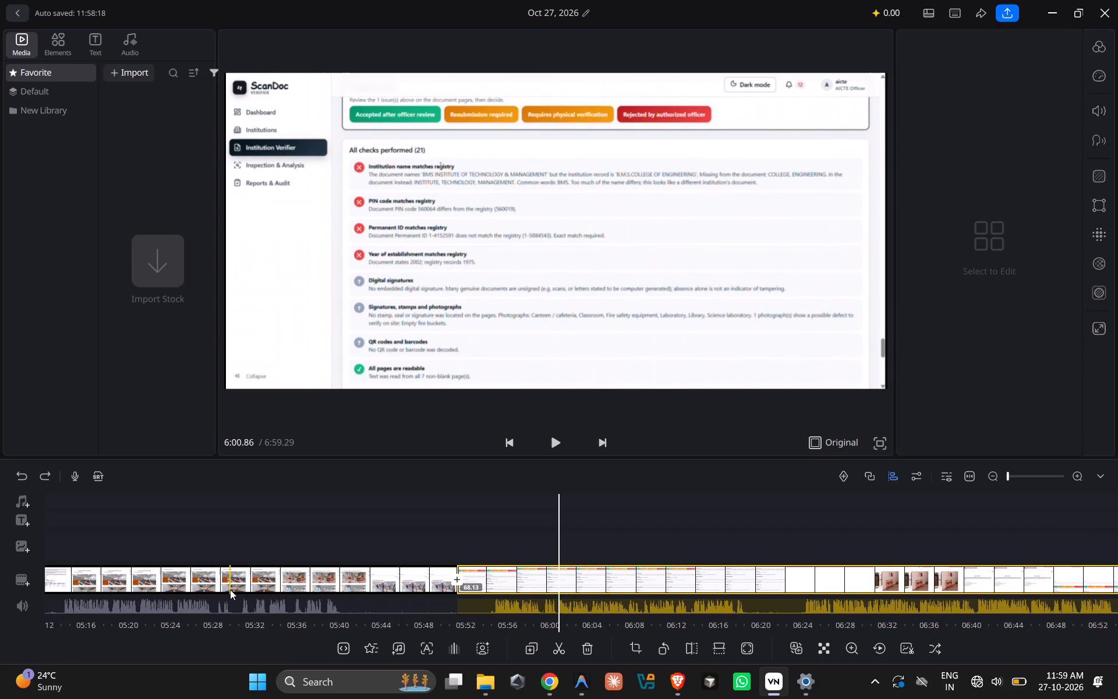
{"action": "scroll", "coordinate": [230, 589], "scroll_direction": "down", "scroll_amount": 1}
{"action": "left_click", "coordinate": [555, 442]}
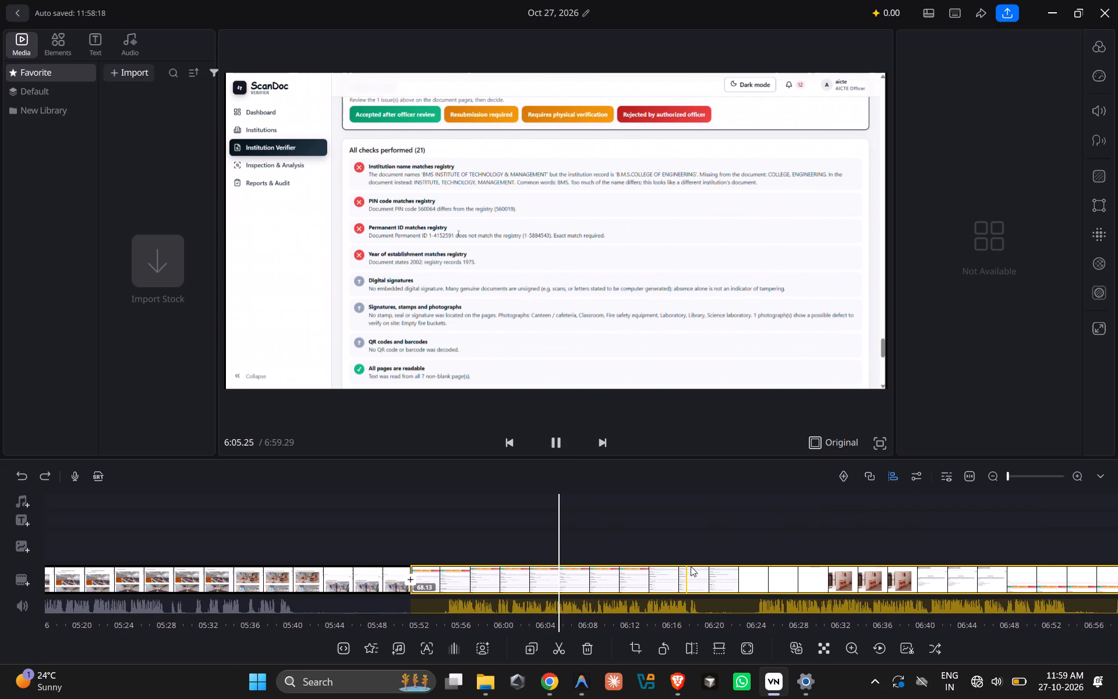
{"action": "scroll", "coordinate": [358, 580], "scroll_direction": "left", "scroll_amount": 1}
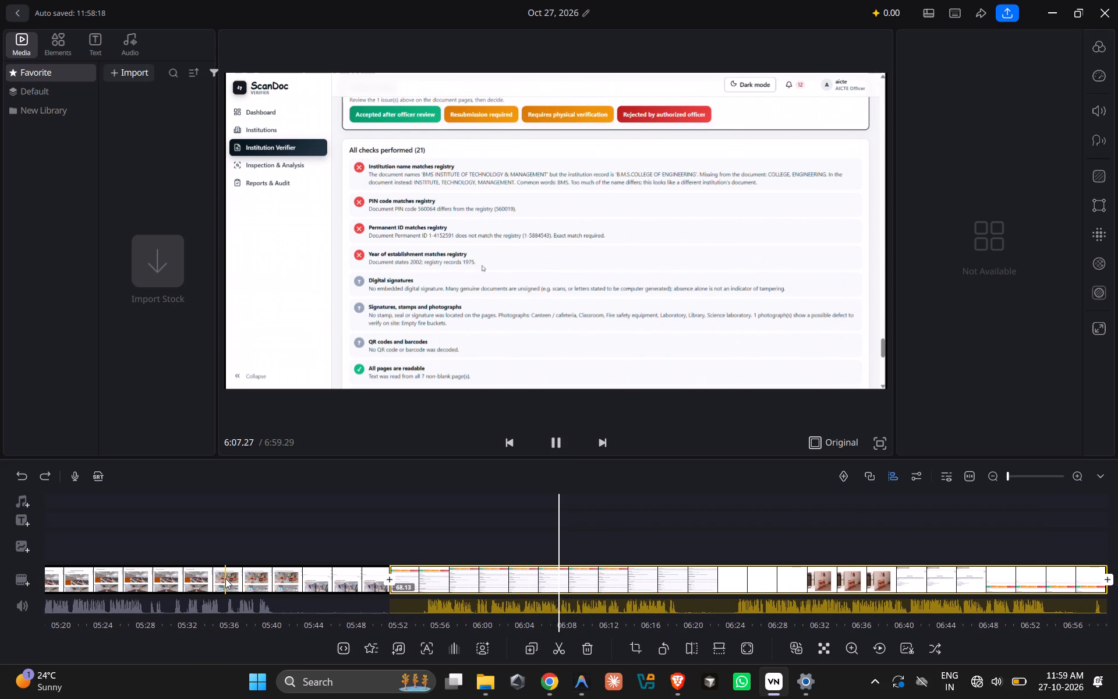
{"action": "scroll", "coordinate": [225, 578], "scroll_direction": "right", "scroll_amount": 20}
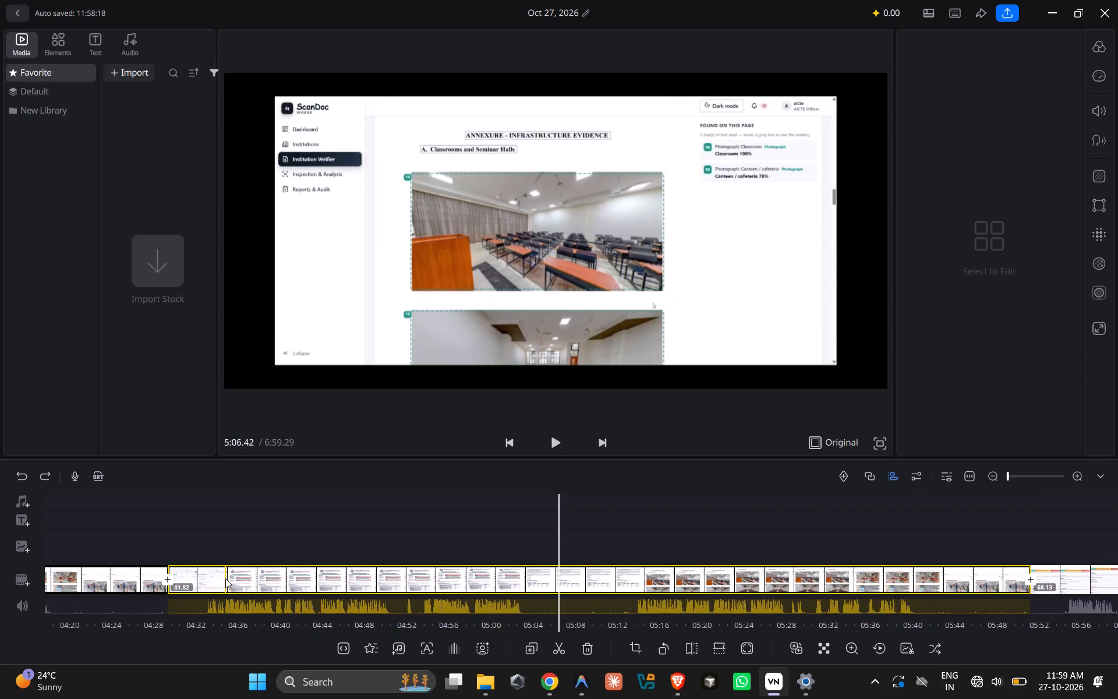
{"action": "scroll", "coordinate": [225, 578], "scroll_direction": "right", "scroll_amount": 16}
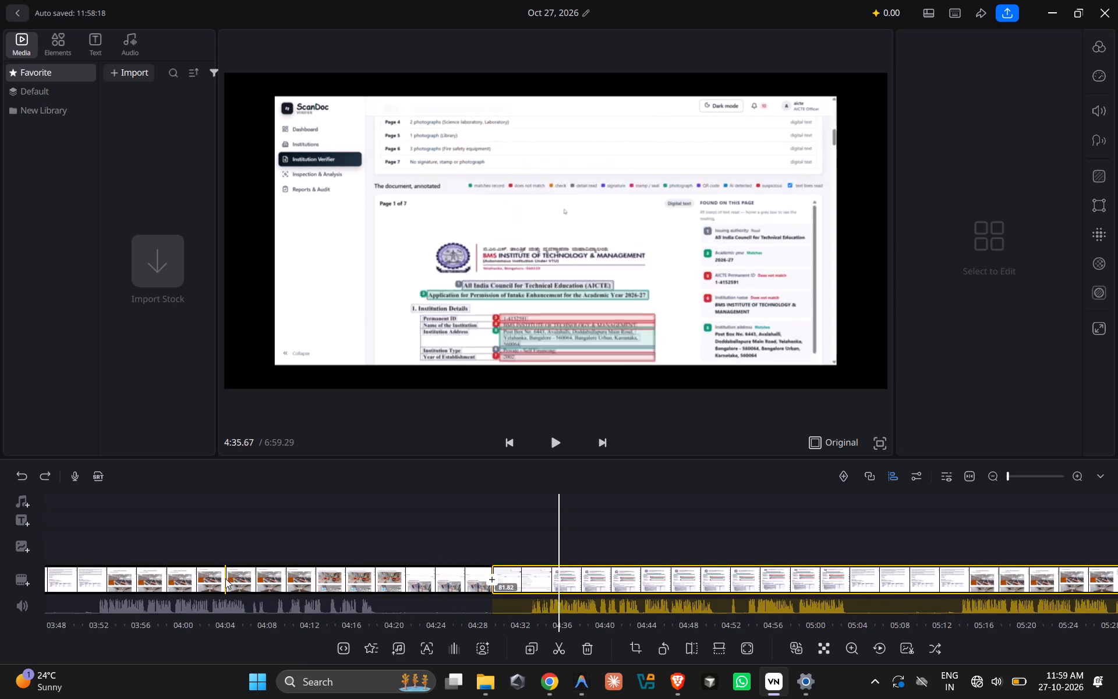
{"action": "scroll", "coordinate": [225, 578], "scroll_direction": "right", "scroll_amount": 16}
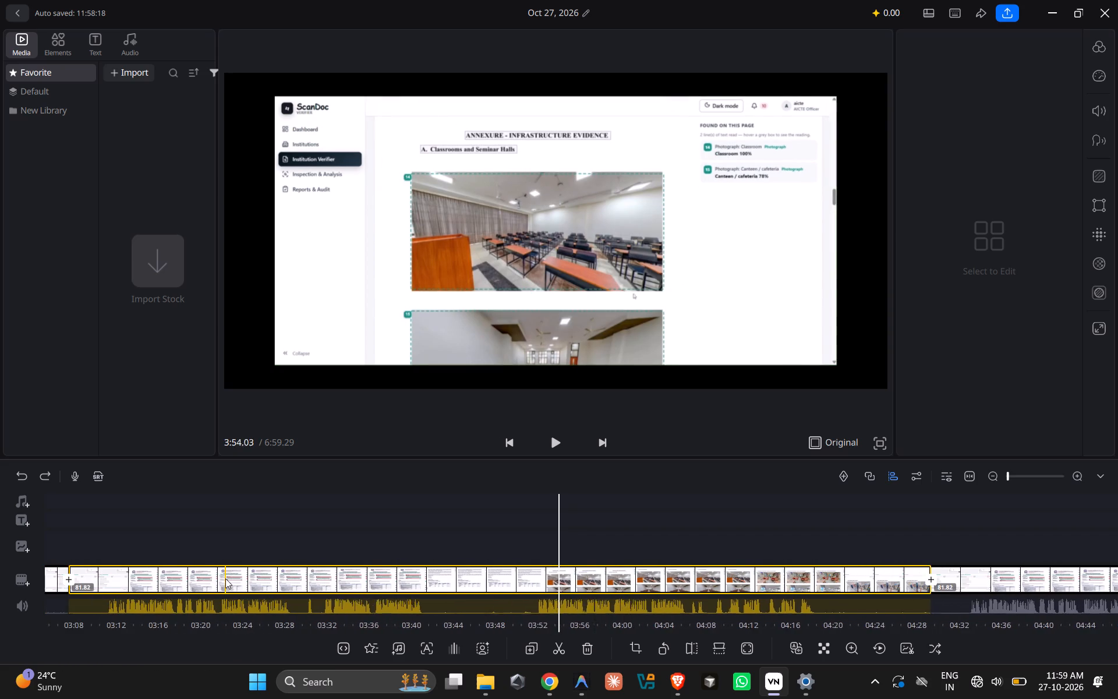
Redo the most recently undone edit after comparing the two 81.82-second clips.
{"action": "scroll", "coordinate": [225, 578], "scroll_direction": "right", "scroll_amount": 1}
{"action": "scroll", "coordinate": [225, 578], "scroll_direction": "left", "scroll_amount": 16}
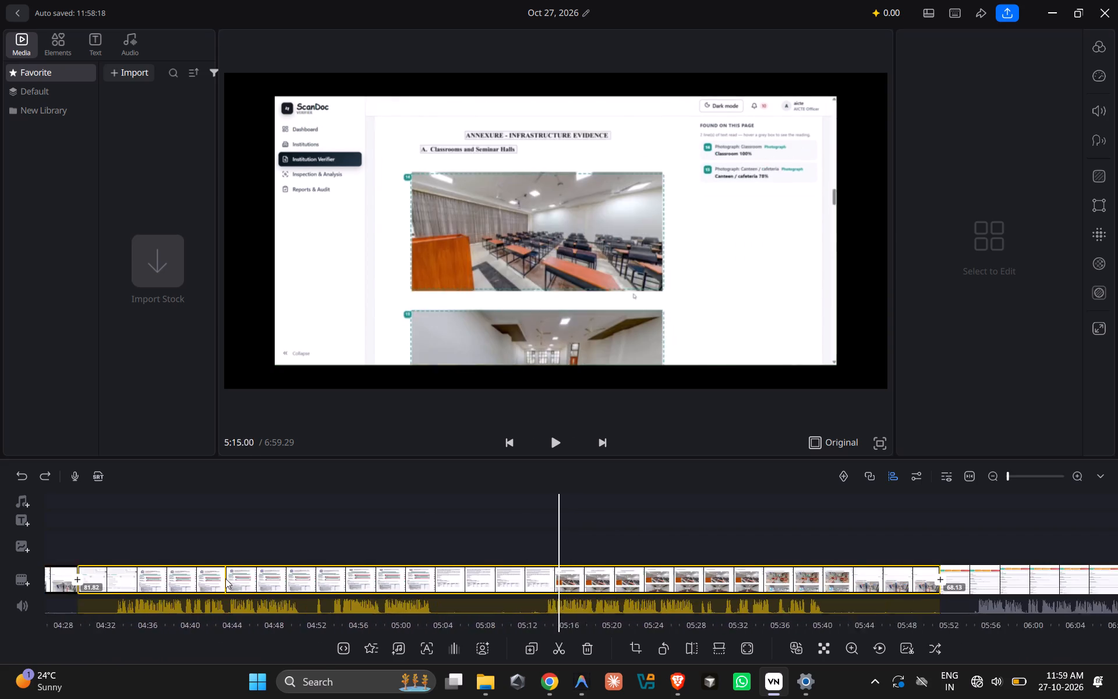
{"action": "scroll", "coordinate": [225, 578], "scroll_direction": "left", "scroll_amount": 17}
{"action": "scroll", "coordinate": [225, 578], "scroll_direction": "right", "scroll_amount": 4}
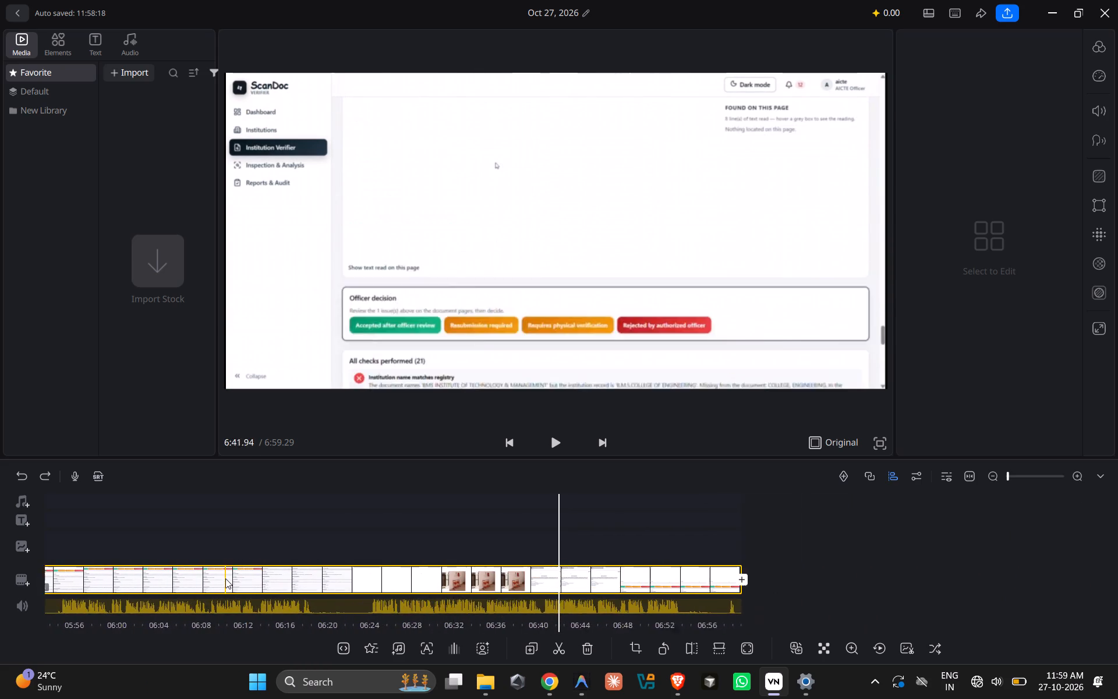
{"action": "scroll", "coordinate": [225, 578], "scroll_direction": "right", "scroll_amount": 17}
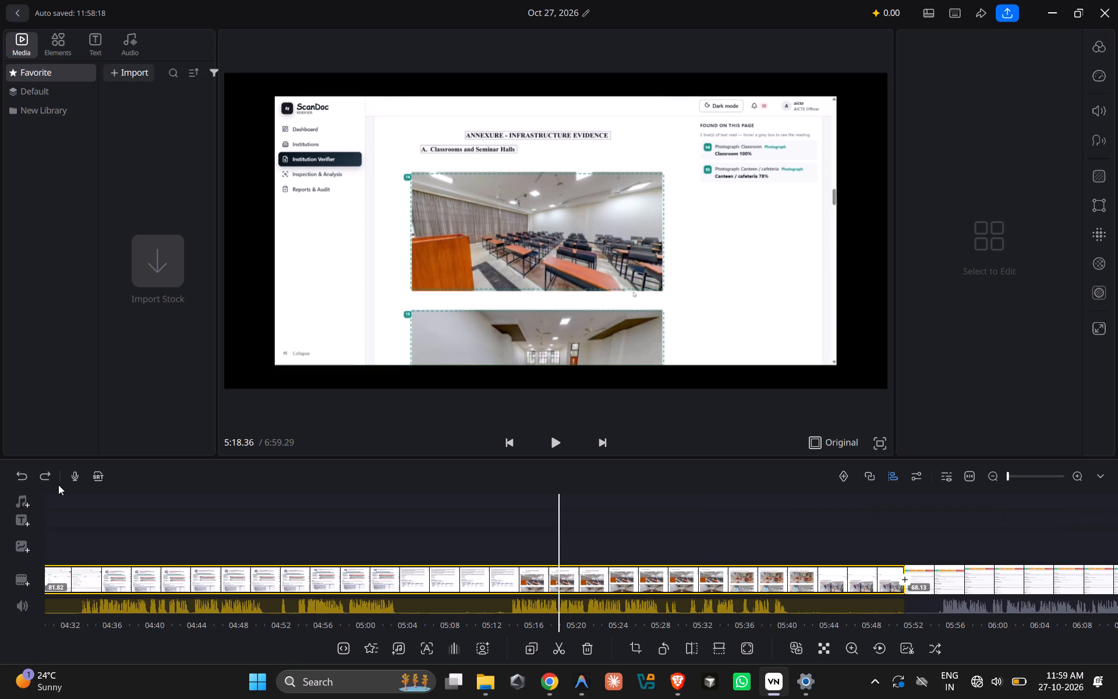
{"action": "left_click", "coordinate": [47, 474]}
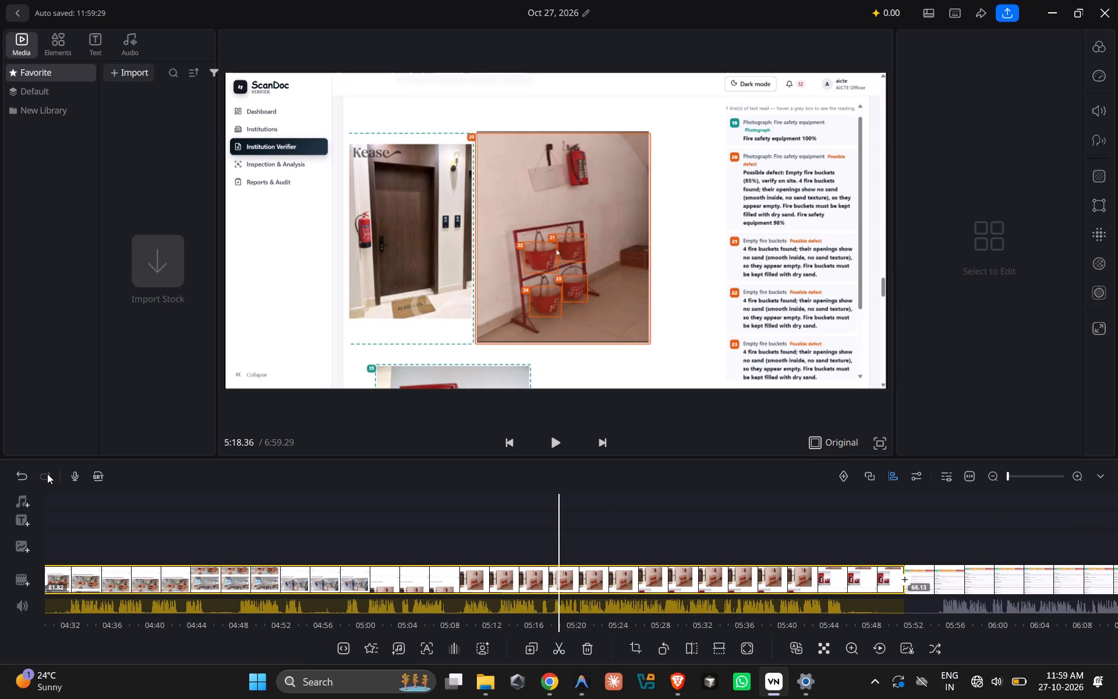
Look through the timeline around the join near 4:29 and onward to the officer decision footage near 6:52.
{"action": "scroll", "coordinate": [222, 573], "scroll_direction": "right", "scroll_amount": 19}
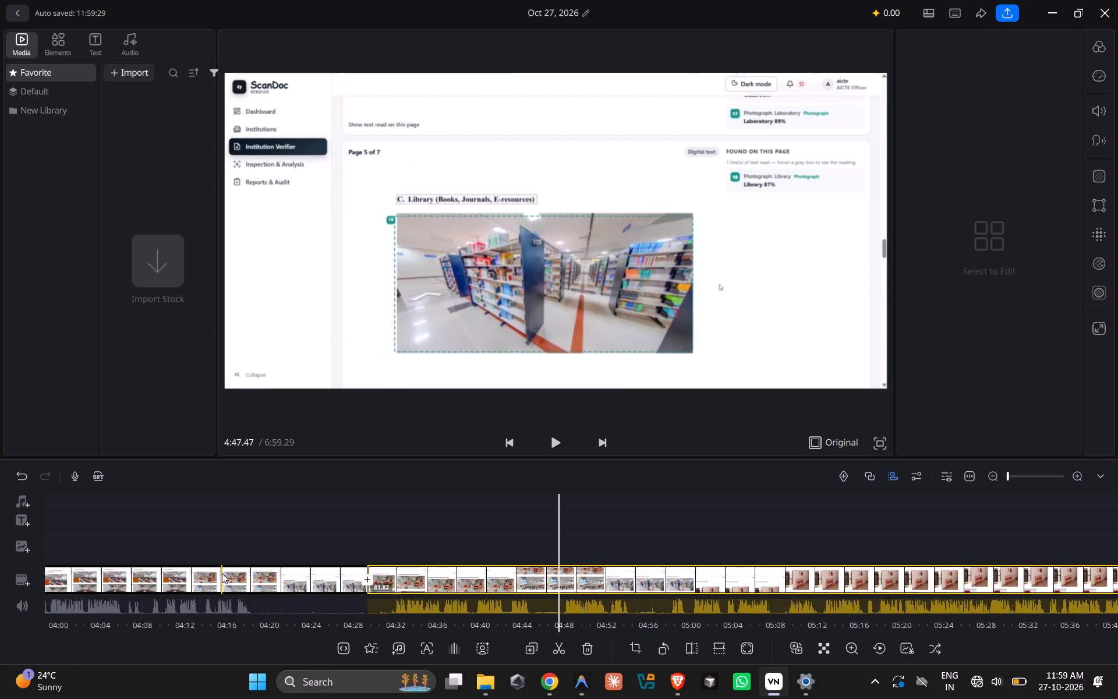
{"action": "scroll", "coordinate": [222, 573], "scroll_direction": "right", "scroll_amount": 1}
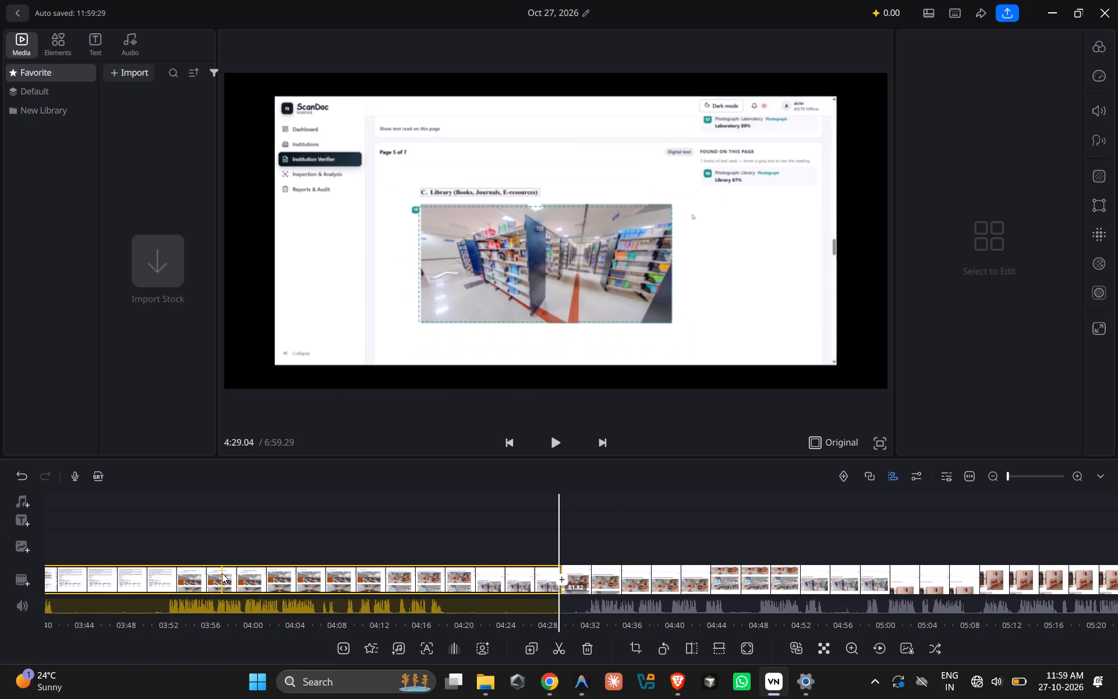
{"action": "scroll", "coordinate": [222, 573], "scroll_direction": "right", "scroll_amount": 1}
{"action": "scroll", "coordinate": [222, 573], "scroll_direction": "left", "scroll_amount": 1}
{"action": "scroll", "coordinate": [222, 573], "scroll_direction": "right", "scroll_amount": 1}
{"action": "scroll", "coordinate": [222, 573], "scroll_direction": "left", "scroll_amount": 7}
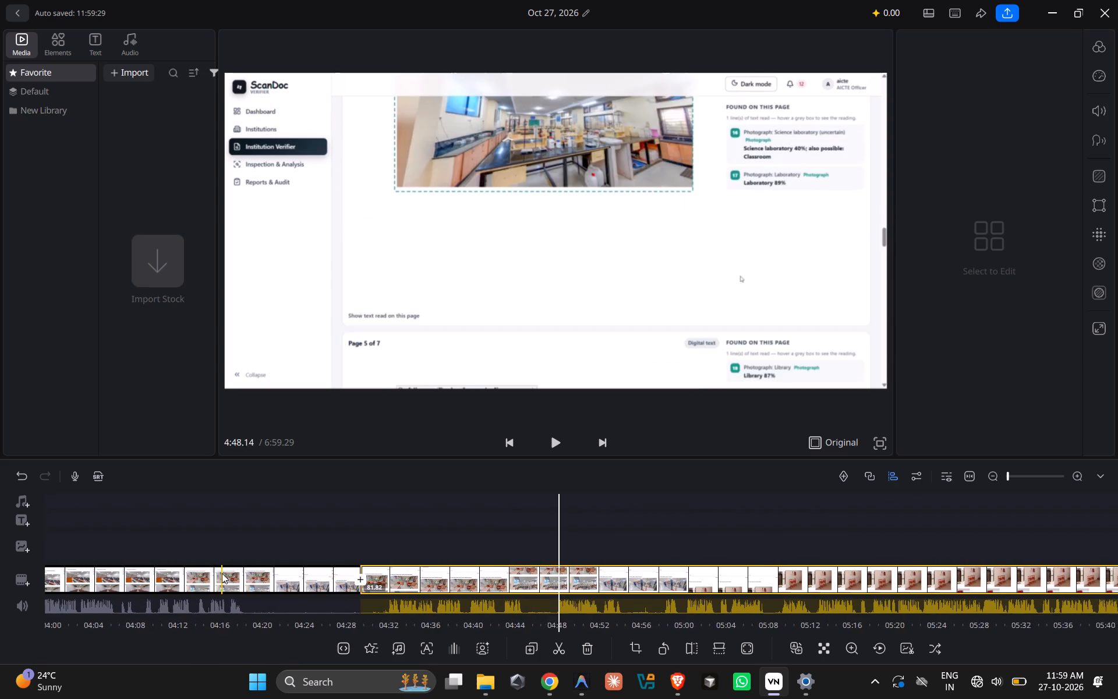
{"action": "scroll", "coordinate": [222, 573], "scroll_direction": "left", "scroll_amount": 9}
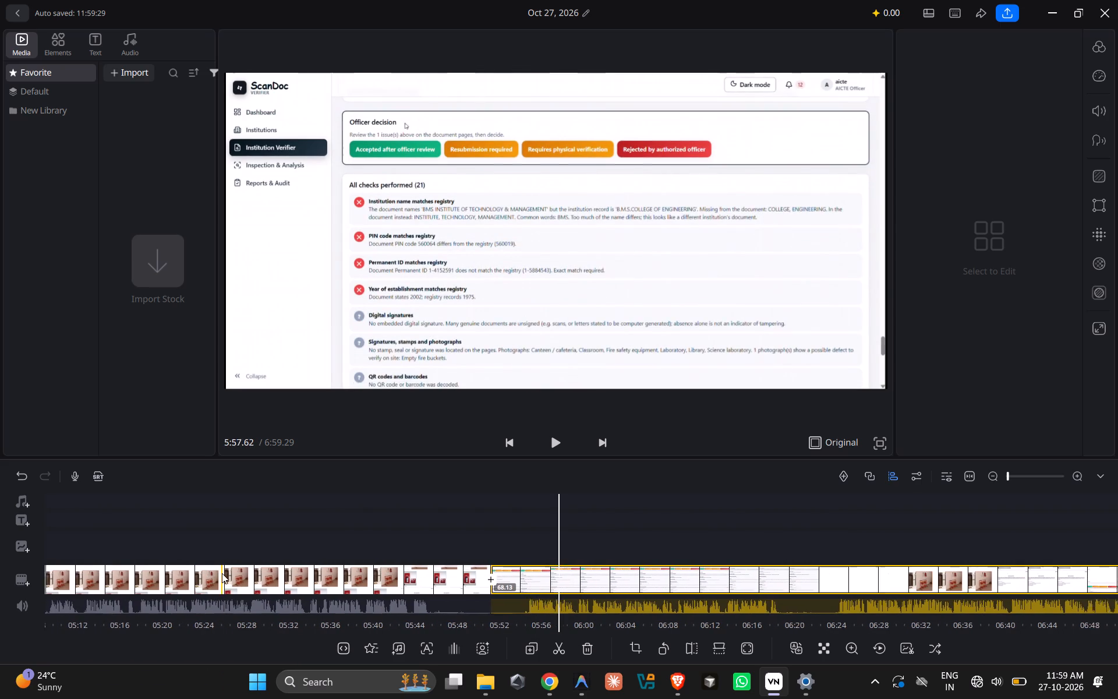
{"action": "scroll", "coordinate": [222, 573], "scroll_direction": "left", "scroll_amount": 14}
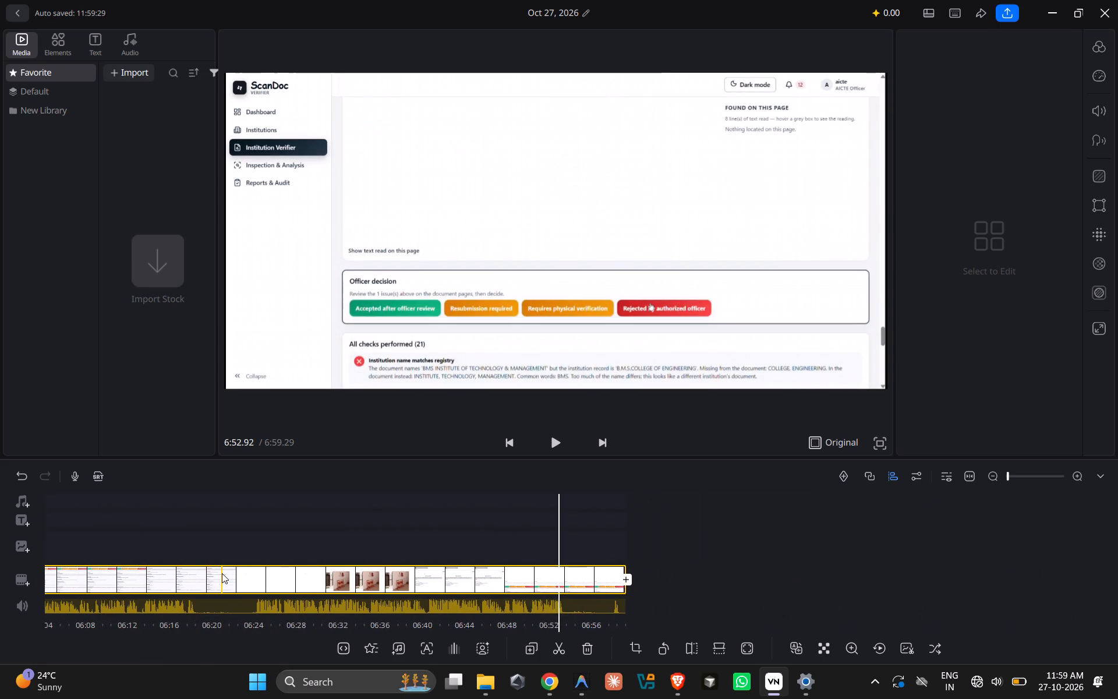
Review the footage from the laboratory page near 4:35 back to the application page near 3:31 and the library page near 4:03.
{"action": "scroll", "coordinate": [222, 573], "scroll_direction": "right", "scroll_amount": 20}
{"action": "scroll", "coordinate": [222, 573], "scroll_direction": "right", "scroll_amount": 7}
{"action": "scroll", "coordinate": [222, 573], "scroll_direction": "right", "scroll_amount": 15}
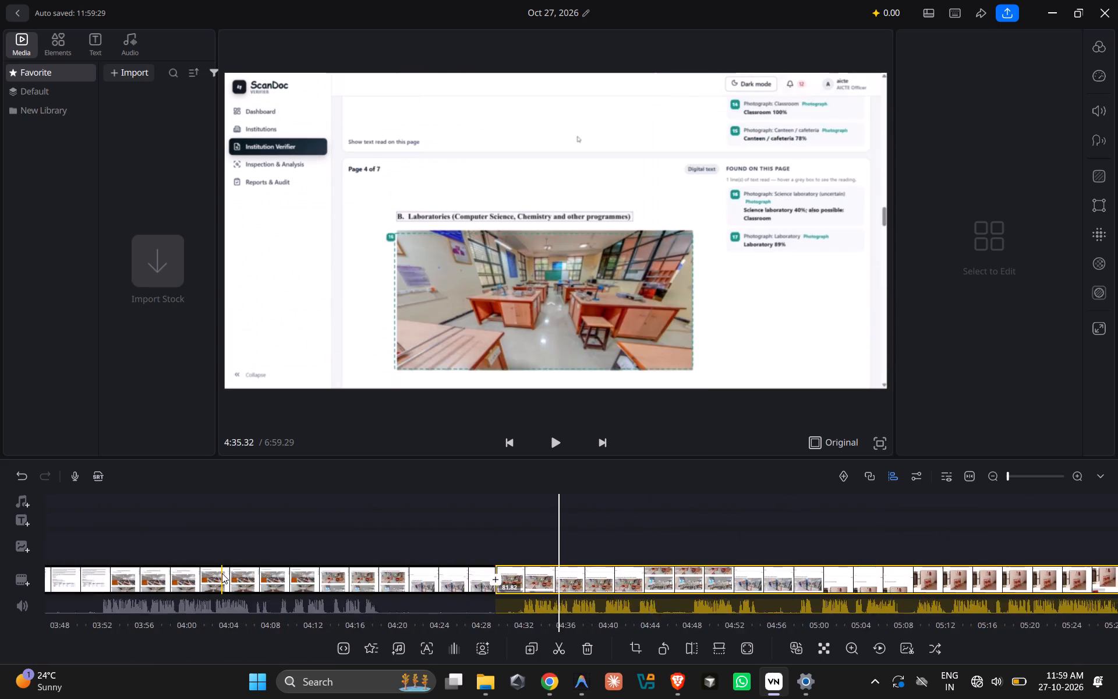
{"action": "scroll", "coordinate": [222, 573], "scroll_direction": "right", "scroll_amount": 2}
{"action": "scroll", "coordinate": [222, 573], "scroll_direction": "left", "scroll_amount": 13}
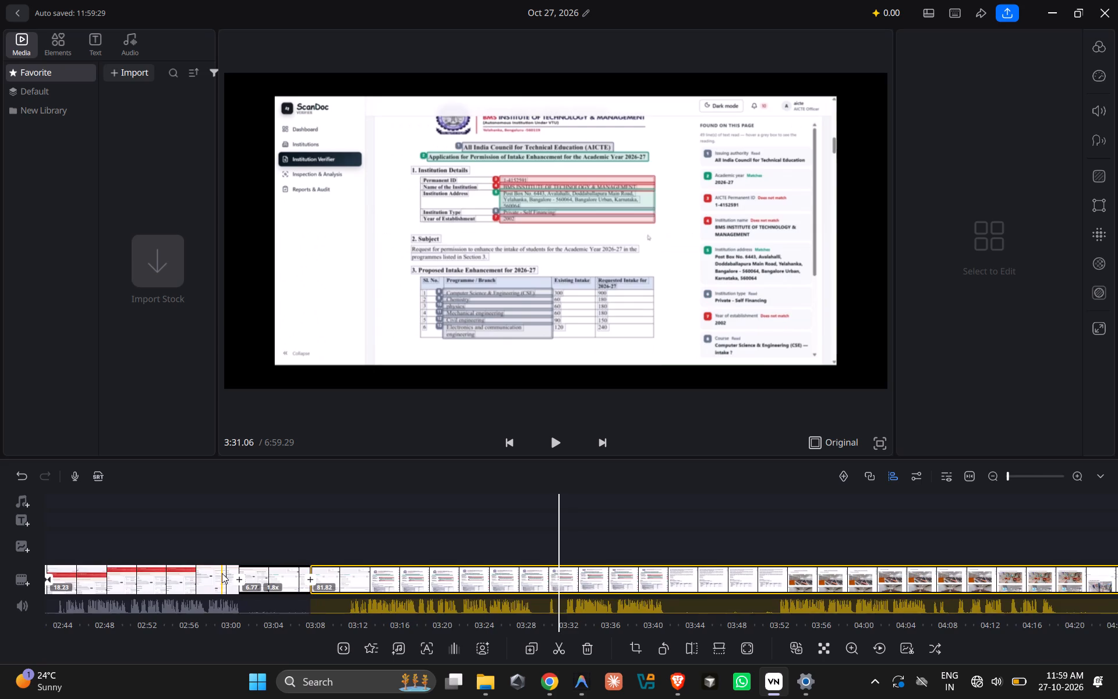
{"action": "scroll", "coordinate": [222, 573], "scroll_direction": "left", "scroll_amount": 2}
{"action": "scroll", "coordinate": [222, 573], "scroll_direction": "right", "scroll_amount": 1}
{"action": "scroll", "coordinate": [222, 573], "scroll_direction": "left", "scroll_amount": 1}
{"action": "scroll", "coordinate": [222, 573], "scroll_direction": "right", "scroll_amount": 7}
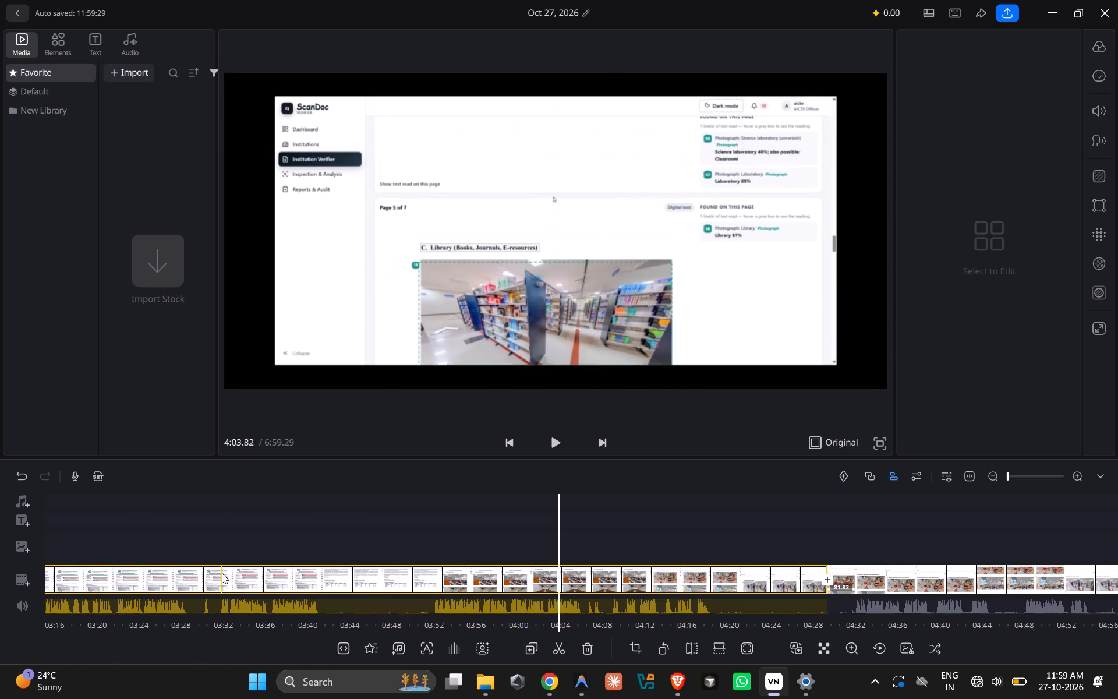
Split the first 81.82-second clip at about 3:41.45, while the application page is still showing.
{"action": "scroll", "coordinate": [222, 573], "scroll_direction": "right", "scroll_amount": 7}
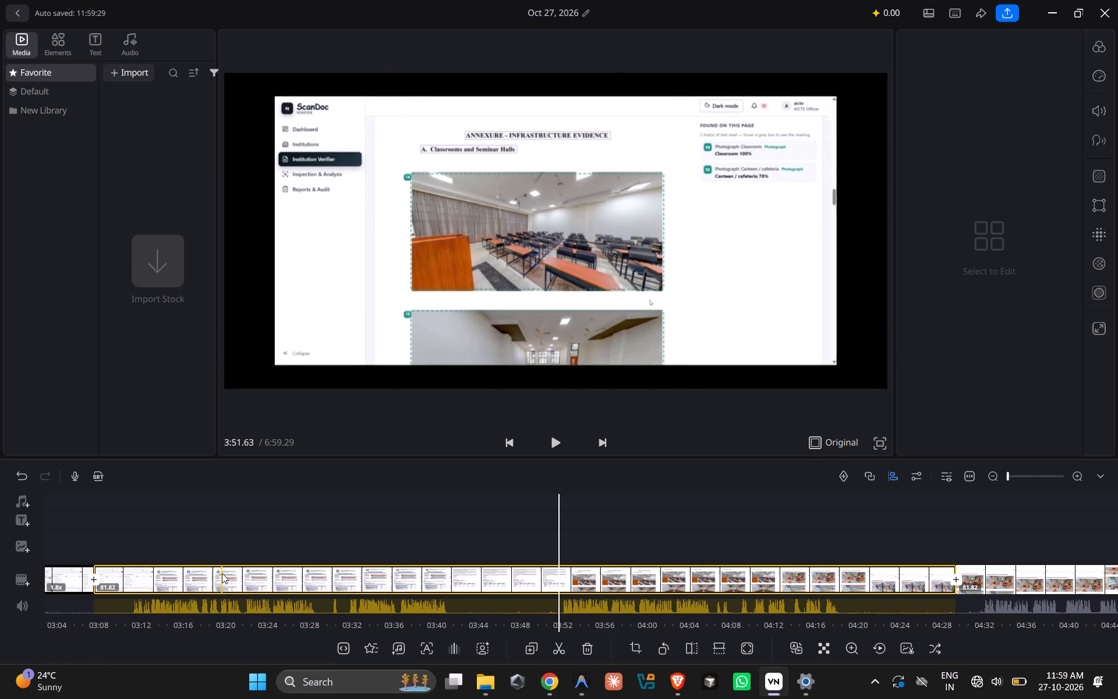
{"action": "scroll", "coordinate": [222, 573], "scroll_direction": "right", "scroll_amount": 6}
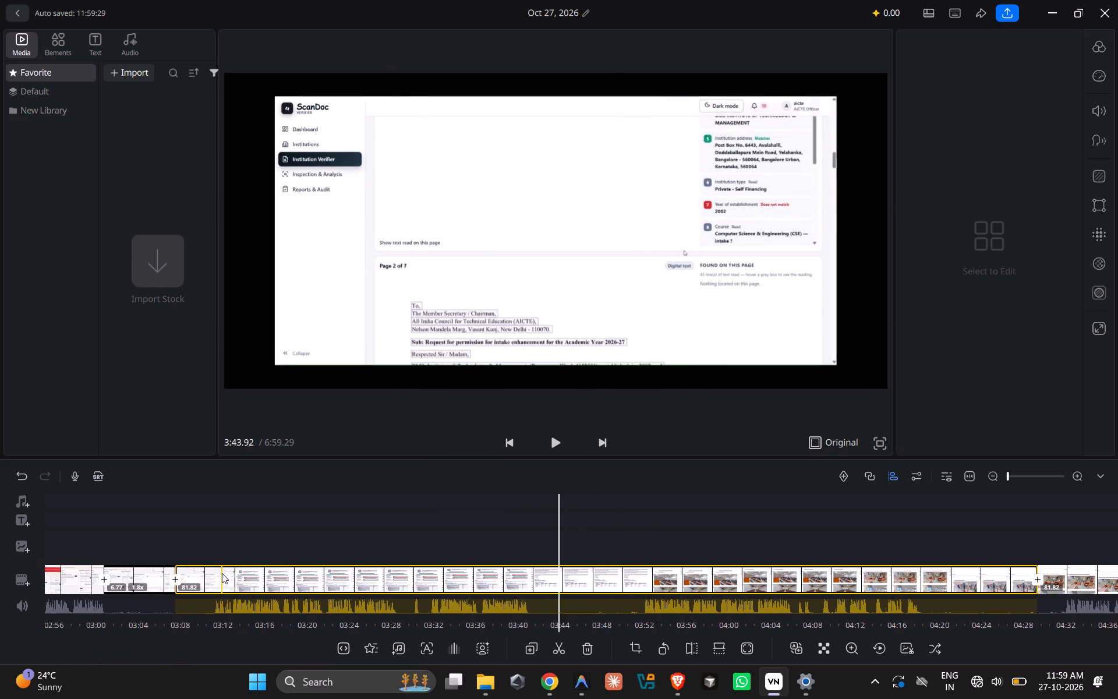
{"action": "scroll", "coordinate": [222, 573], "scroll_direction": "right", "scroll_amount": 2}
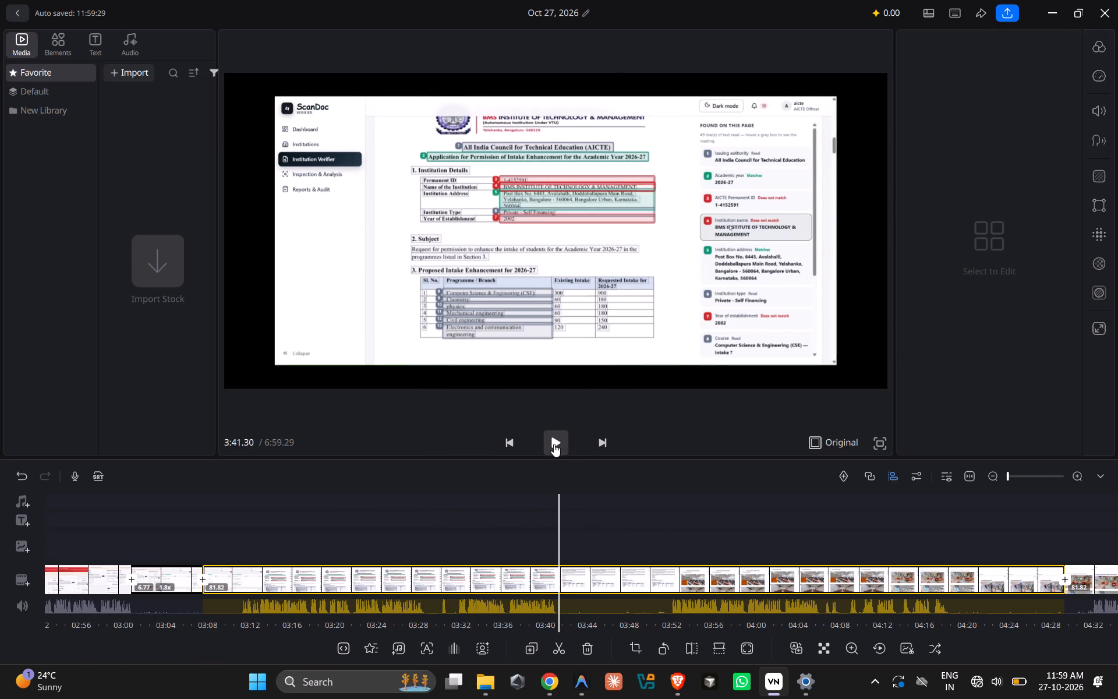
{"action": "left_click", "coordinate": [554, 444]}
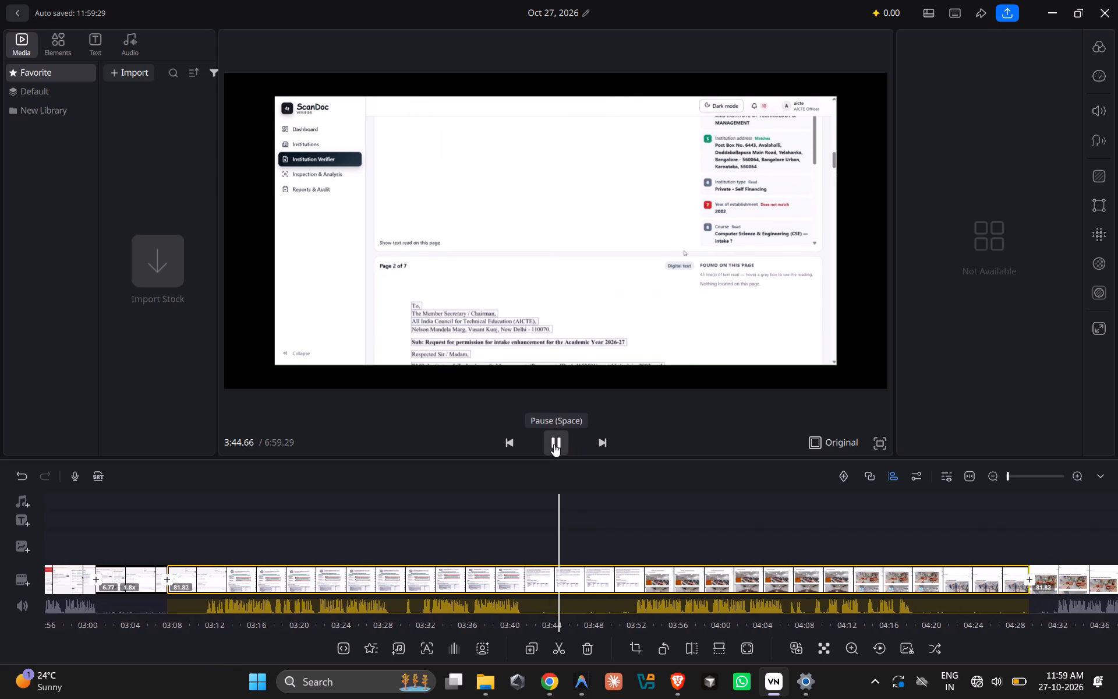
{"action": "left_click", "coordinate": [480, 588]}
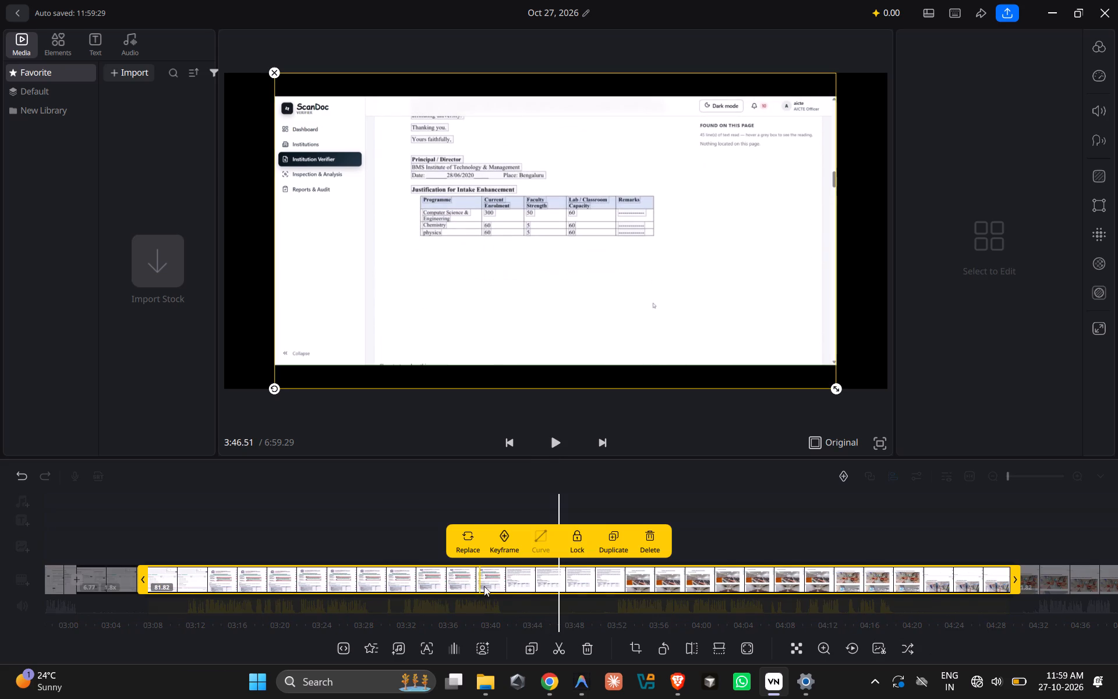
{"action": "left_click", "coordinate": [476, 585]}
{"action": "left_click", "coordinate": [549, 452]}
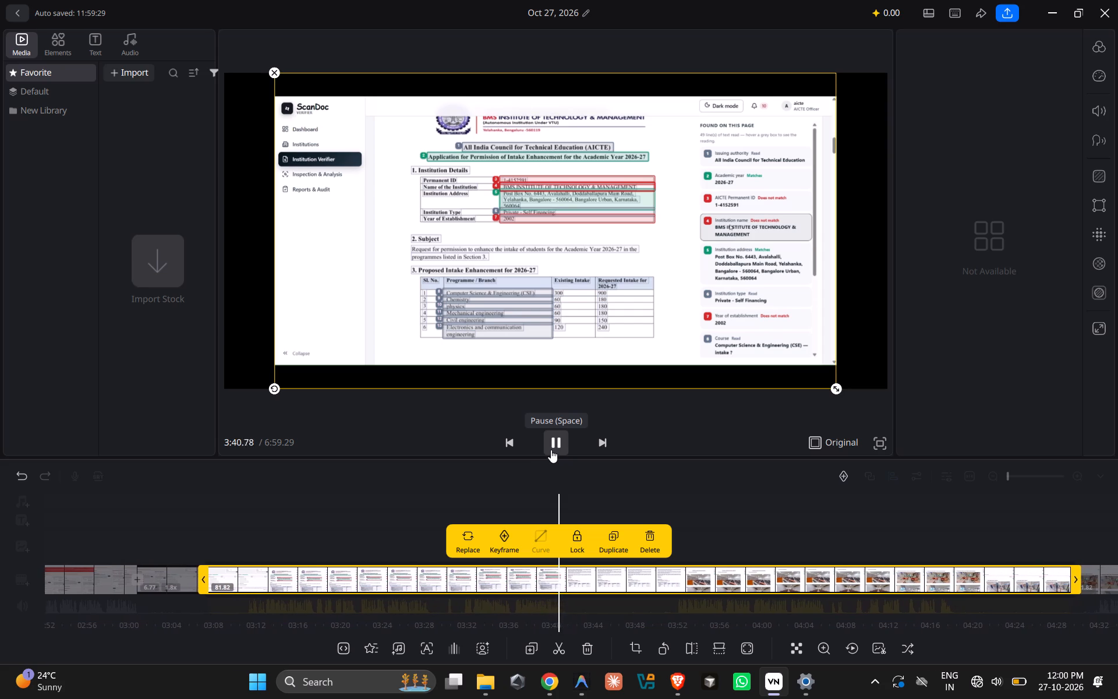
{"action": "left_click", "coordinate": [551, 450]}
{"action": "left_click", "coordinate": [560, 652]}
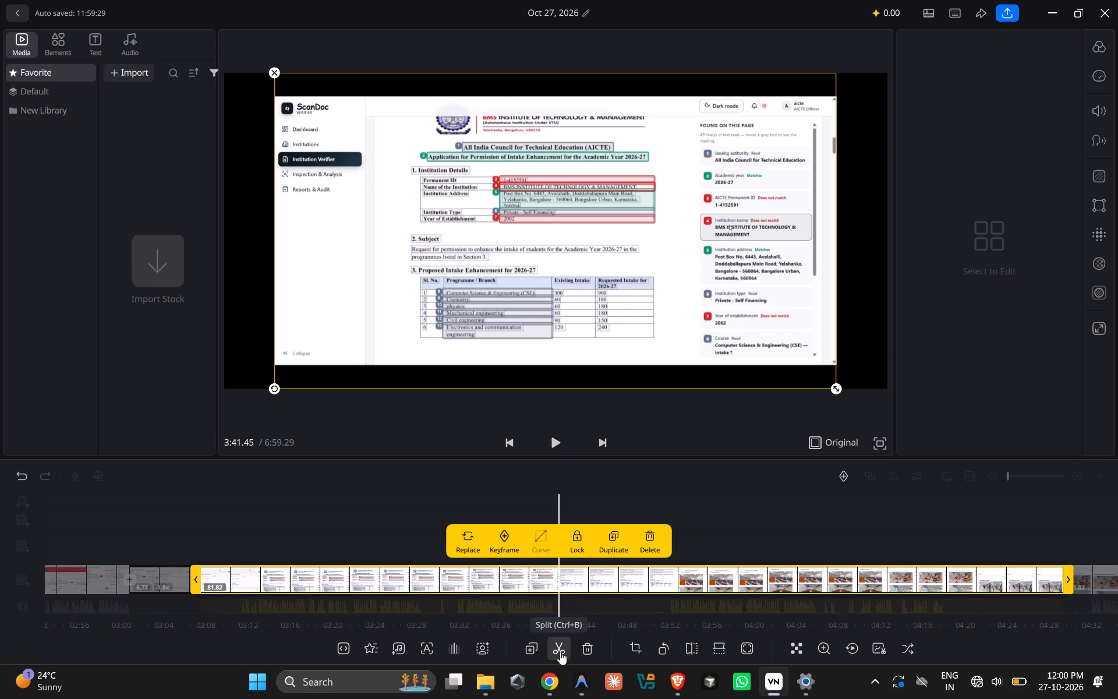
Split the 47.88-second clip at about 3:53.08, on the classroom photographs.
{"action": "left_click", "coordinate": [734, 516]}
{"action": "left_click", "coordinate": [621, 578]}
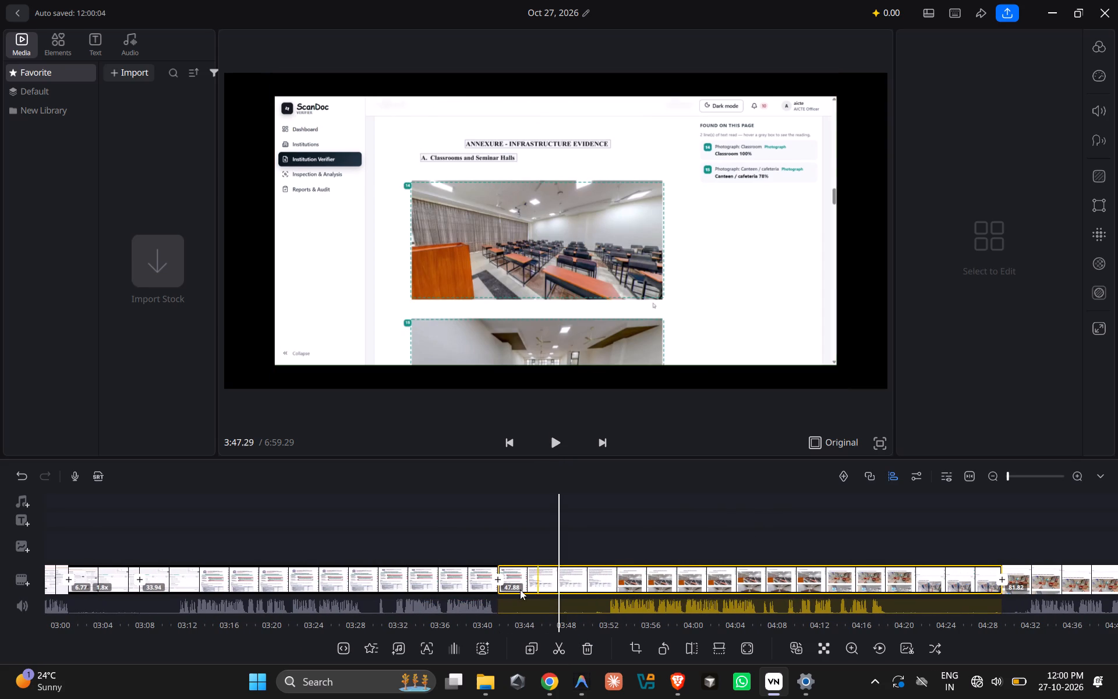
{"action": "left_click", "coordinate": [614, 582]}
{"action": "left_click", "coordinate": [605, 582]}
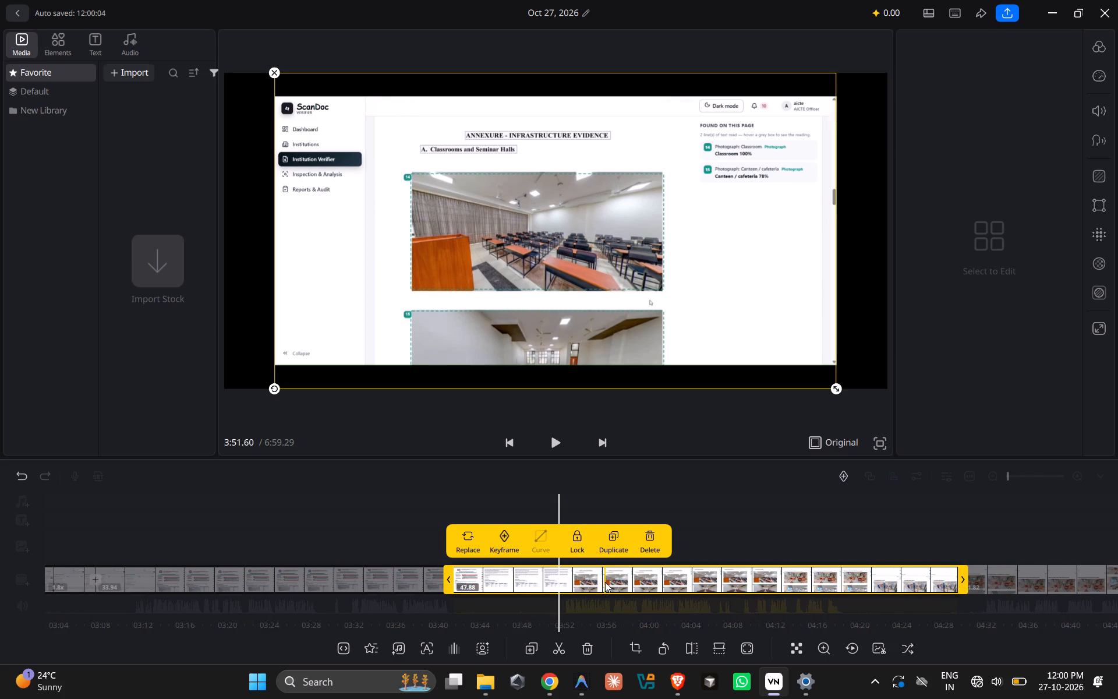
{"action": "left_click", "coordinate": [569, 582]}
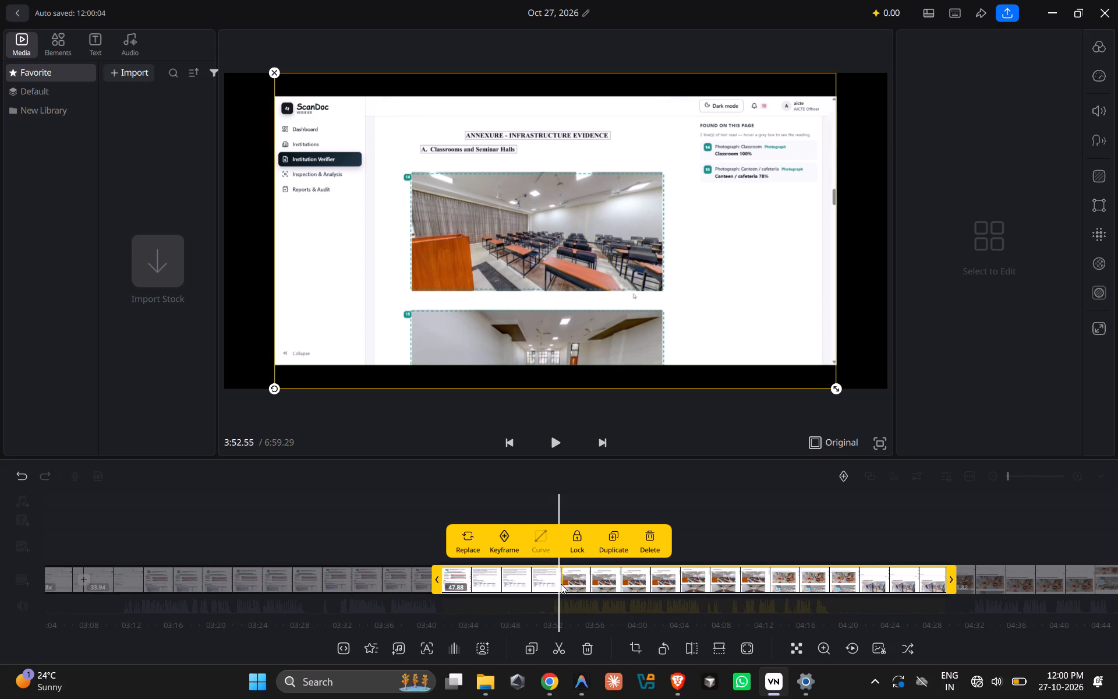
{"action": "left_click", "coordinate": [542, 584]}
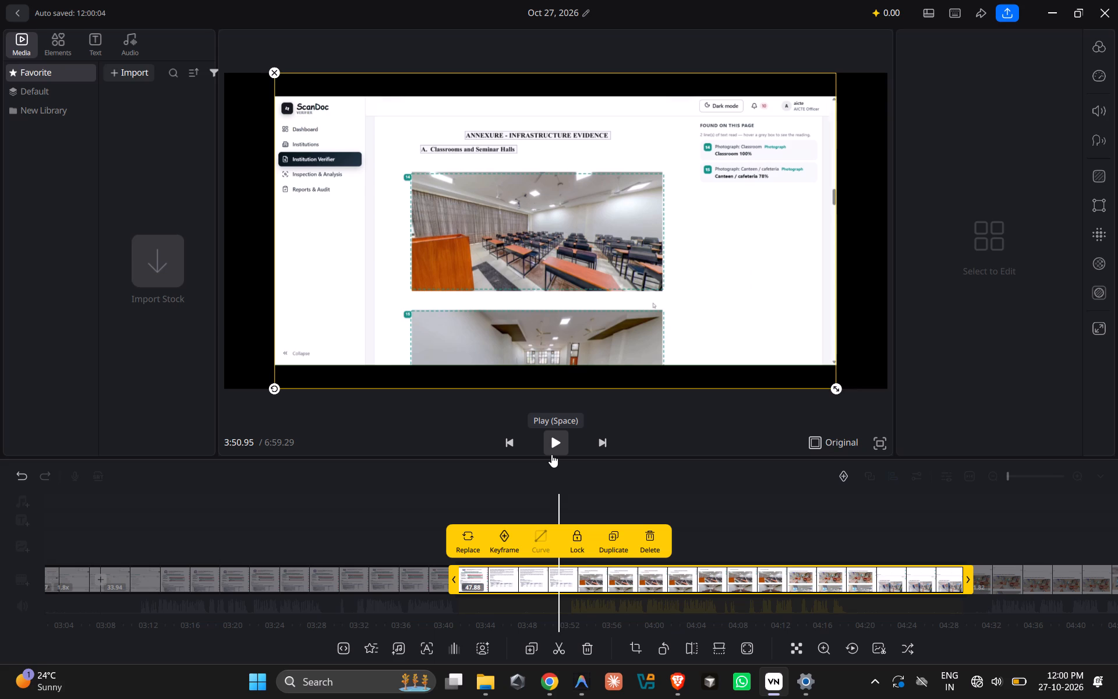
{"action": "left_click", "coordinate": [553, 580]}
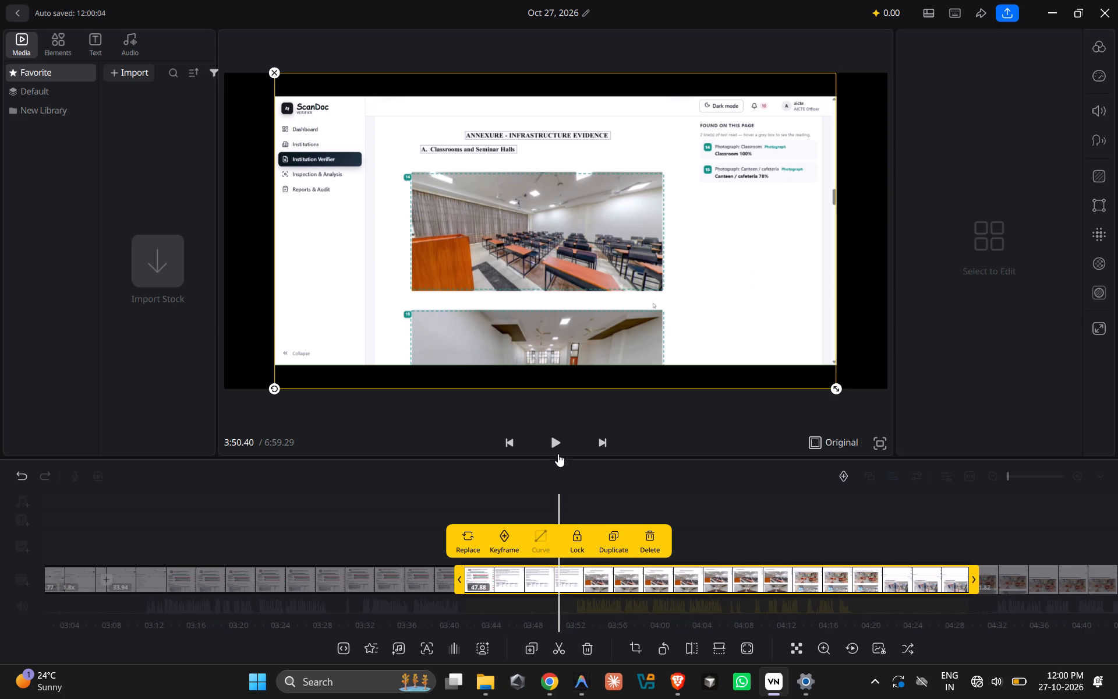
{"action": "left_click", "coordinate": [550, 443]}
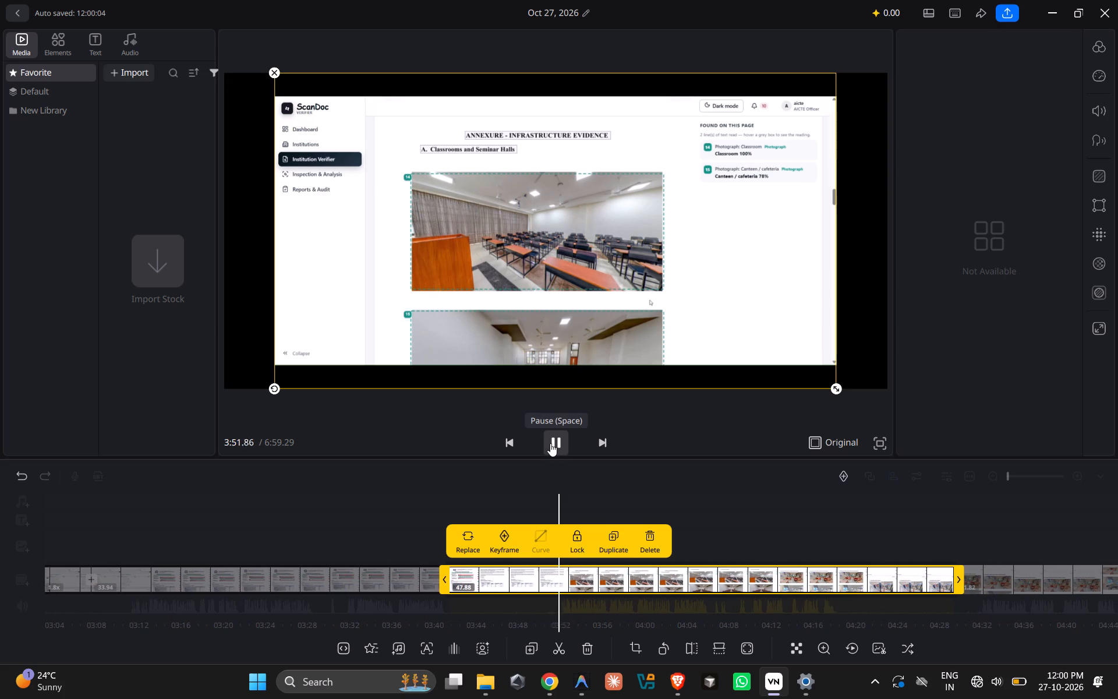
{"action": "left_click", "coordinate": [550, 443]}
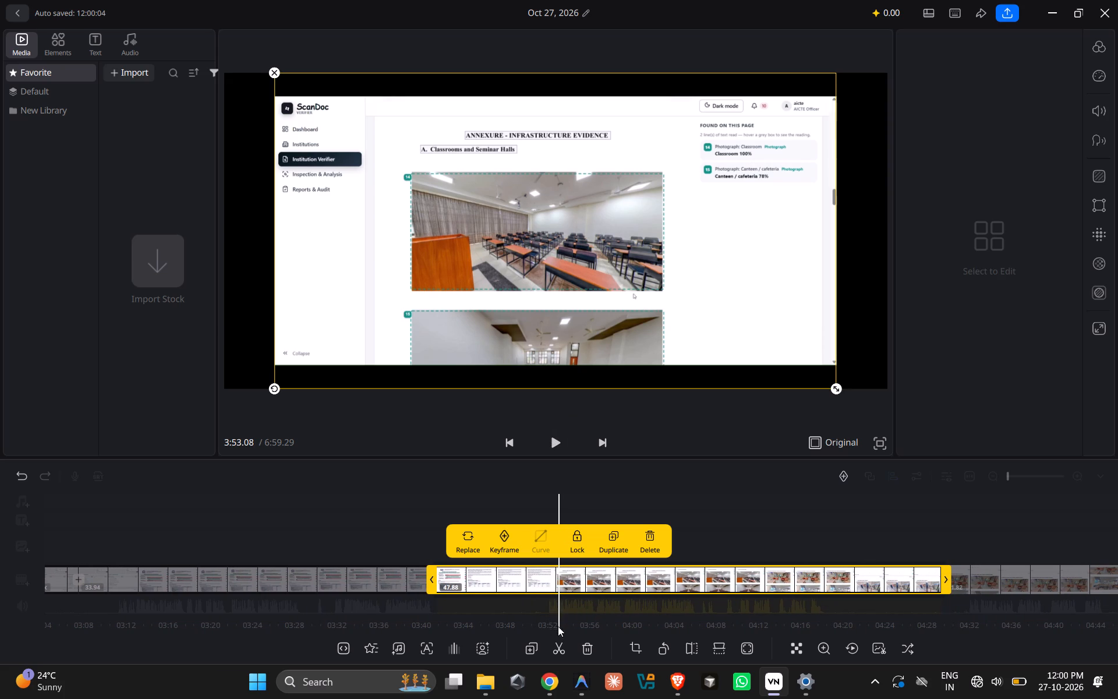
{"action": "left_click", "coordinate": [555, 647]}
Set the speed of the 11.63-second clip between the two splits to a regular 1.8x and preview it.
{"action": "left_click", "coordinate": [510, 582]}
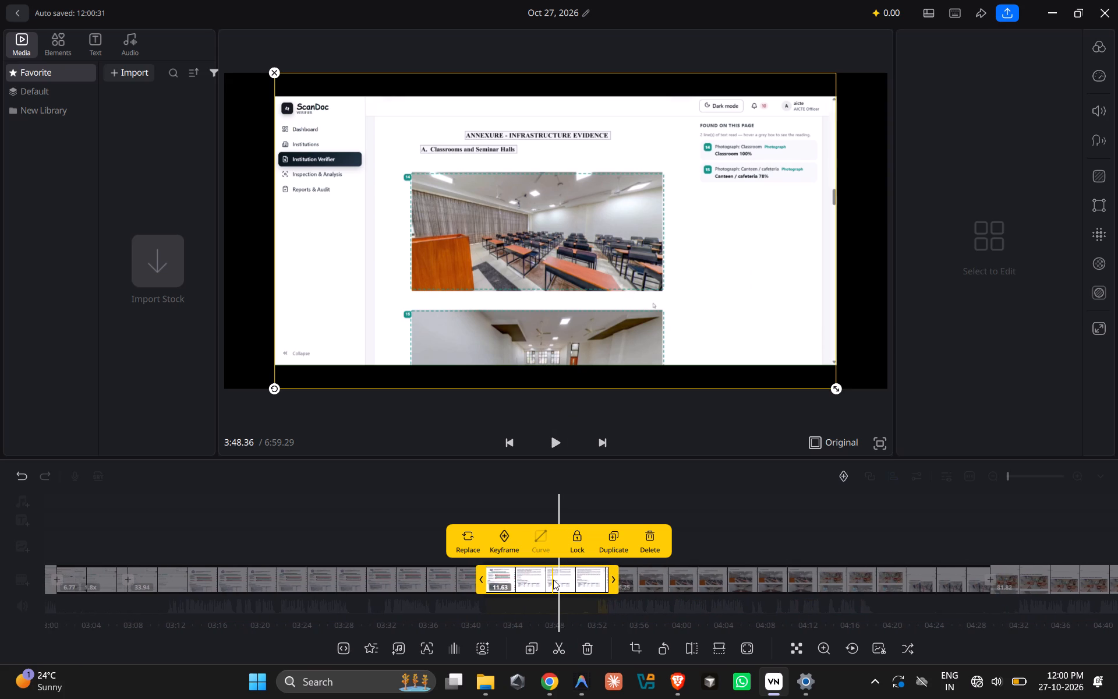
{"action": "scroll", "coordinate": [553, 580], "scroll_direction": "down", "scroll_amount": 1}
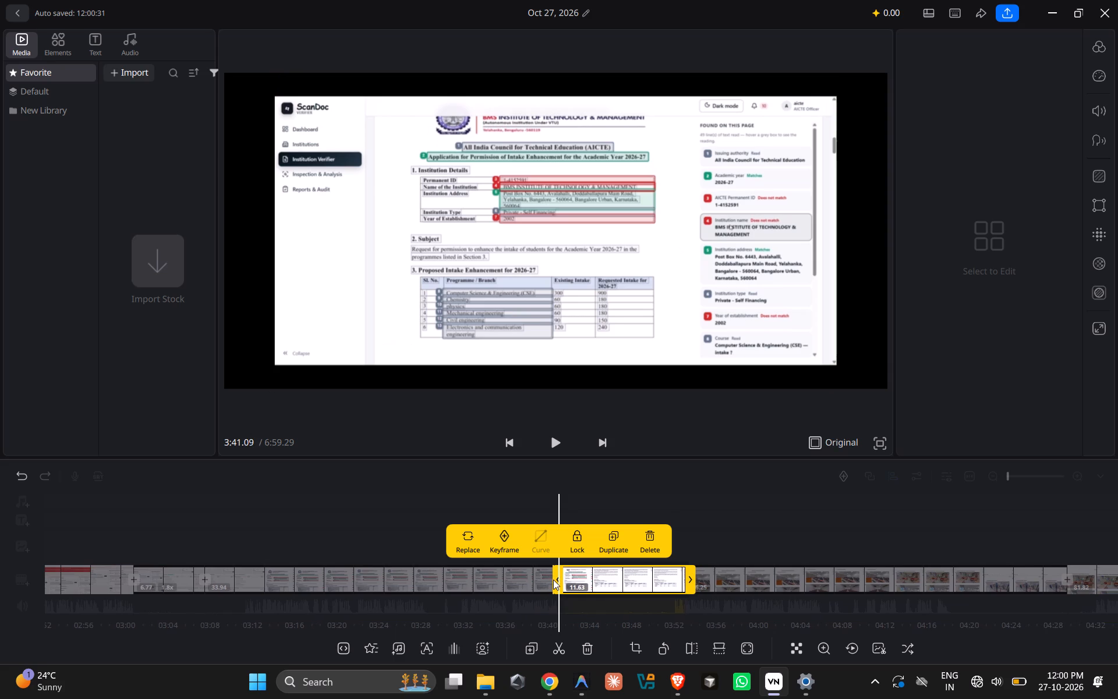
{"action": "scroll", "coordinate": [553, 580], "scroll_direction": "down", "scroll_amount": 1}
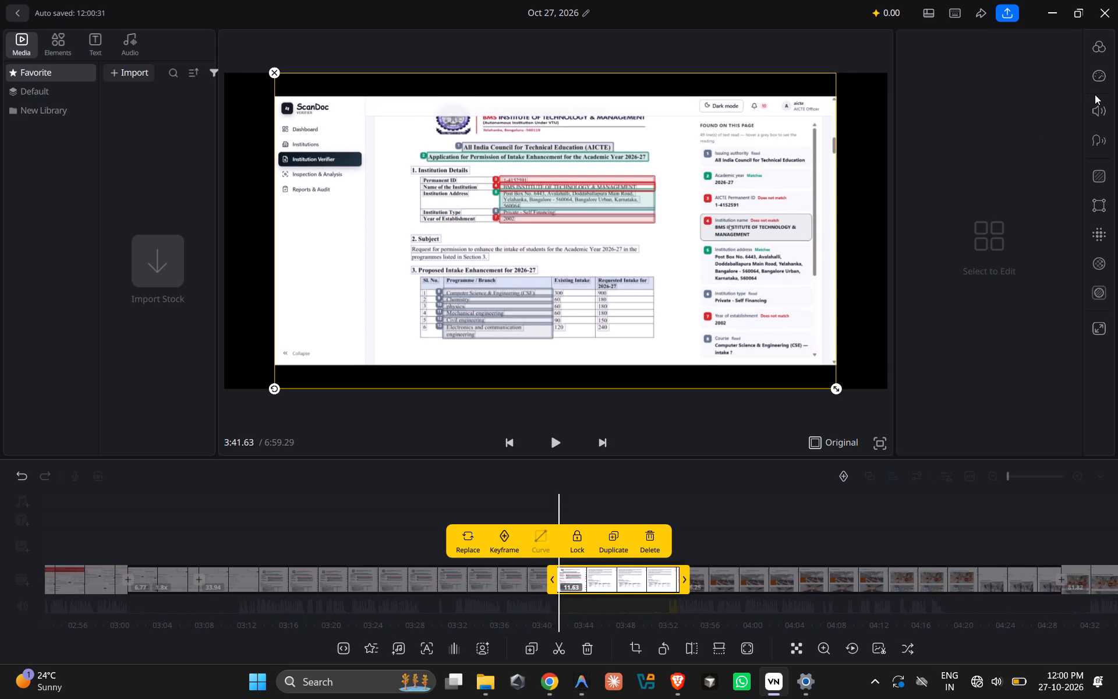
{"action": "left_click", "coordinate": [1098, 73]}
{"action": "left_click_drag", "start_coordinate": [1036, 34], "coordinate": [1035, 44]}
{"action": "left_click", "coordinate": [1035, 44]}
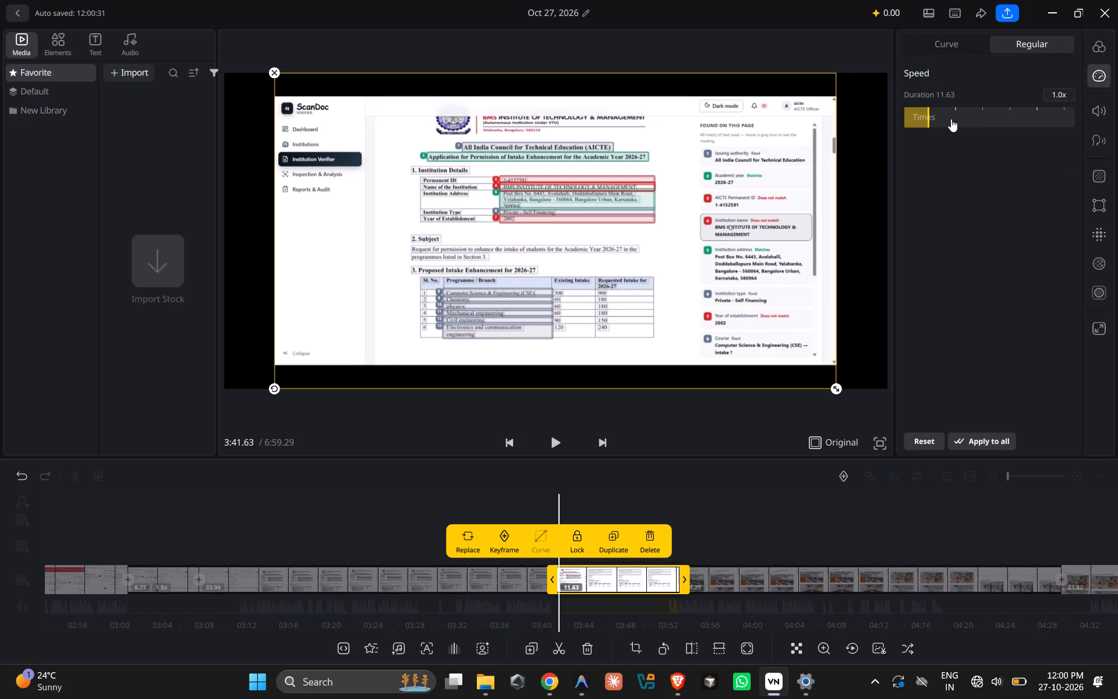
{"action": "left_click", "coordinate": [951, 119]}
{"action": "left_click", "coordinate": [553, 448]}
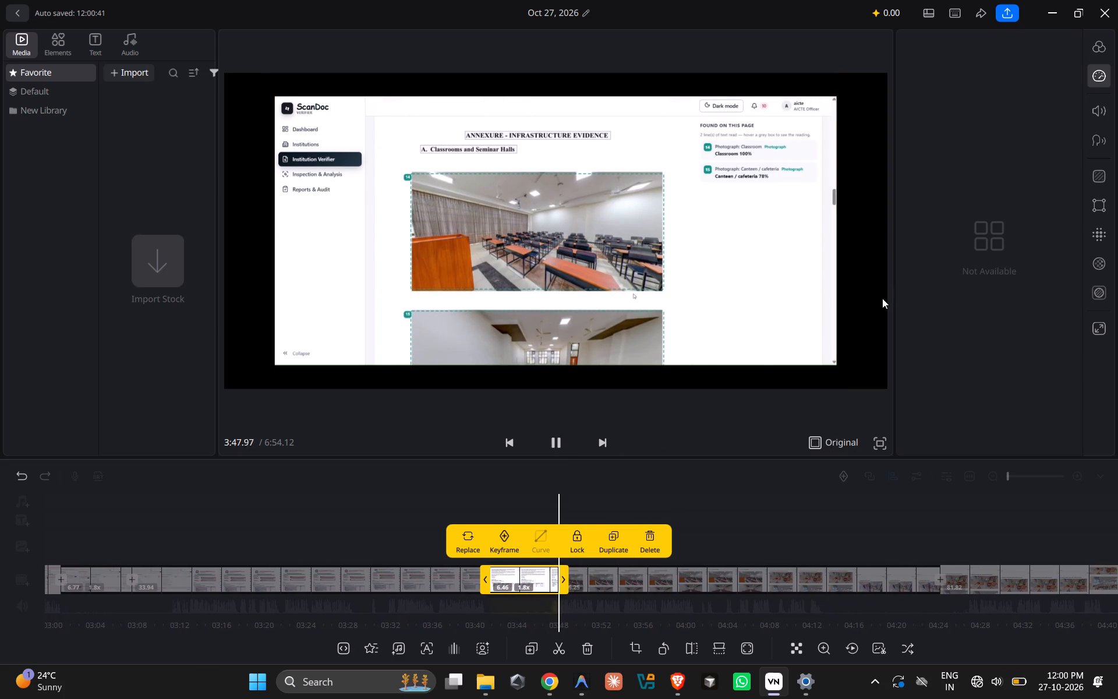
Trim the end of the sped-up 1.8x clip to 5.80 seconds and play the join into the classroom footage.
{"action": "left_click", "coordinate": [526, 580]}
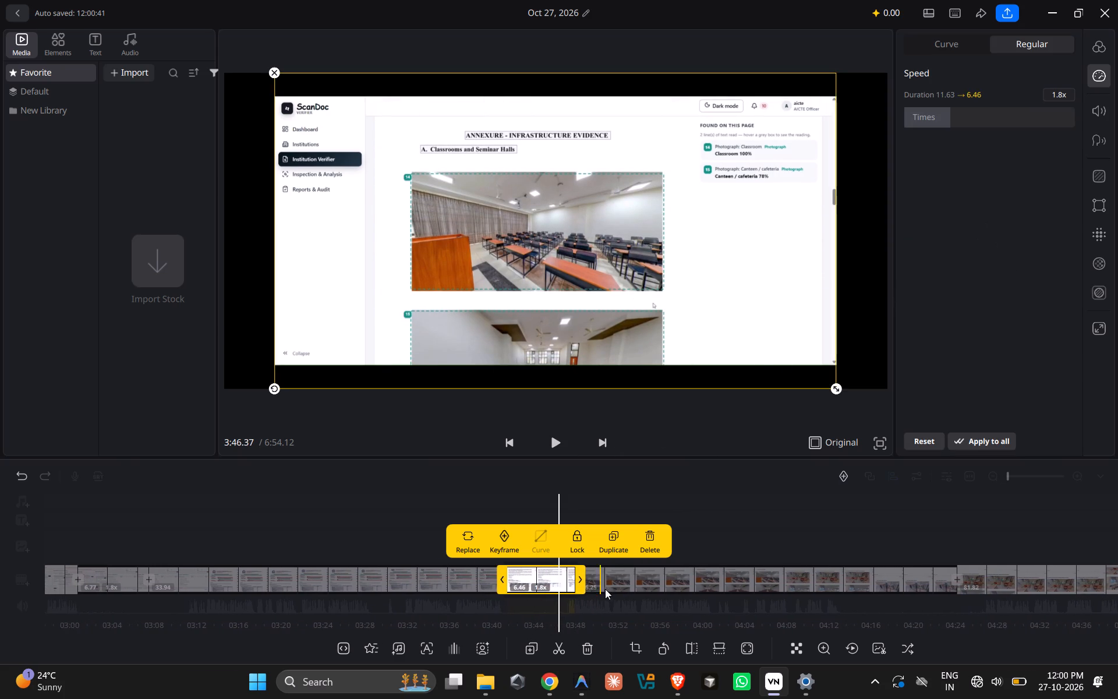
{"action": "left_click_drag", "start_coordinate": [581, 587], "coordinate": [574, 585]}
{"action": "left_click", "coordinate": [558, 440]}
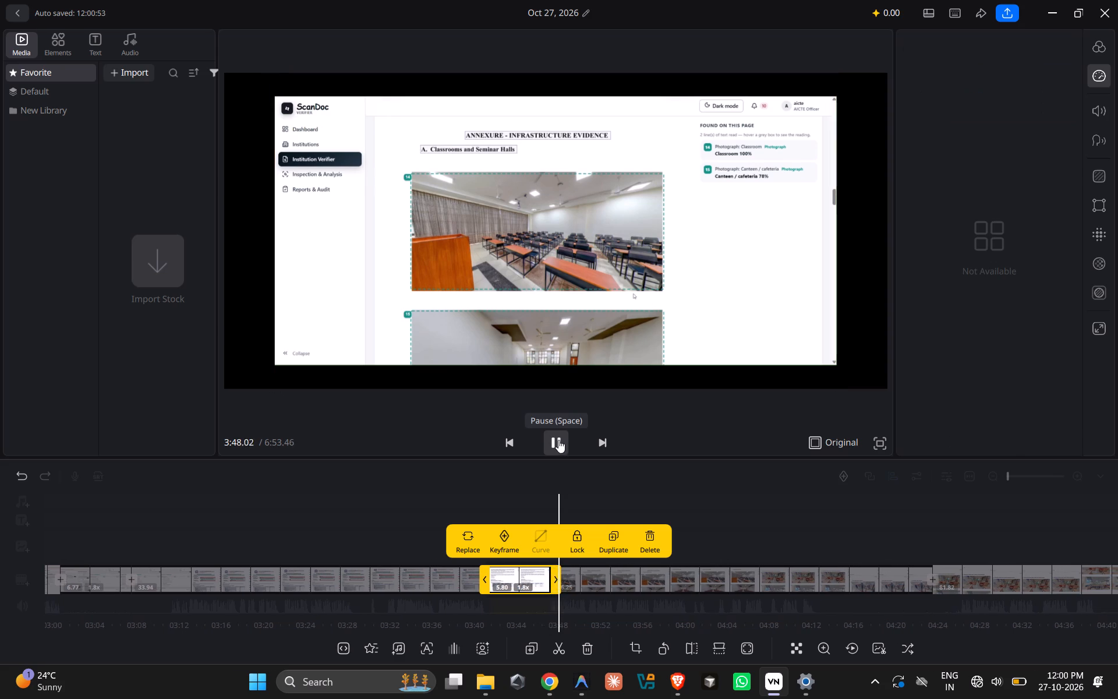
{"action": "left_click", "coordinate": [725, 538]}
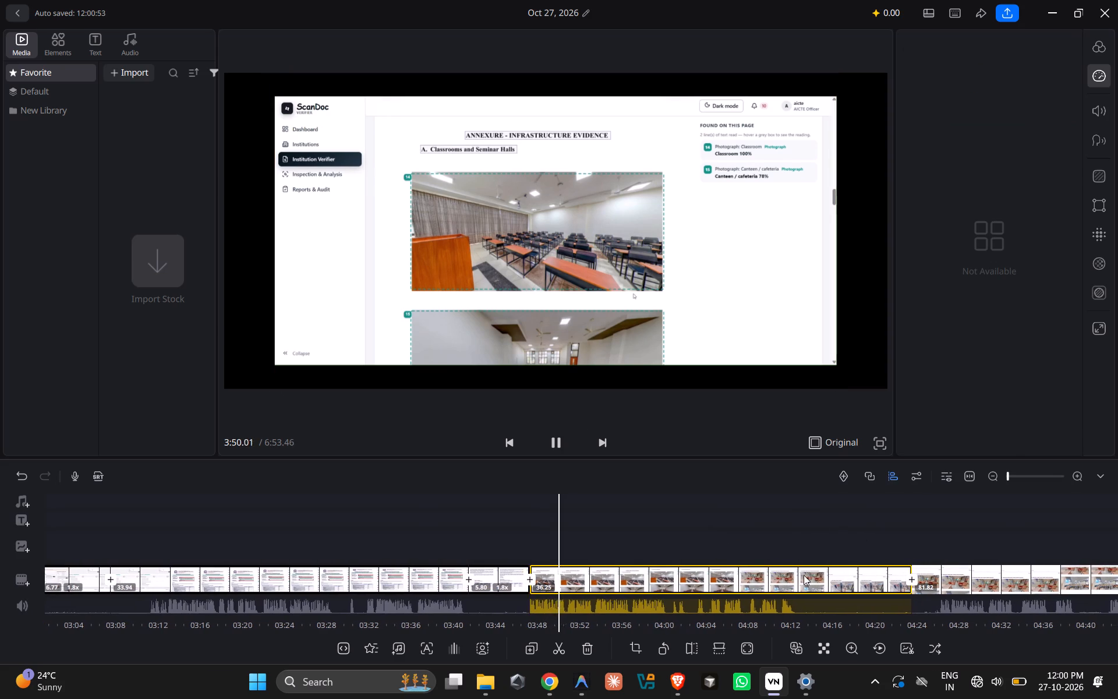
Review the end of the 36.25-second classroom clip, its join at about 4:24, and the start of the following 81.82-second clip.
{"action": "scroll", "coordinate": [722, 583], "scroll_direction": "left", "scroll_amount": 16}
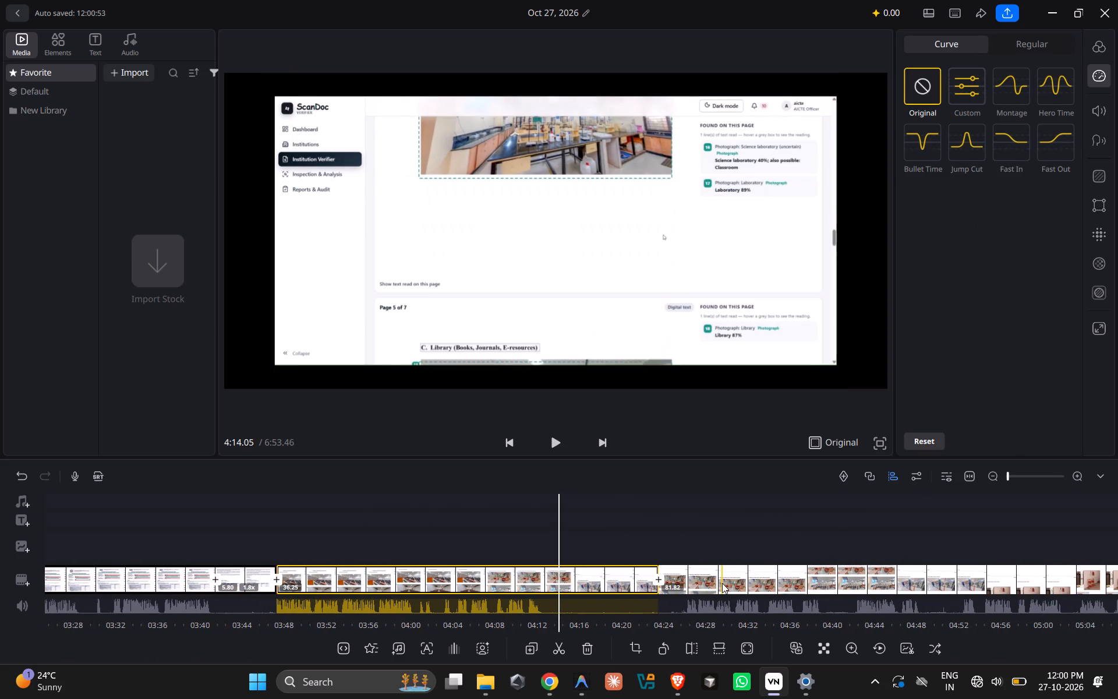
{"action": "scroll", "coordinate": [722, 583], "scroll_direction": "left", "scroll_amount": 4}
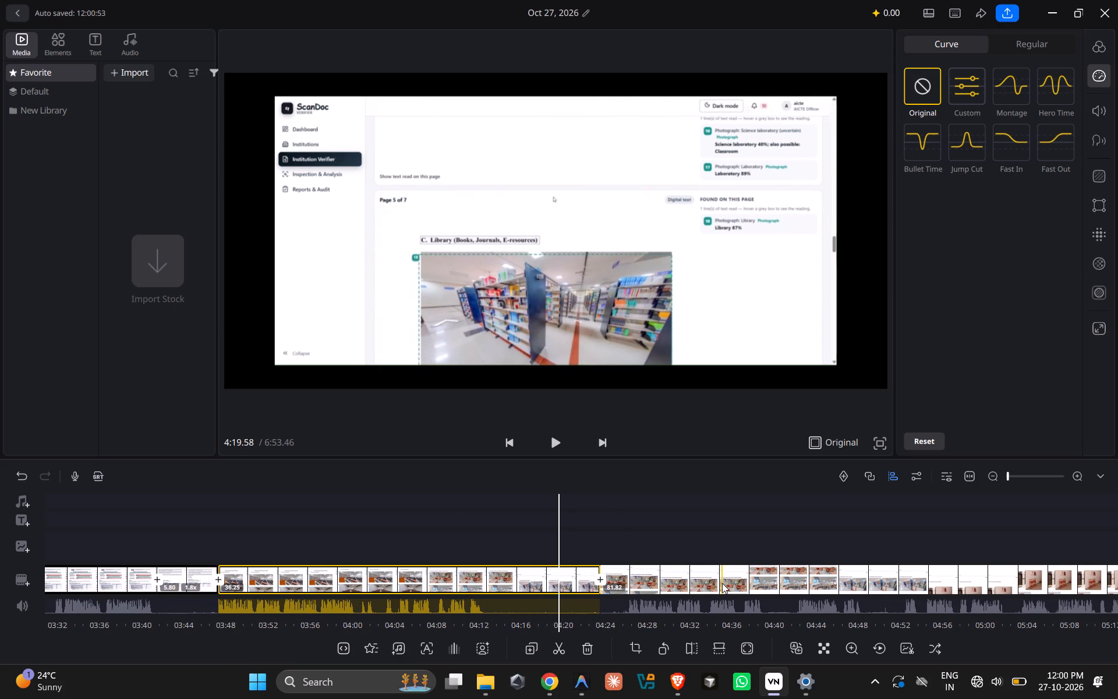
{"action": "scroll", "coordinate": [722, 583], "scroll_direction": "left", "scroll_amount": 1}
{"action": "scroll", "coordinate": [722, 583], "scroll_direction": "right", "scroll_amount": 3}
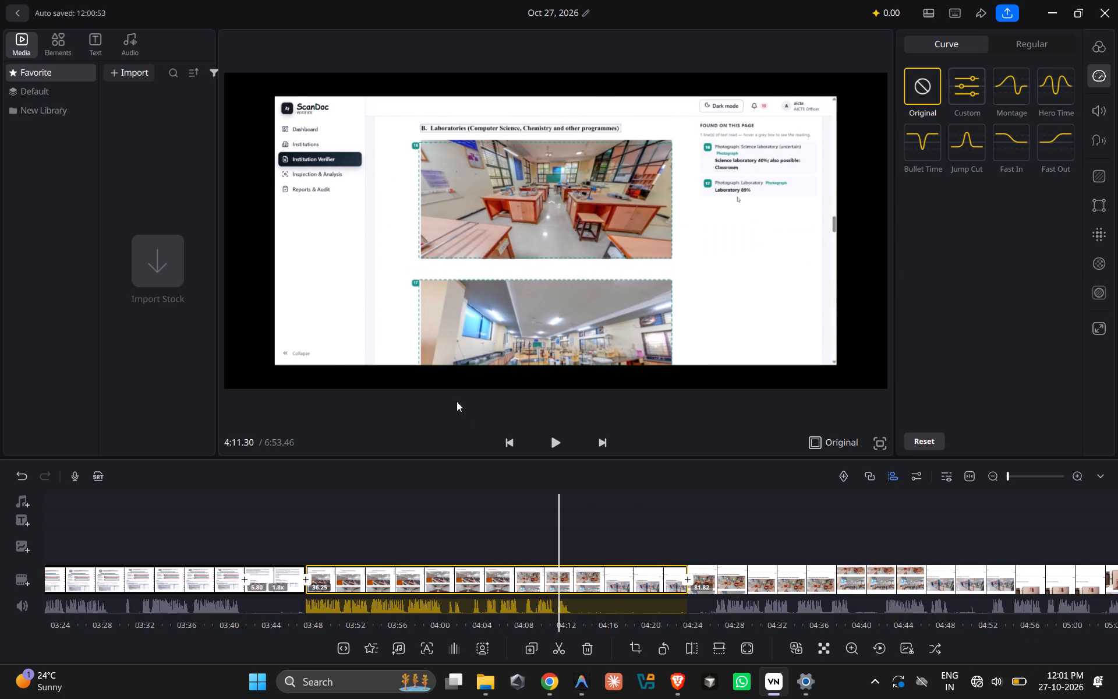
{"action": "left_click", "coordinate": [558, 434]}
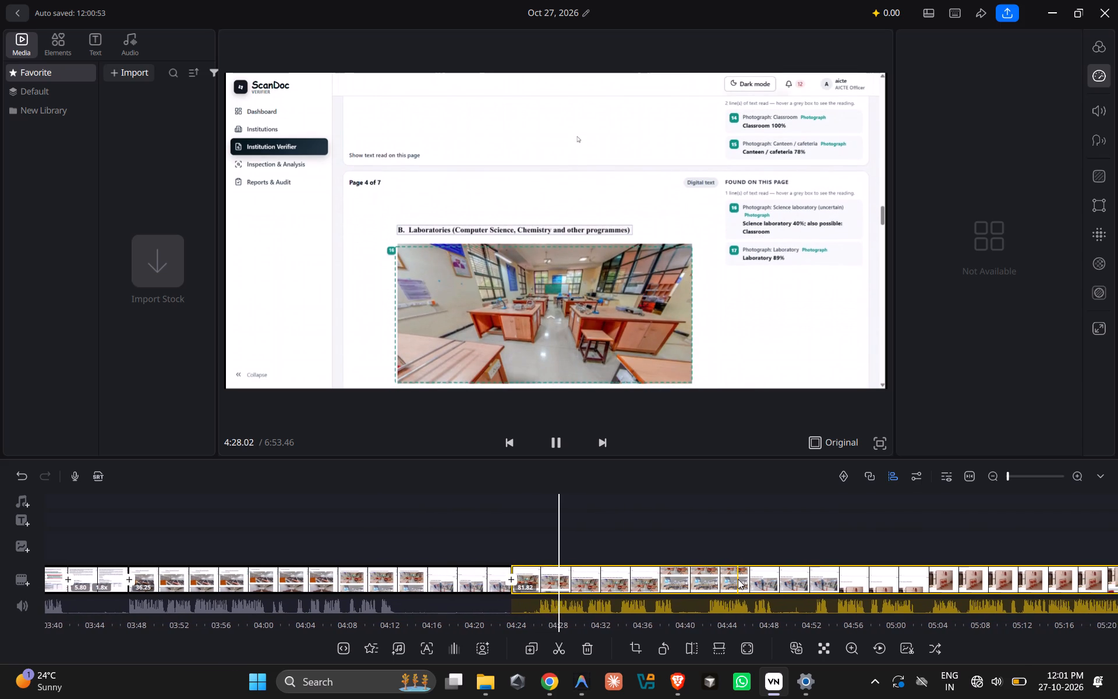
{"action": "scroll", "coordinate": [326, 589], "scroll_direction": "right", "scroll_amount": 4}
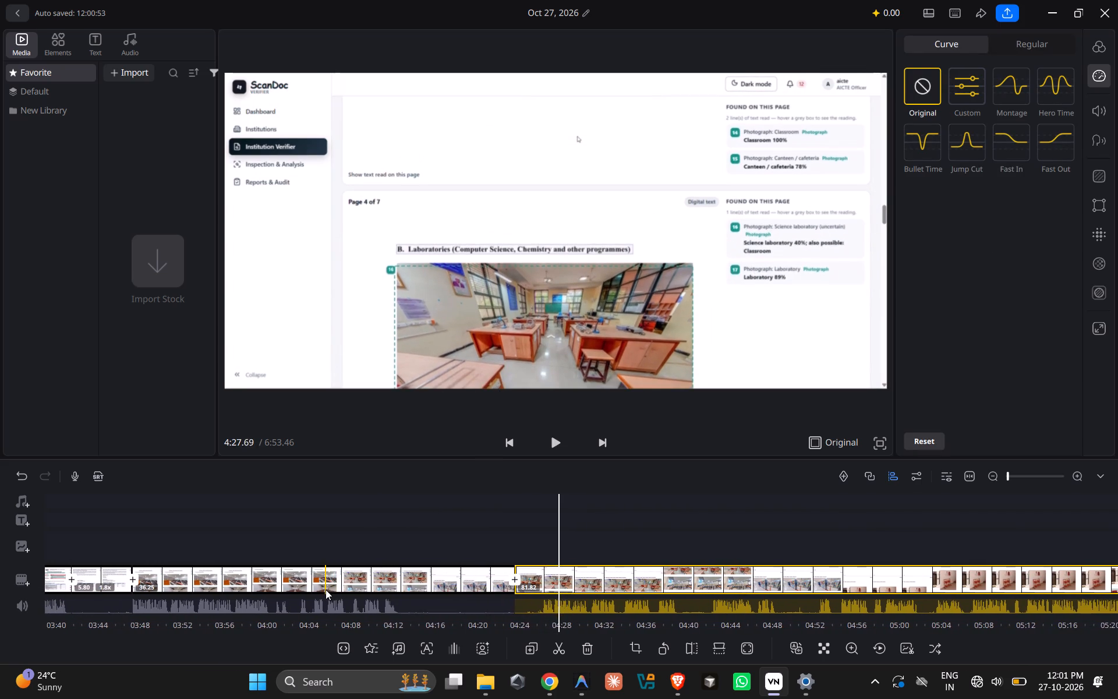
{"action": "scroll", "coordinate": [326, 589], "scroll_direction": "right", "scroll_amount": 11}
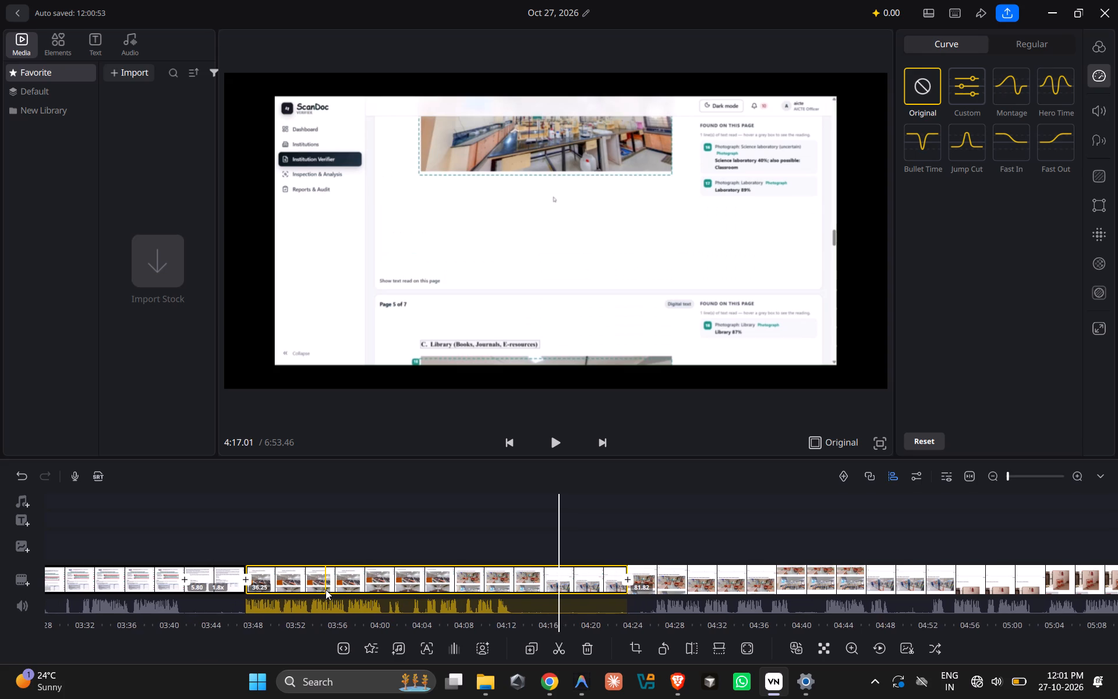
{"action": "scroll", "coordinate": [326, 589], "scroll_direction": "right", "scroll_amount": 7}
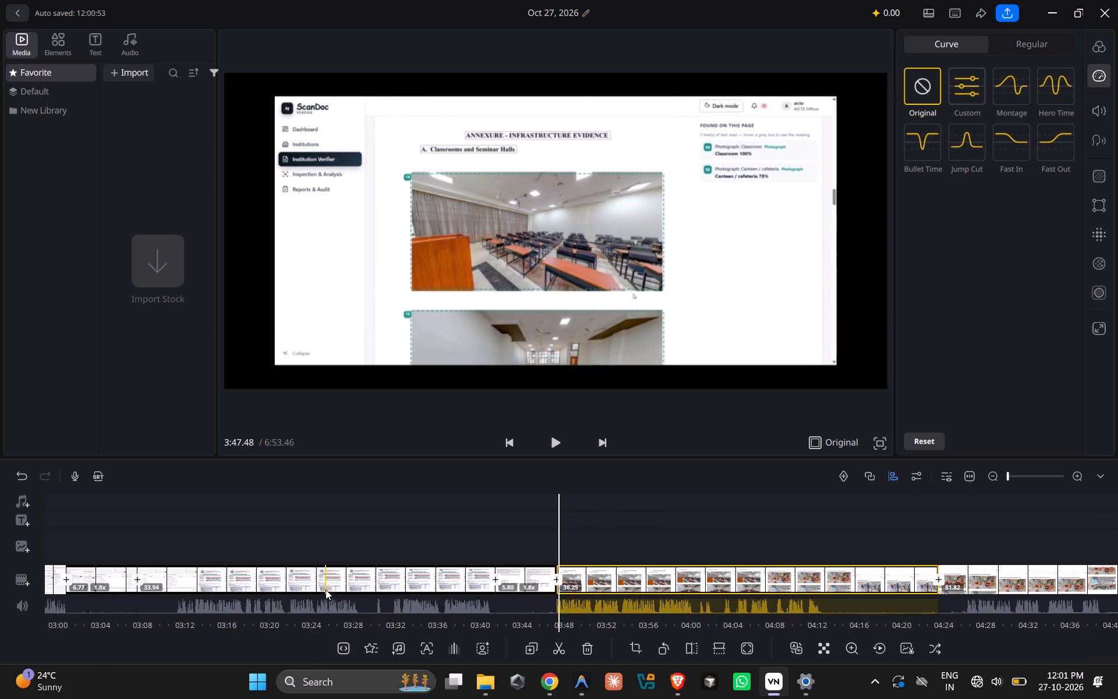
{"action": "scroll", "coordinate": [326, 589], "scroll_direction": "right", "scroll_amount": 1}
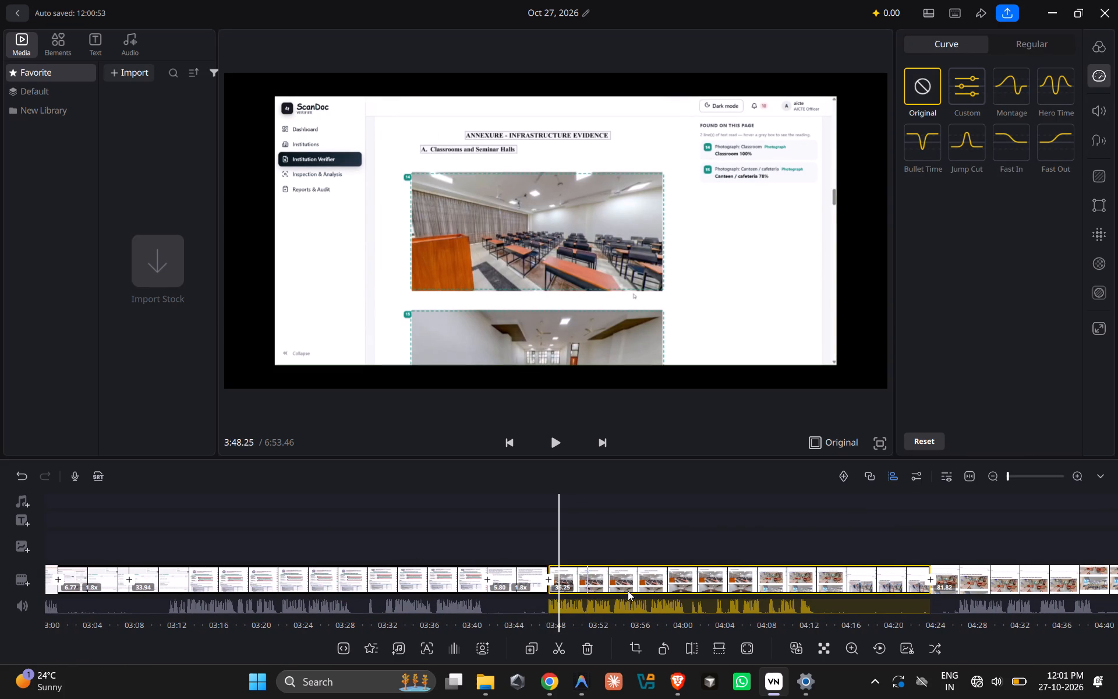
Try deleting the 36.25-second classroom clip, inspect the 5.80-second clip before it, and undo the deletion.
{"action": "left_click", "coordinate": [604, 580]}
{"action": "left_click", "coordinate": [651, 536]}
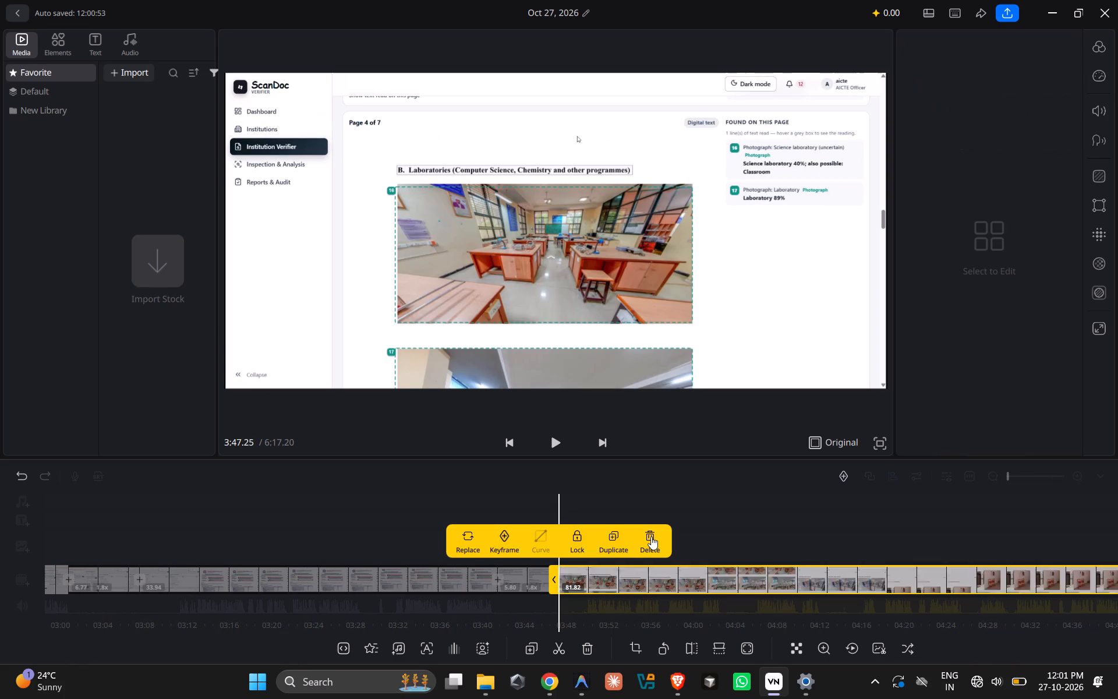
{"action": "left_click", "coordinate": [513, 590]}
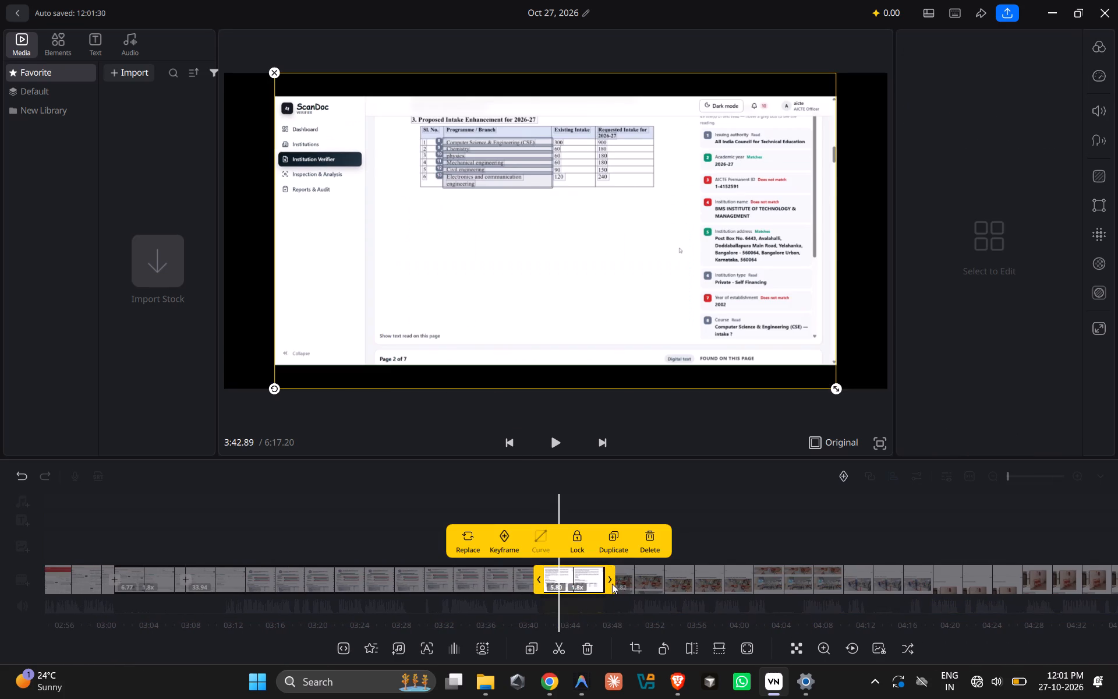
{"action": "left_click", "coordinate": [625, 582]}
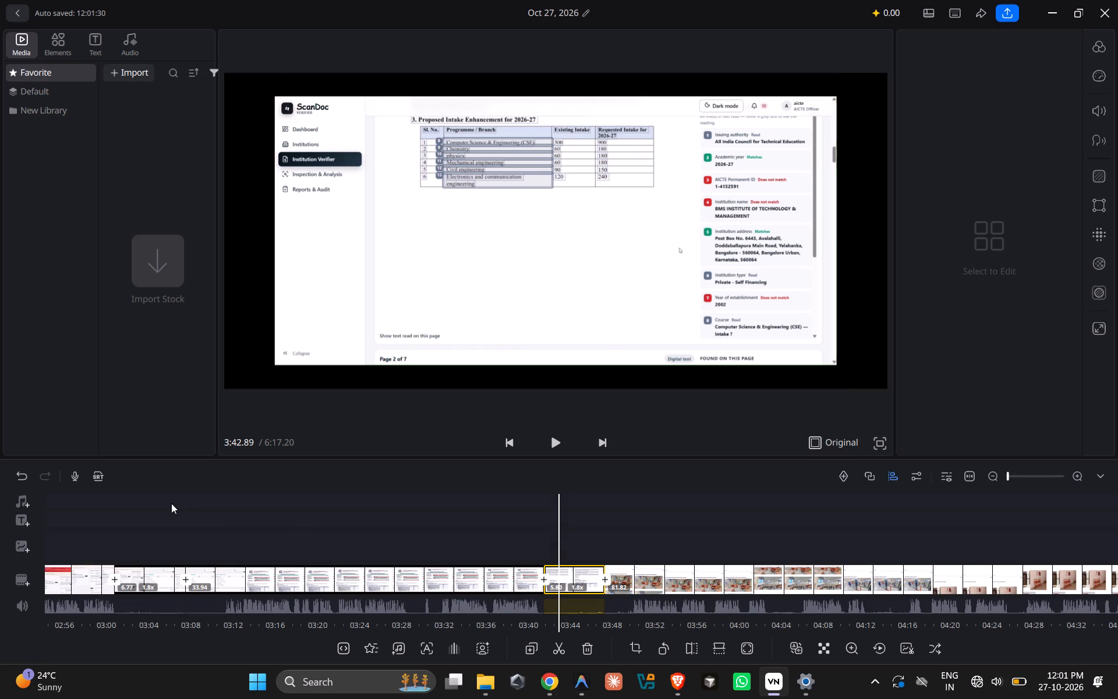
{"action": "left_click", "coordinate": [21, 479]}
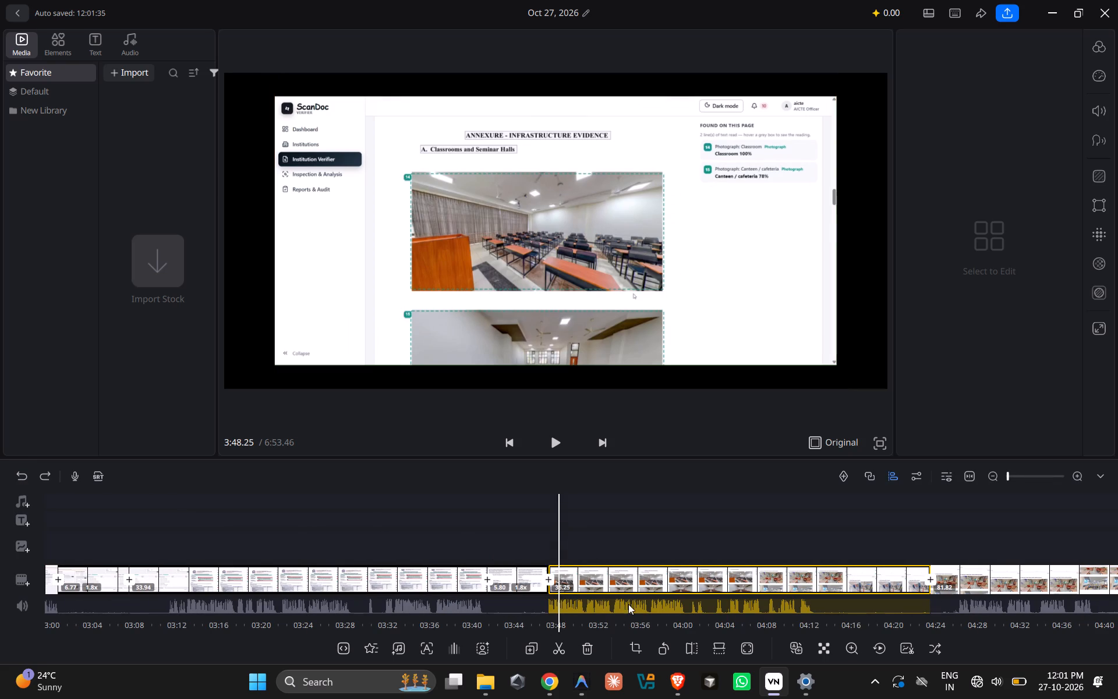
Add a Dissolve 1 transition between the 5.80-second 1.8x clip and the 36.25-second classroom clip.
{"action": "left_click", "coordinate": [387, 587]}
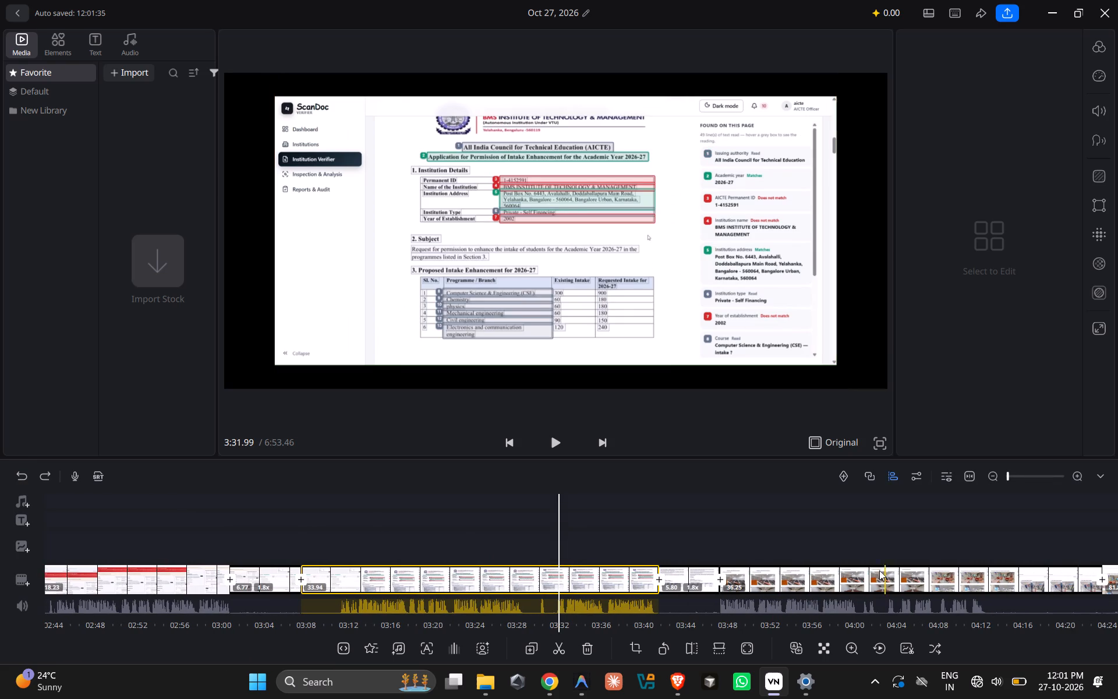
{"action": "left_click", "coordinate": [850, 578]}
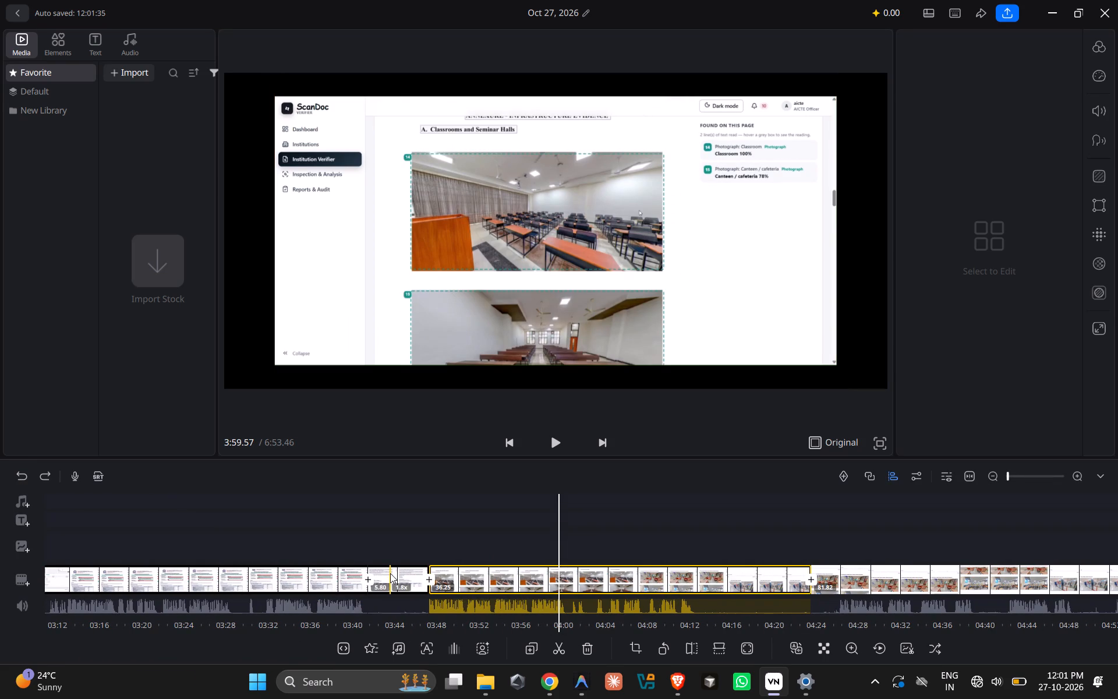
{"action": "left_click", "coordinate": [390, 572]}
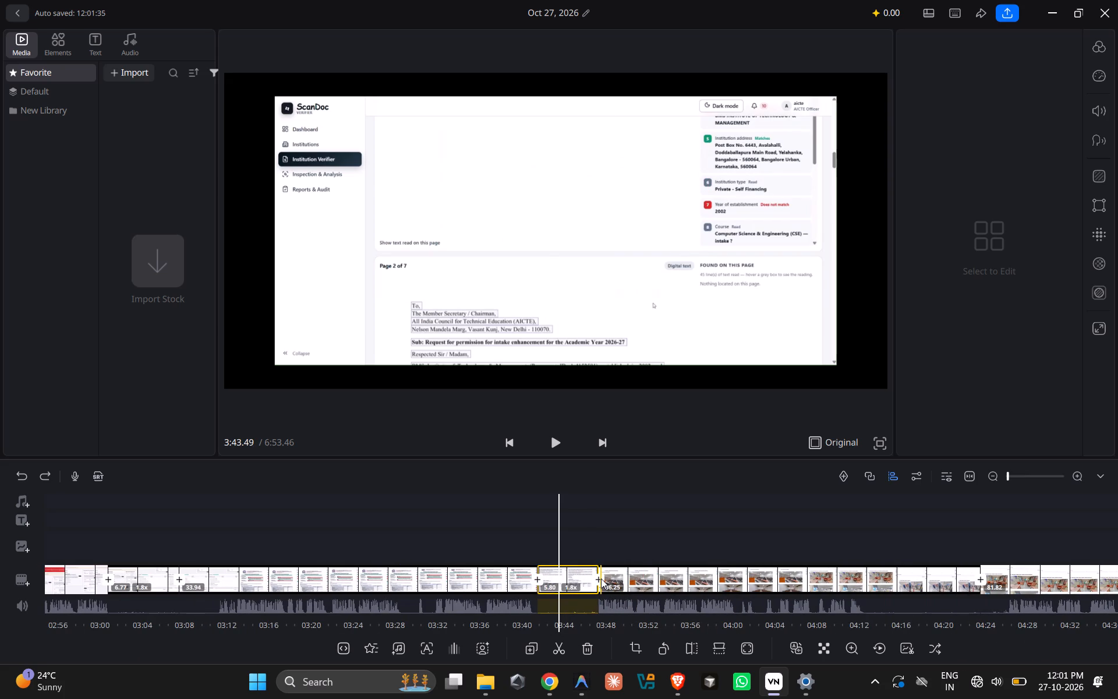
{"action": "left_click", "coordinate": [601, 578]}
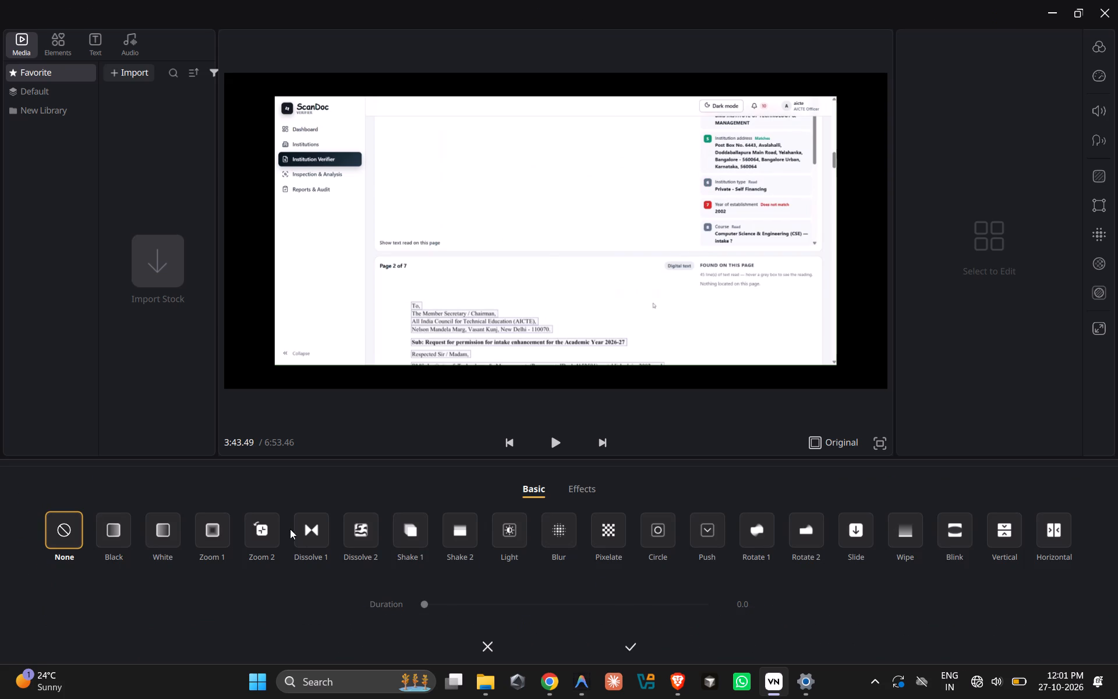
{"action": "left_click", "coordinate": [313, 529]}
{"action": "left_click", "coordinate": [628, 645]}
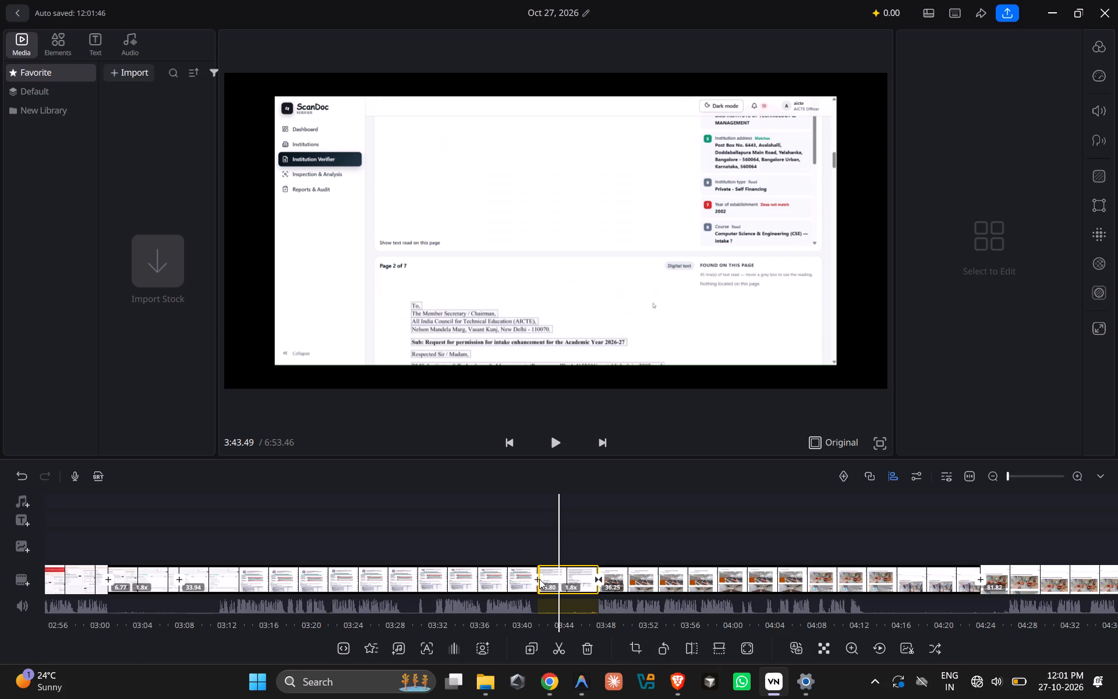
Add a Dissolve 1 transition of 0.8 between the 33.94-second and 5.80-second clips, and play through the joins into the classroom footage.
{"action": "left_click", "coordinate": [539, 579]}
{"action": "left_click_drag", "start_coordinate": [398, 537], "coordinate": [291, 516]}
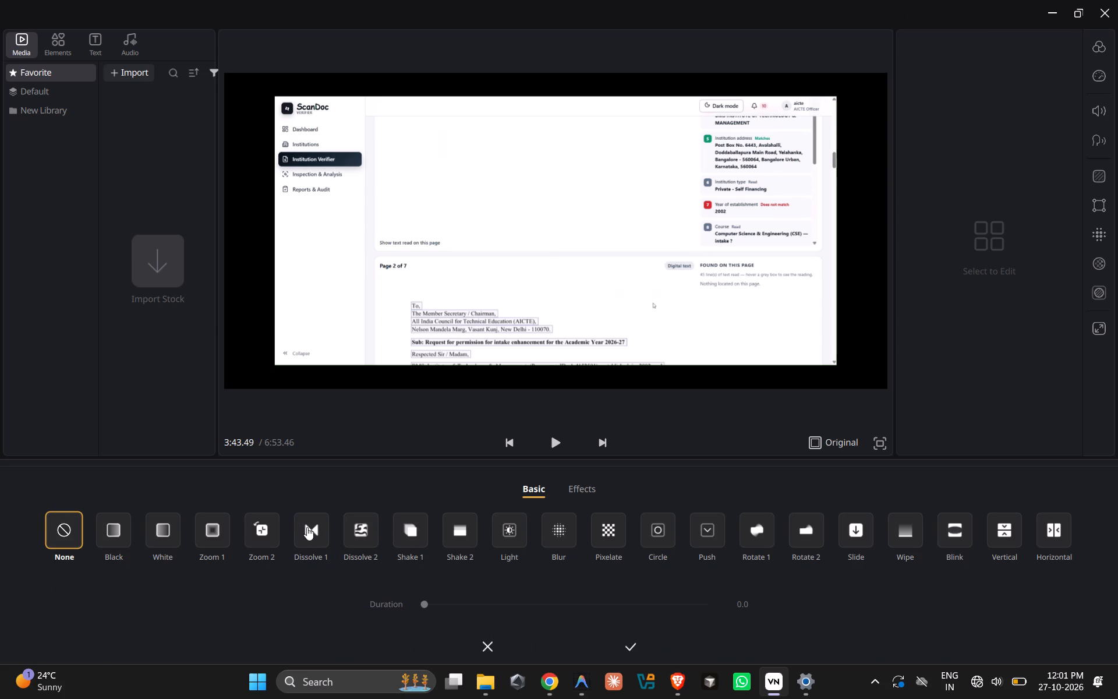
{"action": "left_click", "coordinate": [307, 527]}
{"action": "left_click", "coordinate": [622, 647]}
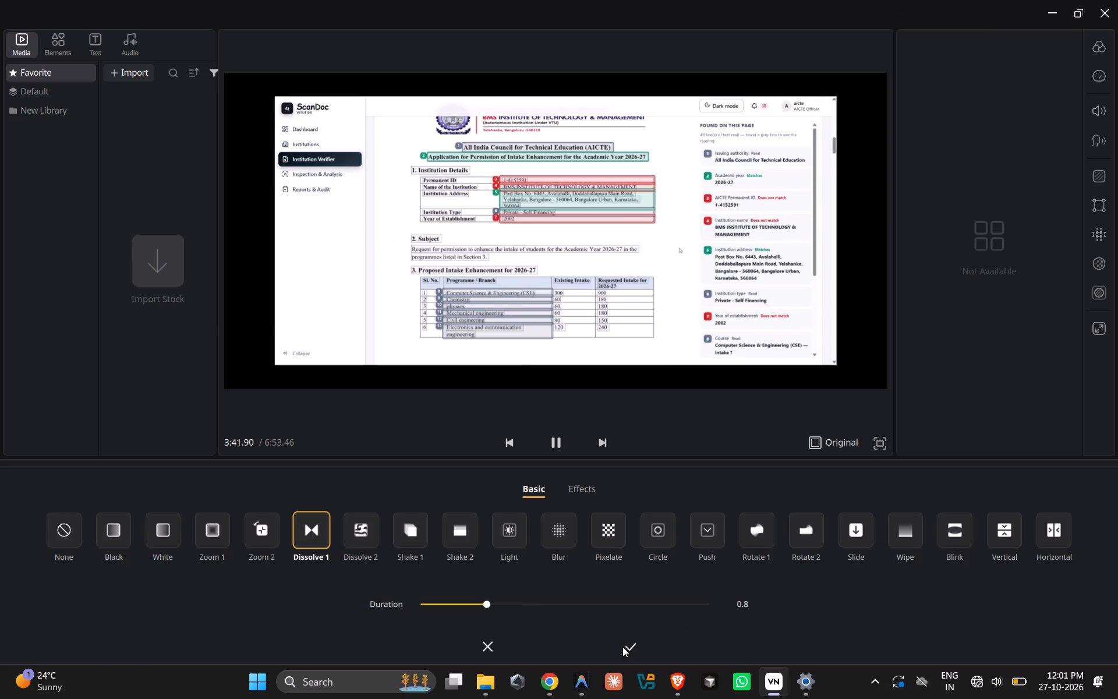
{"action": "scroll", "coordinate": [622, 647], "scroll_direction": "right", "scroll_amount": 1}
{"action": "left_click", "coordinate": [484, 580]}
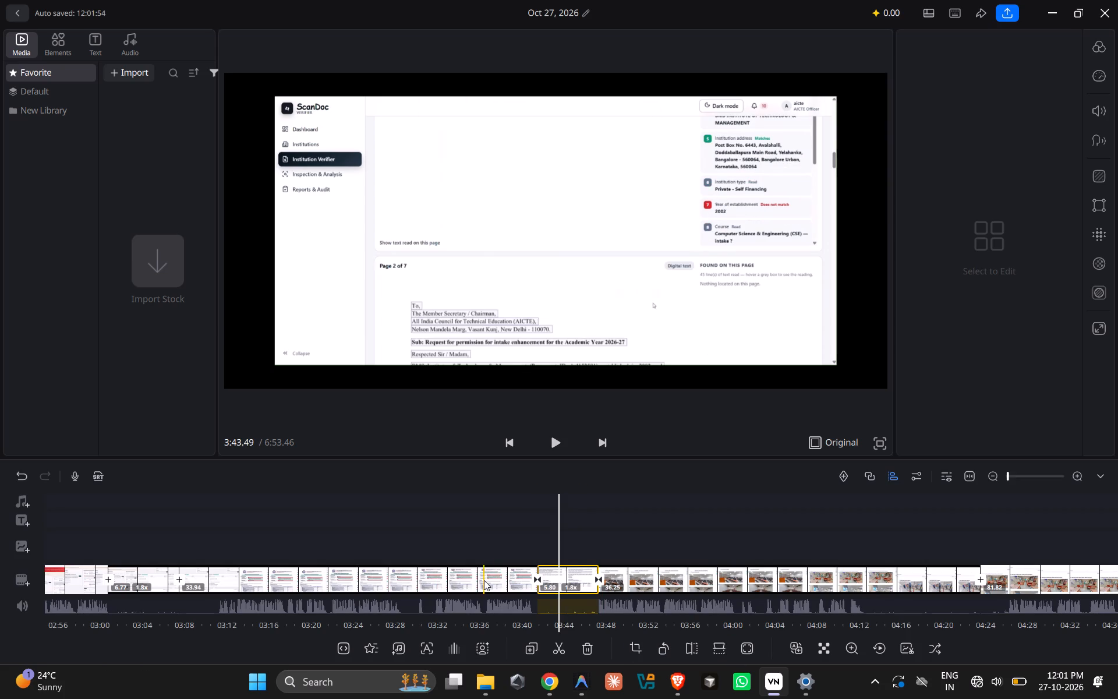
{"action": "left_click", "coordinate": [559, 446]}
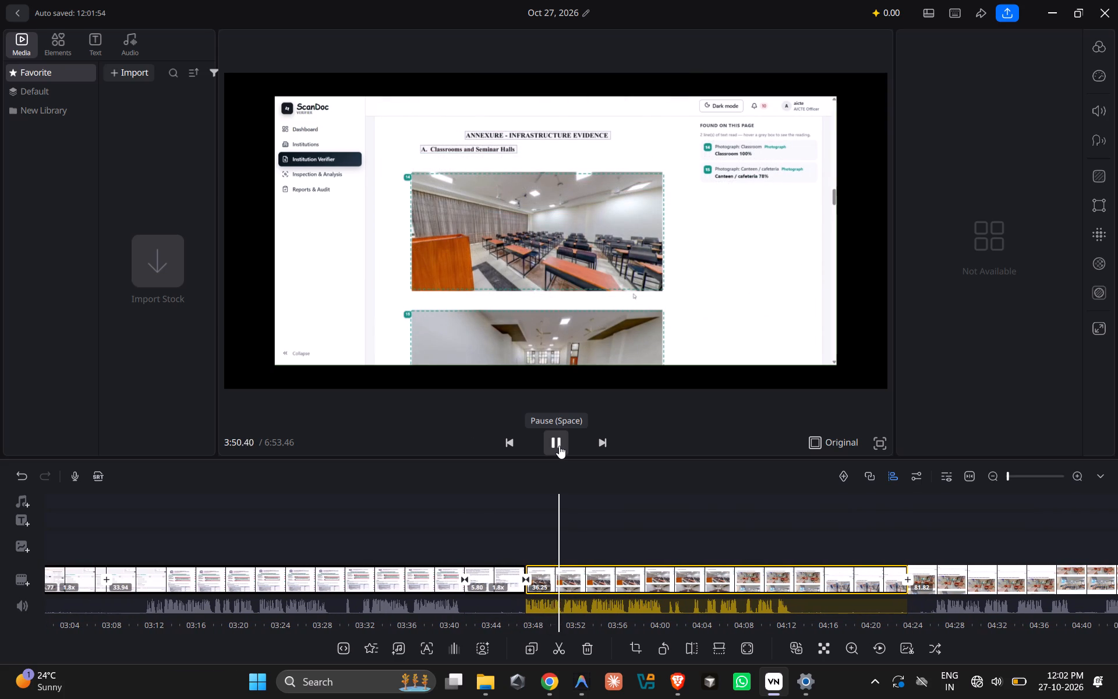
{"action": "left_click", "coordinate": [475, 570]}
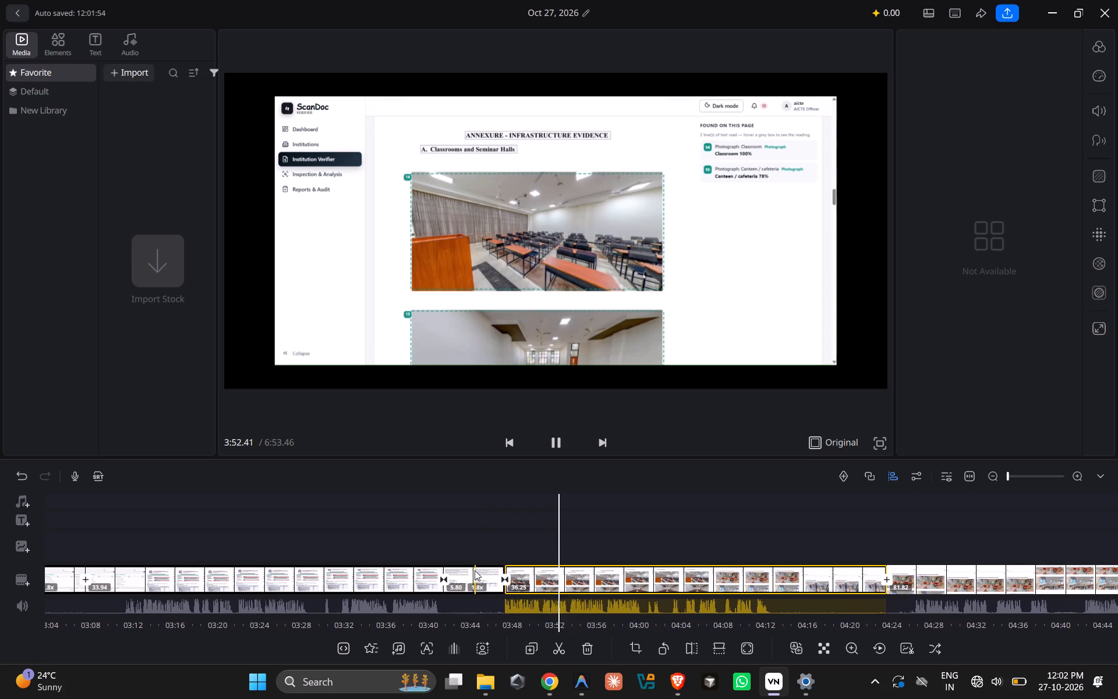
{"action": "left_click", "coordinate": [554, 446]}
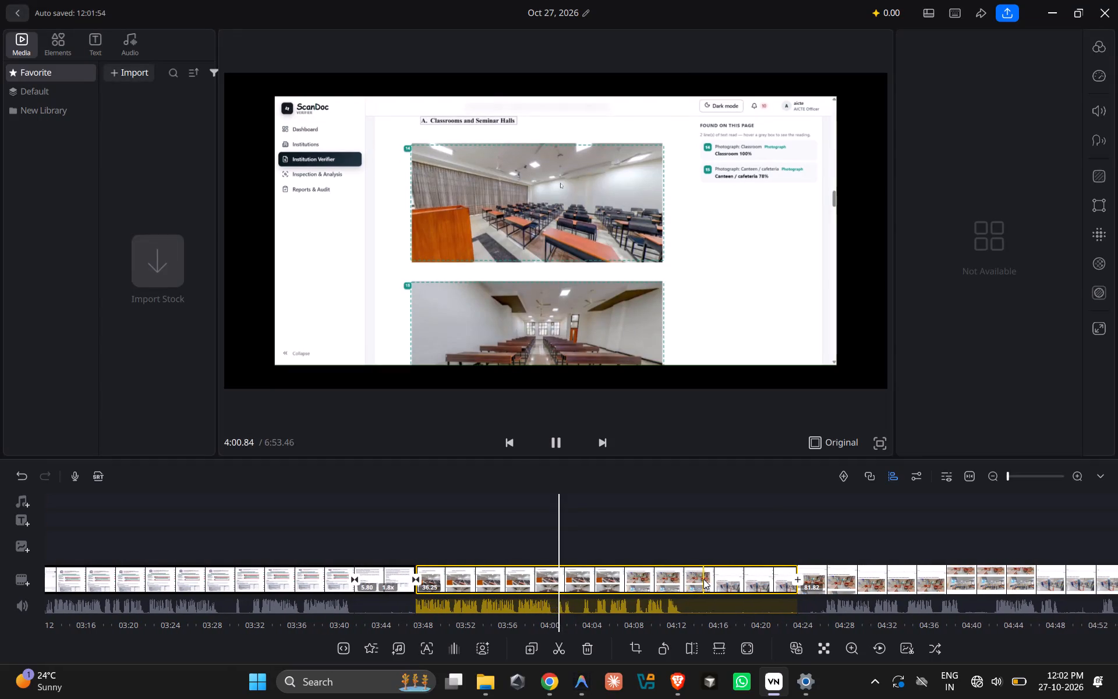
Delete the 36.25-second classroom clip that follows the 5.80-second 1.8x clip.
{"action": "left_click", "coordinate": [643, 587]}
{"action": "left_click", "coordinate": [652, 538]}
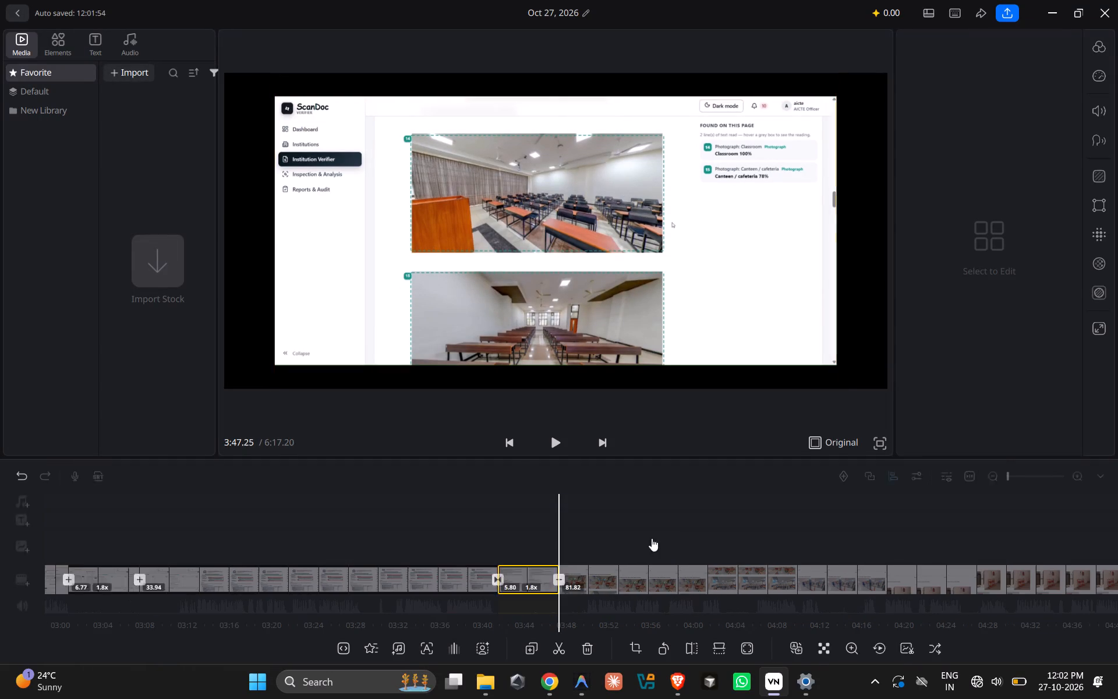
{"action": "left_click", "coordinate": [741, 523]}
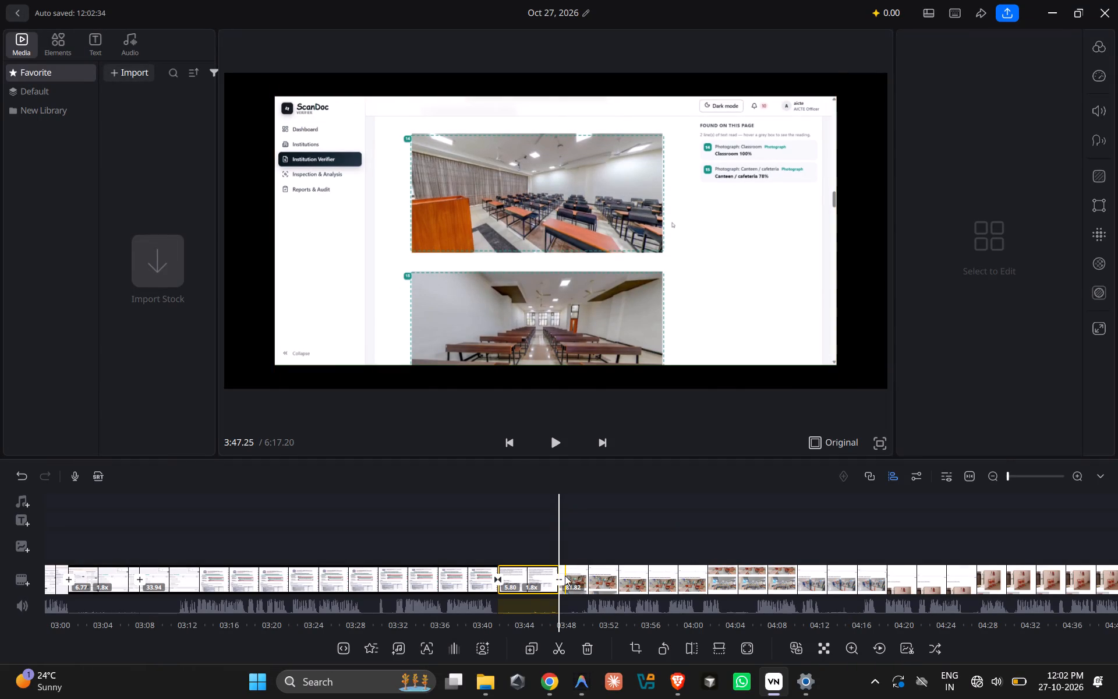
Add a Dissolve 1 transition between the 5.80-second 1.8x clip and the 81.82-second clip, and play across the join.
{"action": "left_click", "coordinate": [560, 582]}
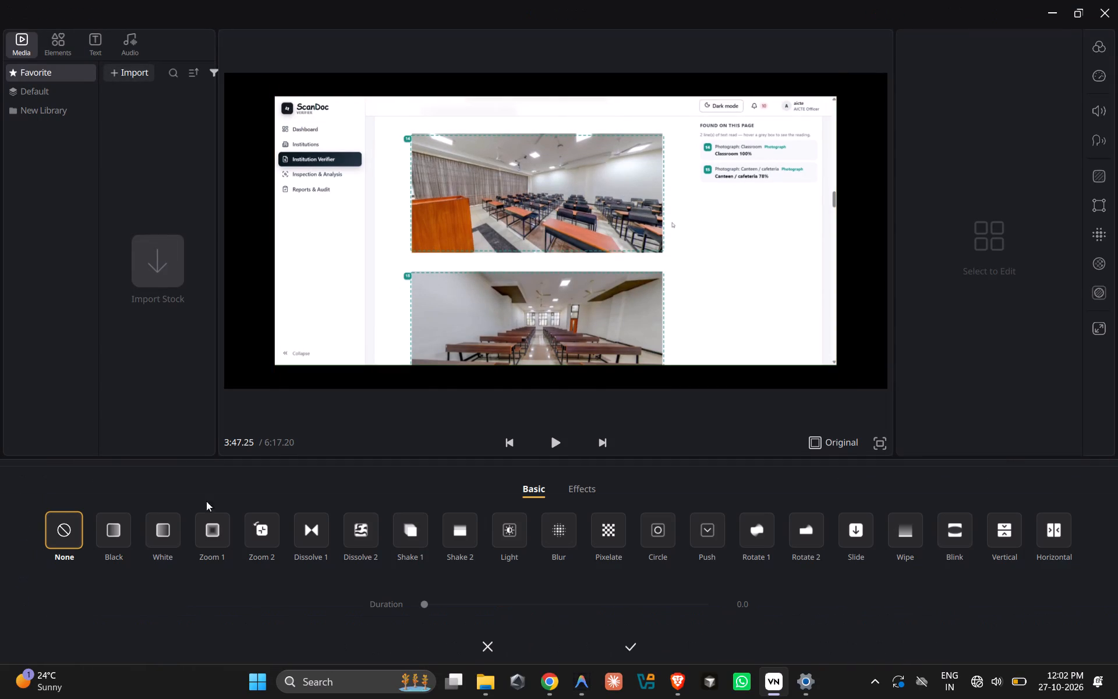
{"action": "left_click", "coordinate": [306, 533]}
{"action": "left_click", "coordinate": [625, 648]}
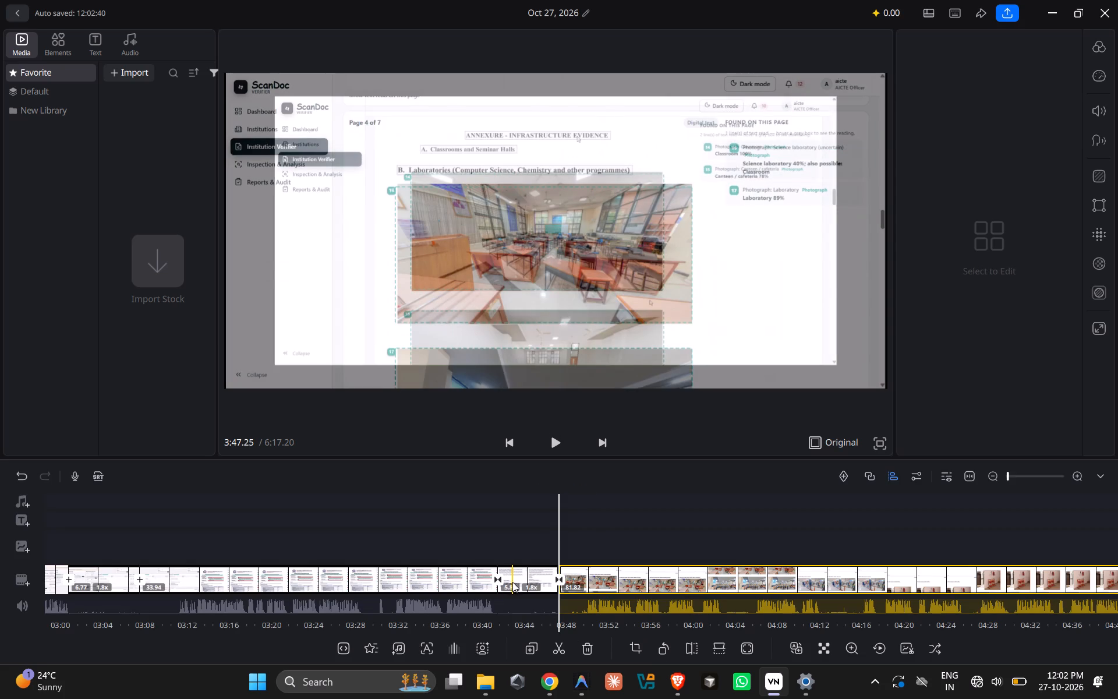
{"action": "left_click", "coordinate": [513, 574]}
{"action": "left_click", "coordinate": [549, 447]}
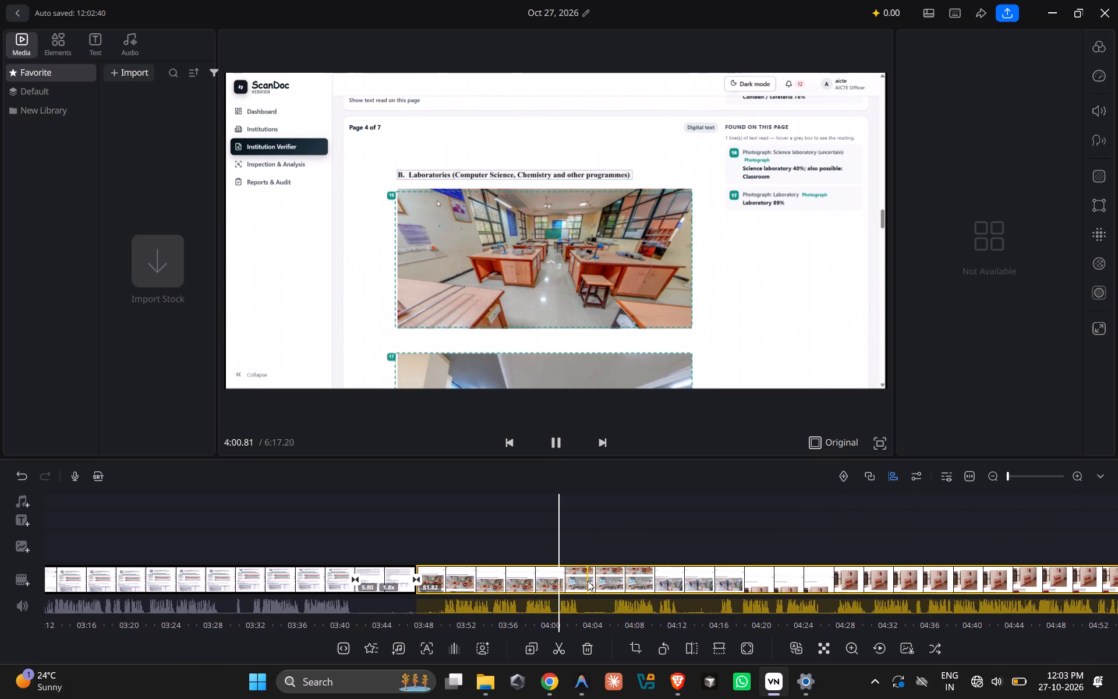
Review the rest of the 81.82-second clip and the final 68.13-second clip, covering the library, fire-safety, checks and declaration footage.
{"action": "scroll", "coordinate": [588, 581], "scroll_direction": "left", "scroll_amount": 1}
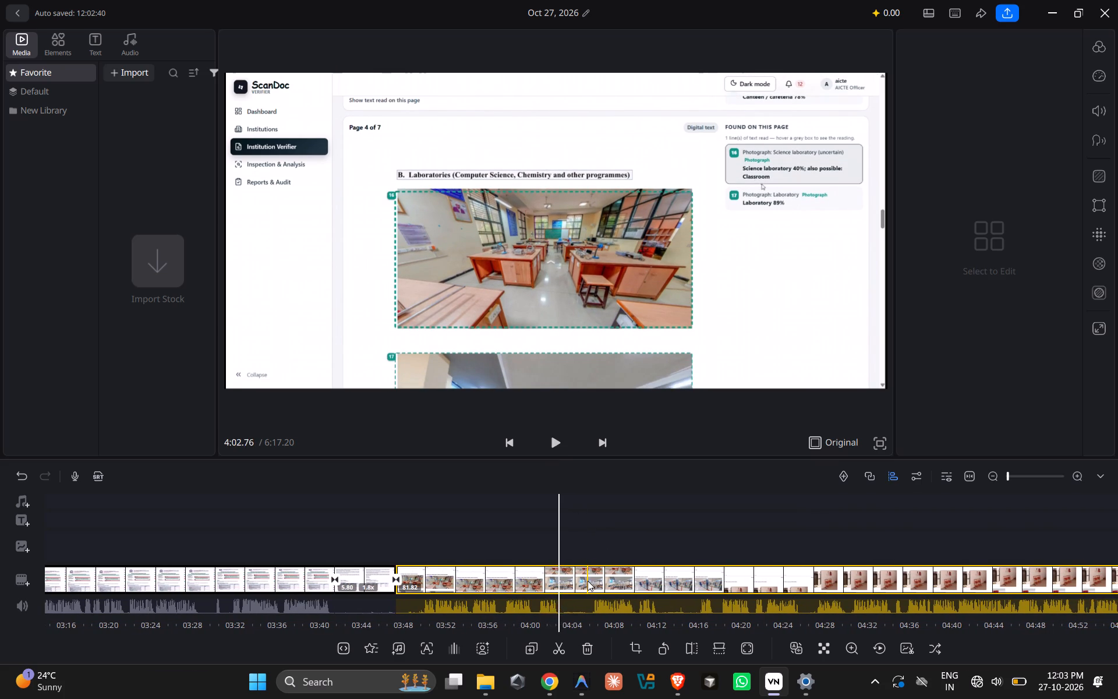
{"action": "scroll", "coordinate": [588, 581], "scroll_direction": "left", "scroll_amount": 3}
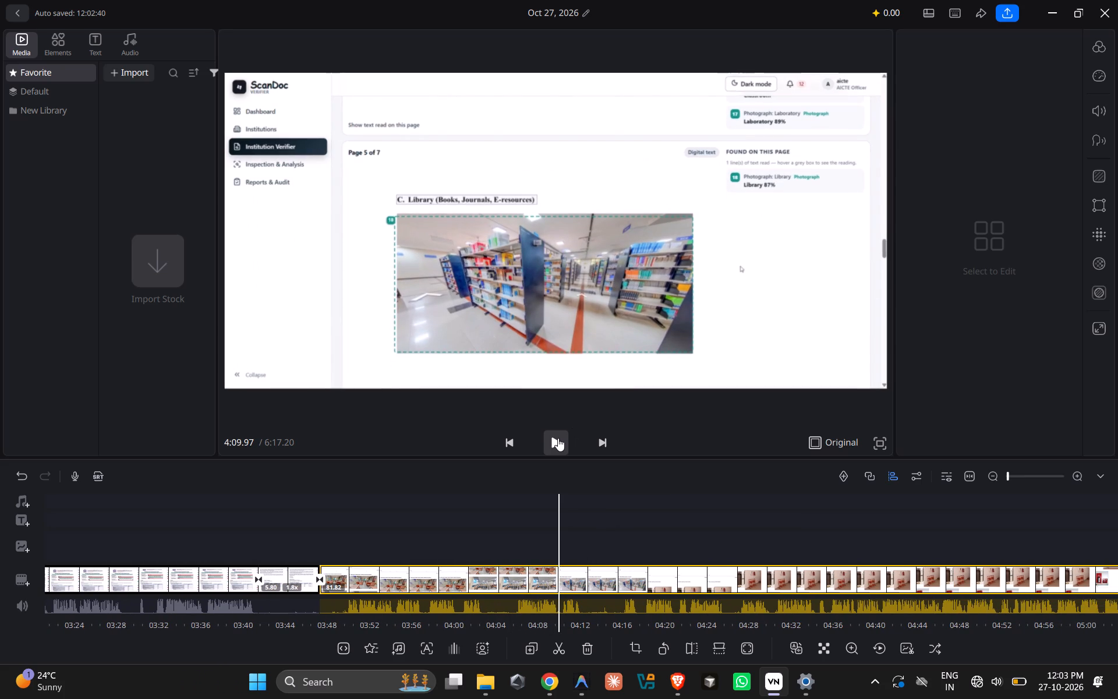
{"action": "left_click", "coordinate": [558, 438]}
{"action": "scroll", "coordinate": [646, 569], "scroll_direction": "left", "scroll_amount": 1}
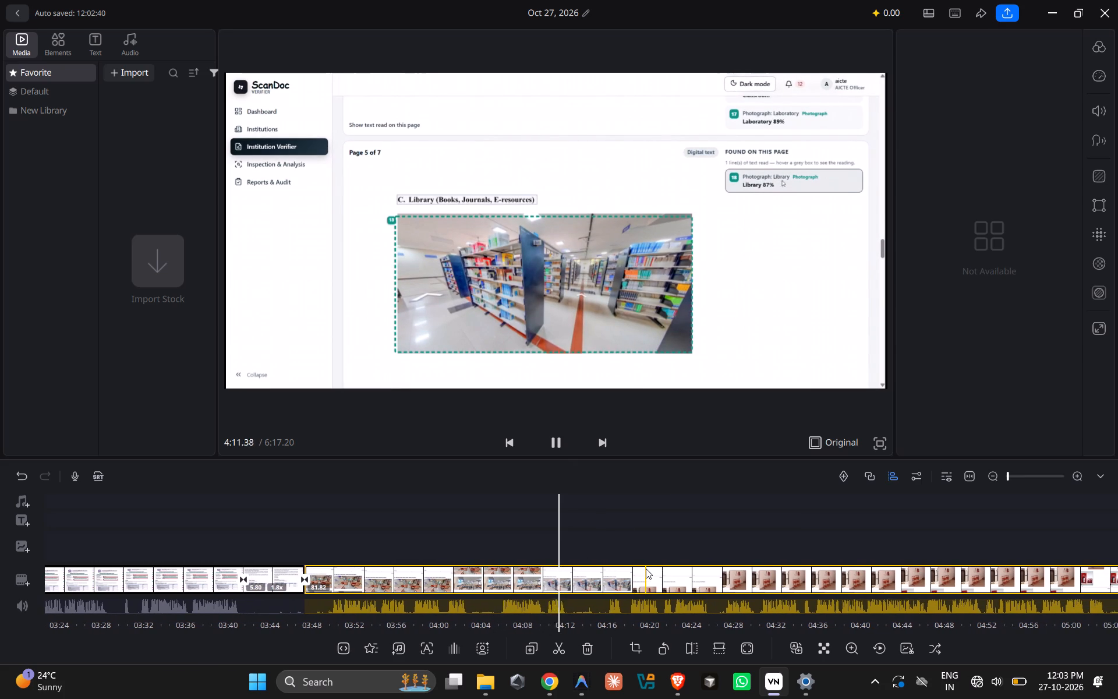
{"action": "scroll", "coordinate": [646, 569], "scroll_direction": "left", "scroll_amount": 1}
{"action": "left_click", "coordinate": [550, 439]}
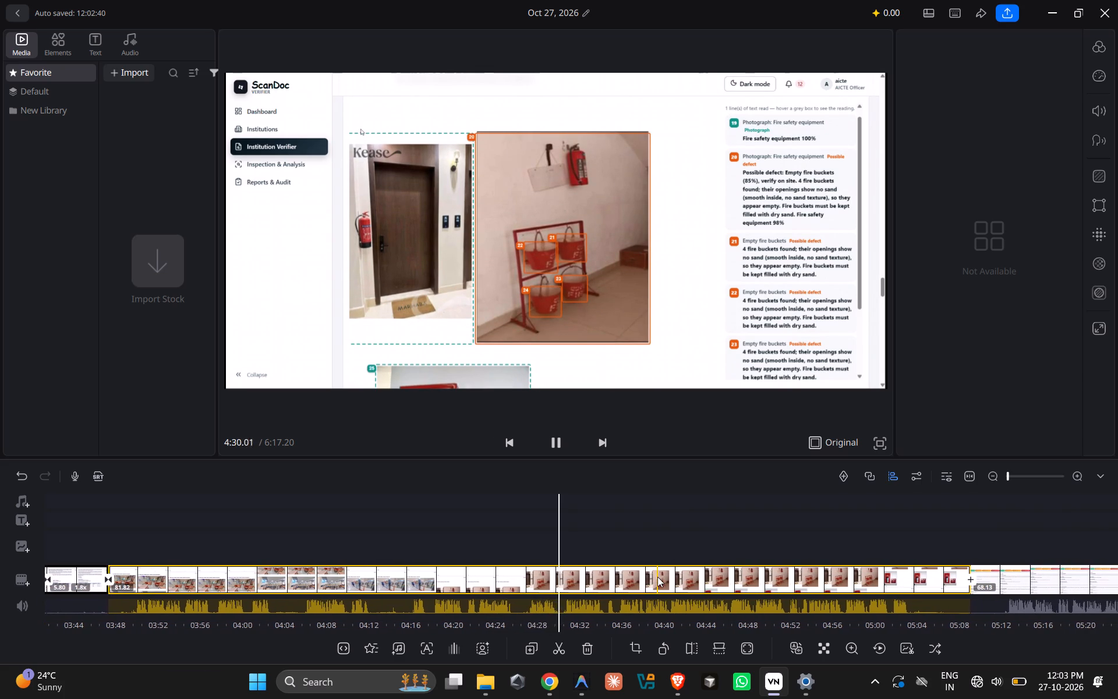
{"action": "scroll", "coordinate": [657, 577], "scroll_direction": "left", "scroll_amount": 9}
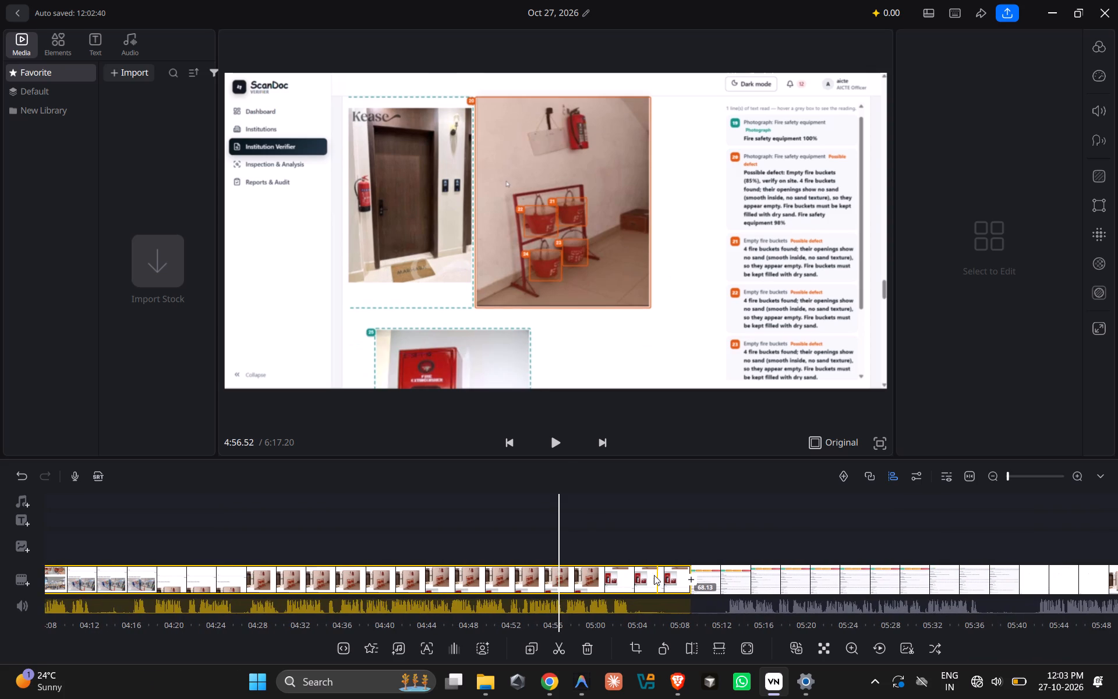
{"action": "left_click", "coordinate": [557, 435]}
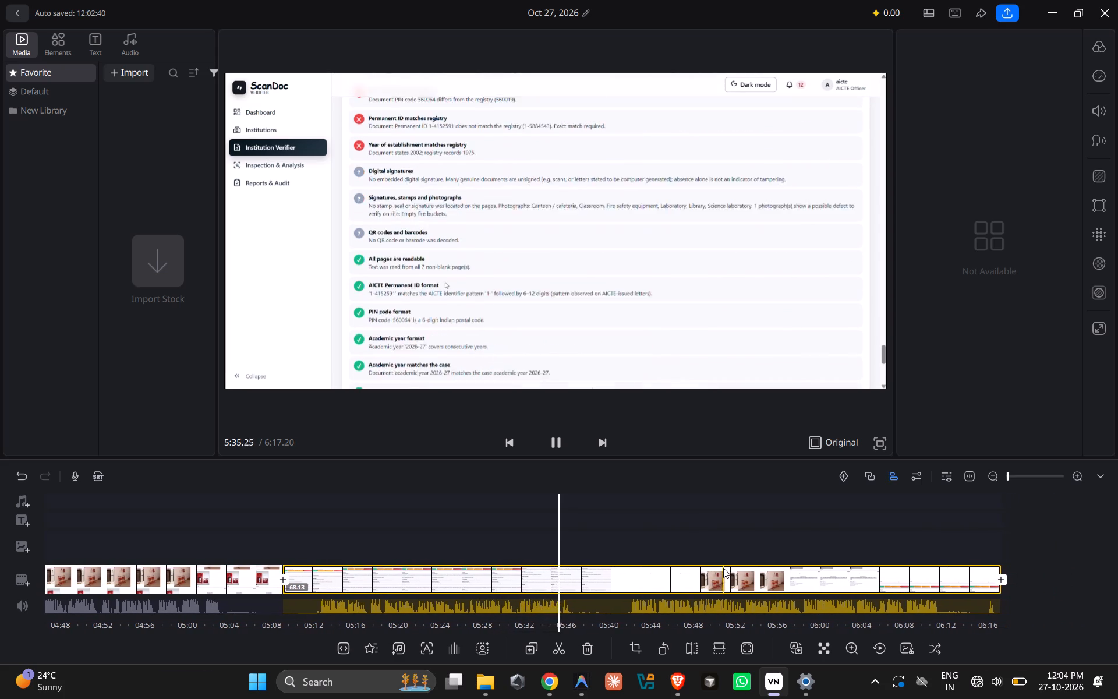
{"action": "right_click_drag", "start_coordinate": [723, 570], "coordinate": [720, 603]}
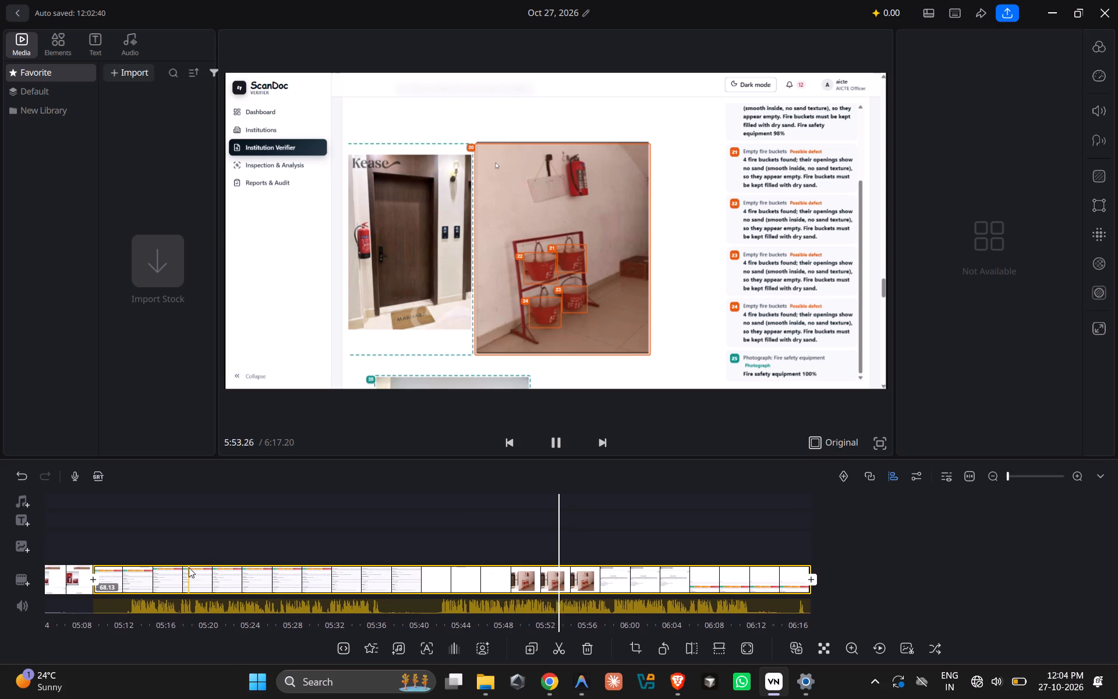
{"action": "scroll", "coordinate": [187, 568], "scroll_direction": "right", "scroll_amount": 7}
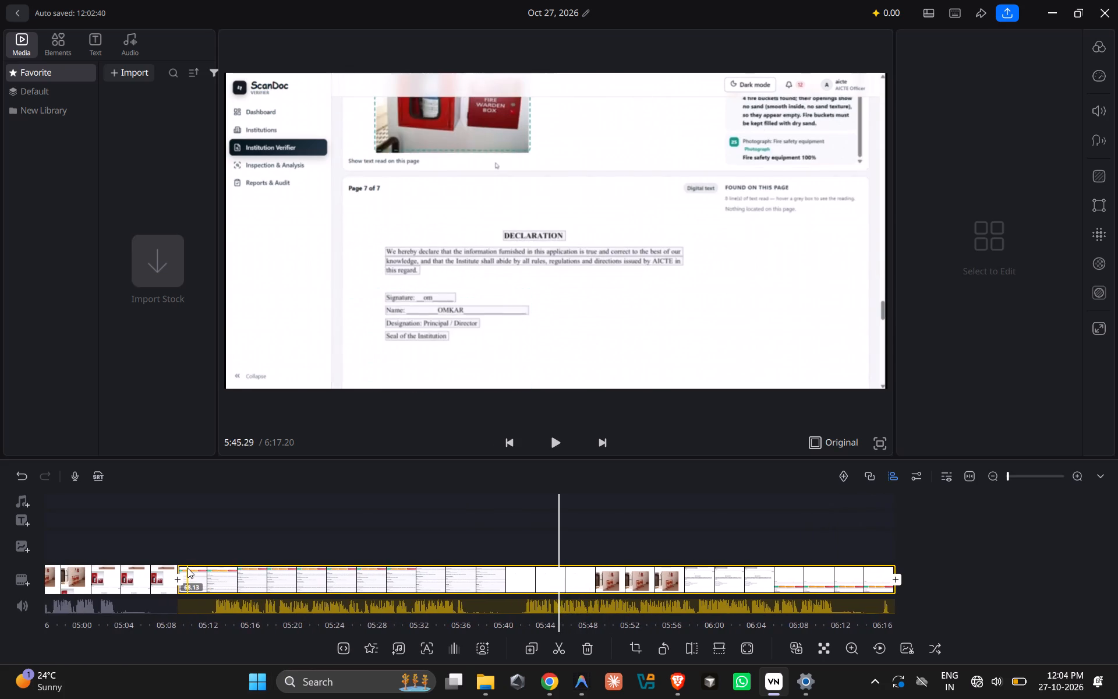
Go back to the fire-safety footage near the end of the 81.82-second clip and select that clip.
{"action": "scroll", "coordinate": [187, 568], "scroll_direction": "right", "scroll_amount": 4}
{"action": "left_click", "coordinate": [242, 575]}
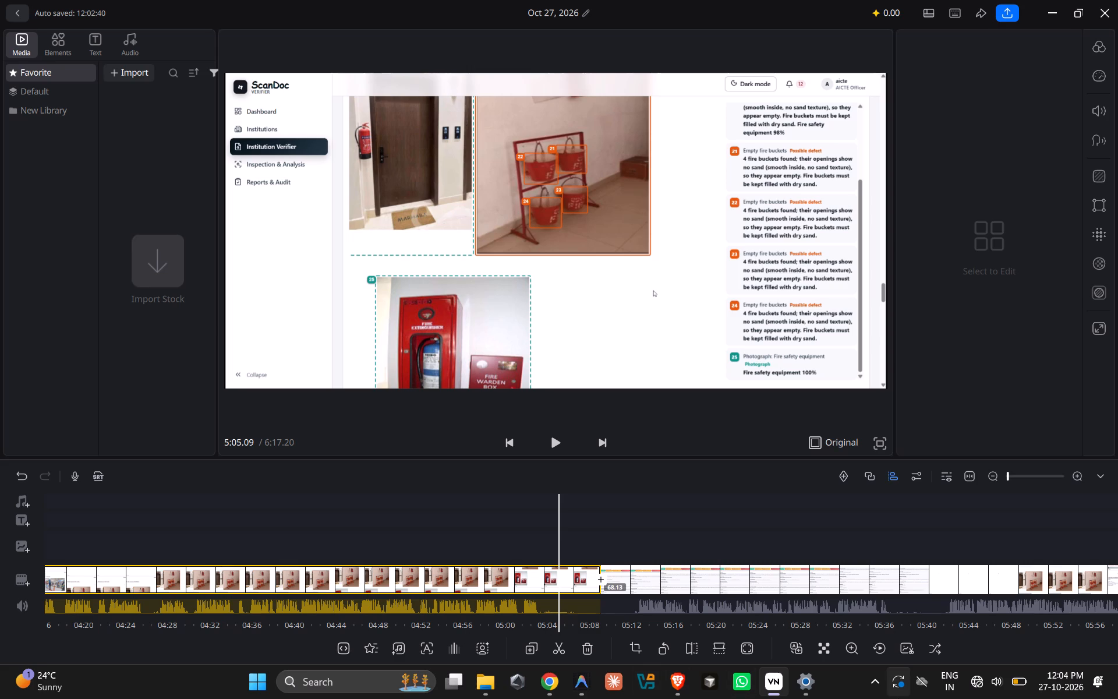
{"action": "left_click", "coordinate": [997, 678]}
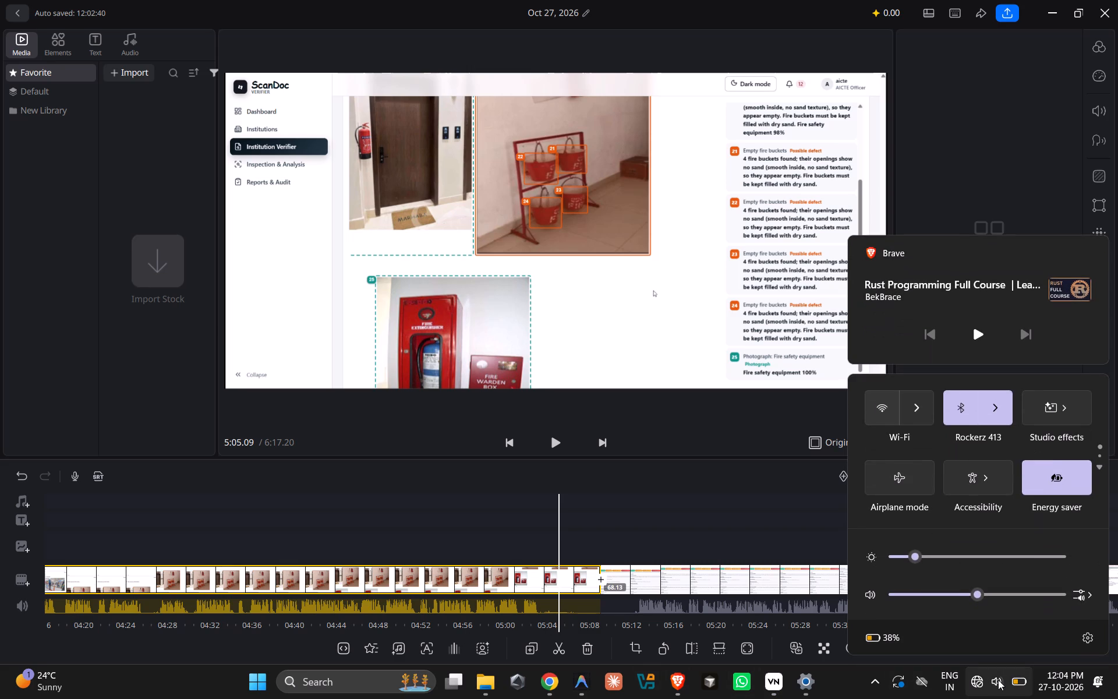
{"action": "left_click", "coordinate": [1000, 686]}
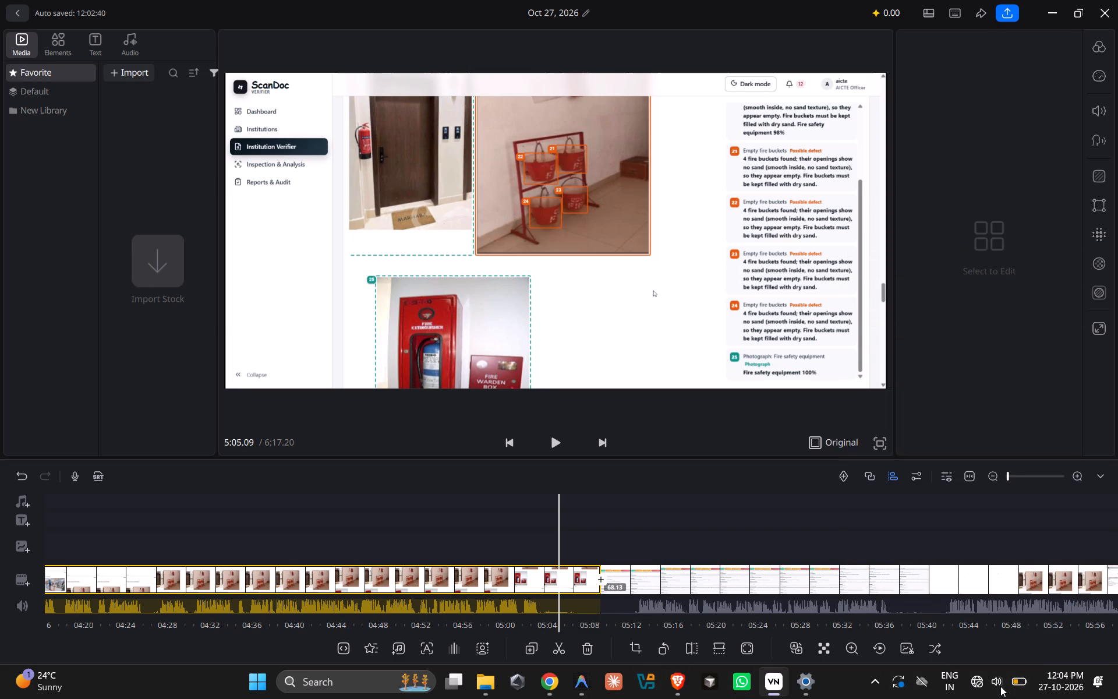
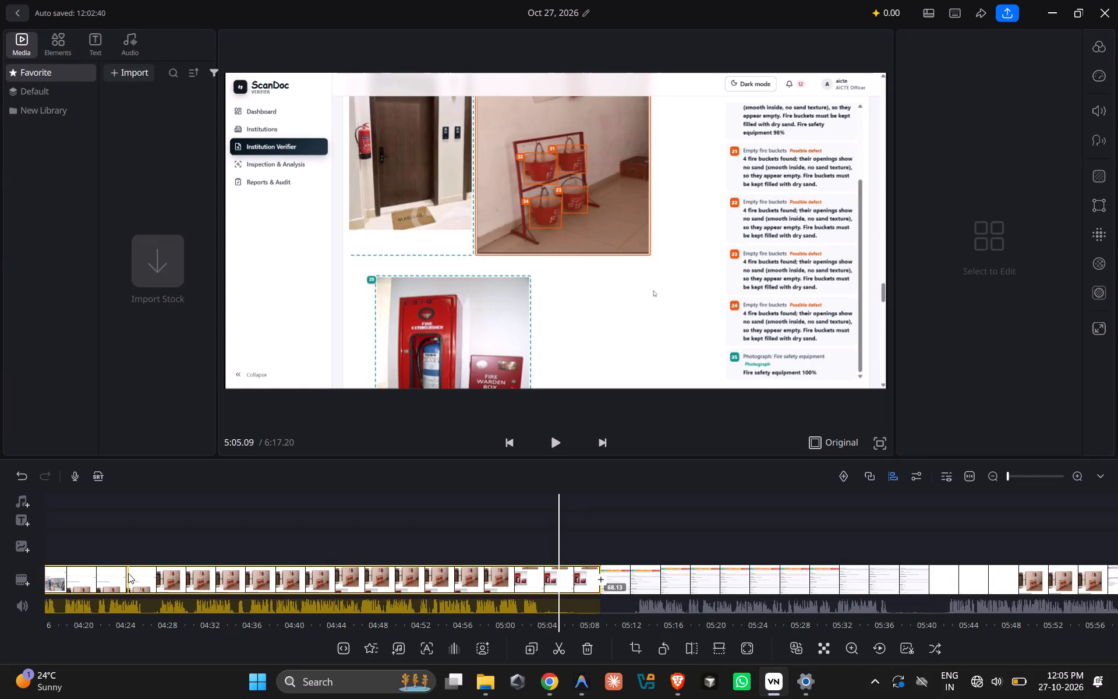
Play the fire-safety part of the 81.82-second clip and turn on Medium denoise for that clip.
{"action": "left_click", "coordinate": [143, 582]}
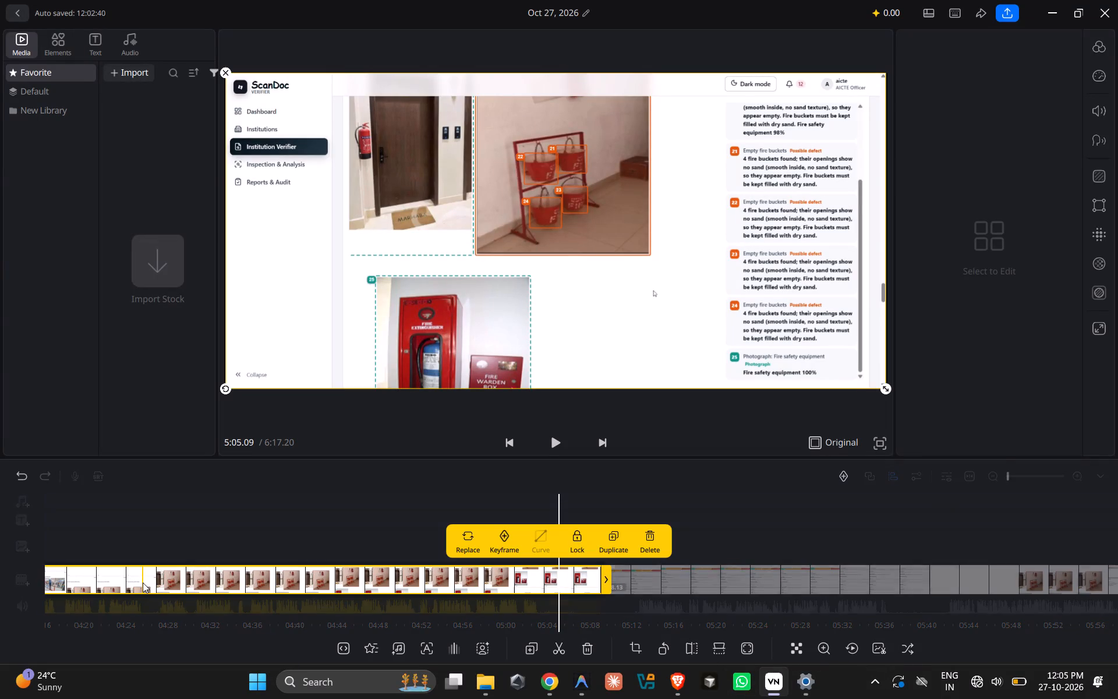
{"action": "left_click", "coordinate": [143, 582]}
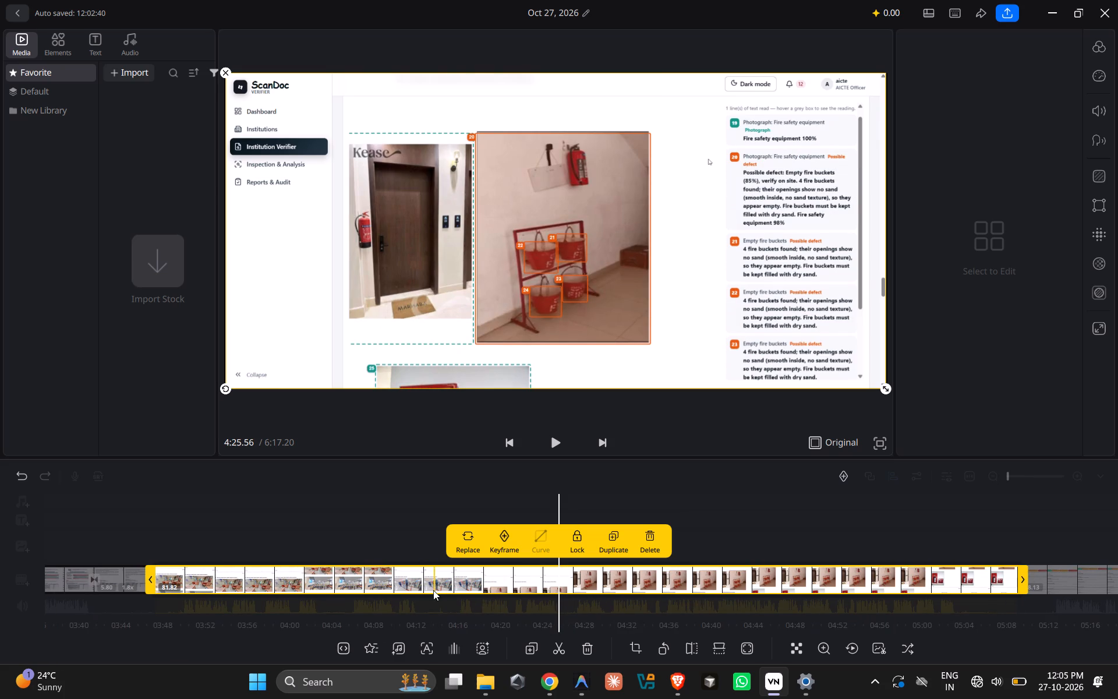
{"action": "left_click", "coordinate": [551, 439]}
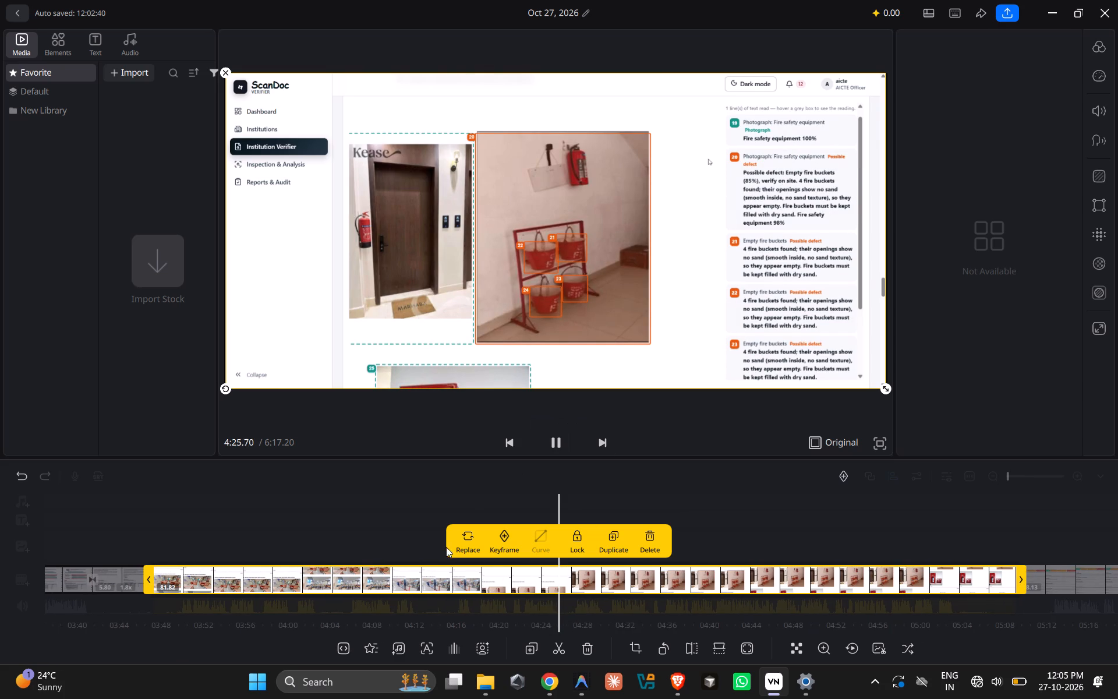
{"action": "left_click", "coordinate": [404, 574]}
{"action": "left_click", "coordinate": [433, 580]}
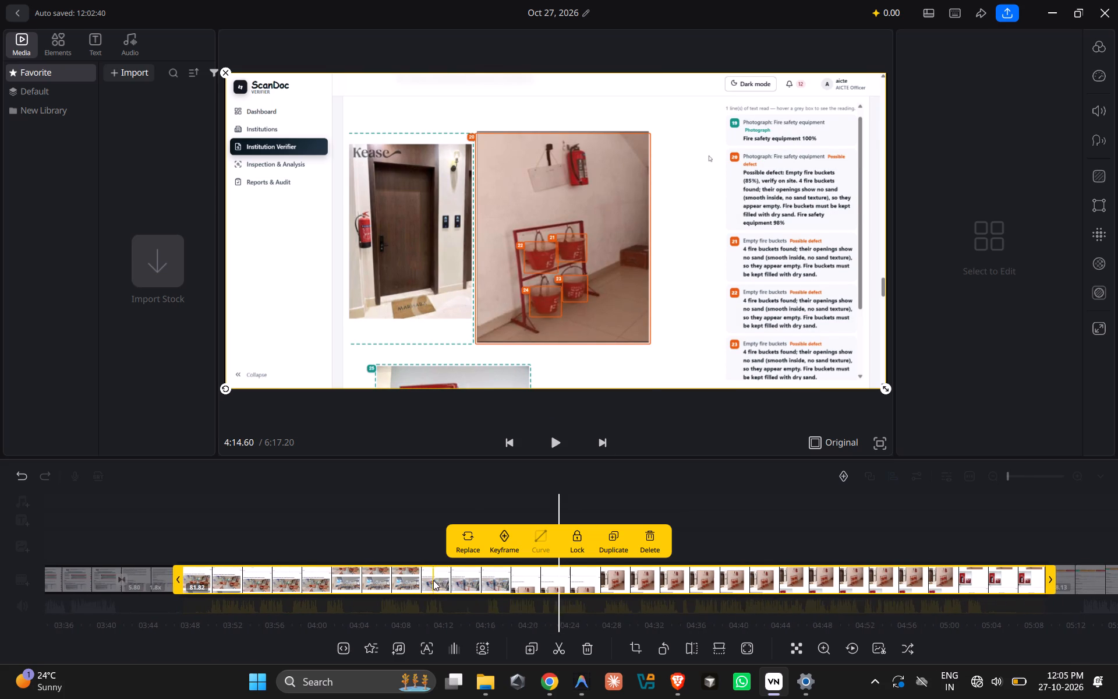
{"action": "left_click", "coordinate": [550, 443]}
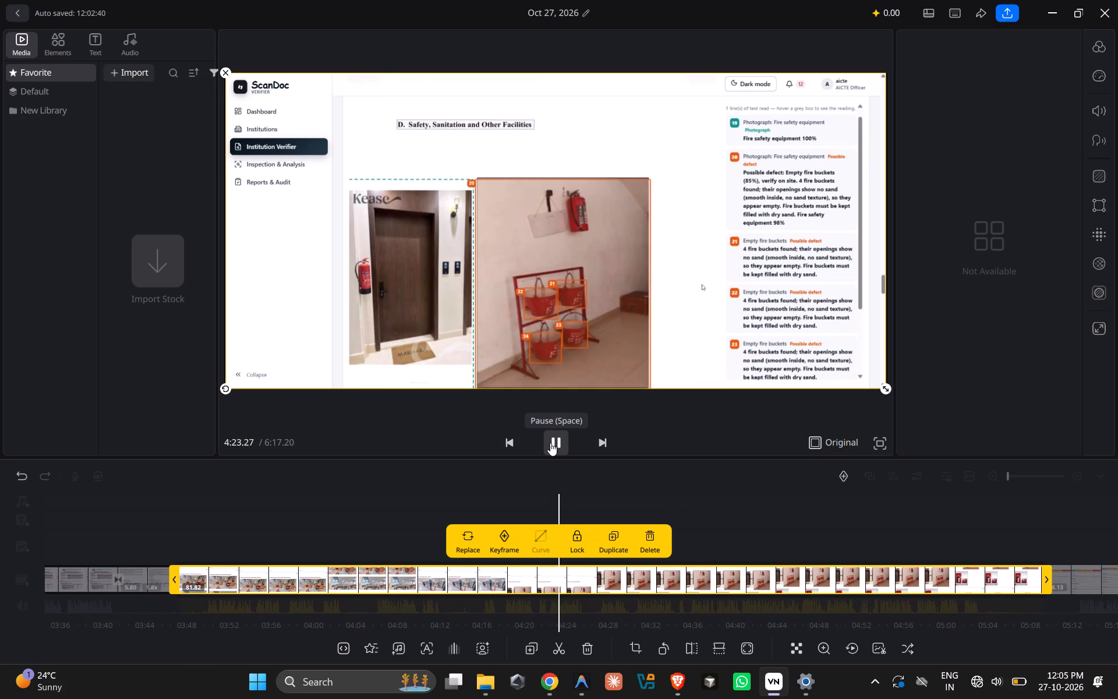
{"action": "left_click", "coordinate": [550, 443]}
{"action": "left_click", "coordinate": [1098, 87]}
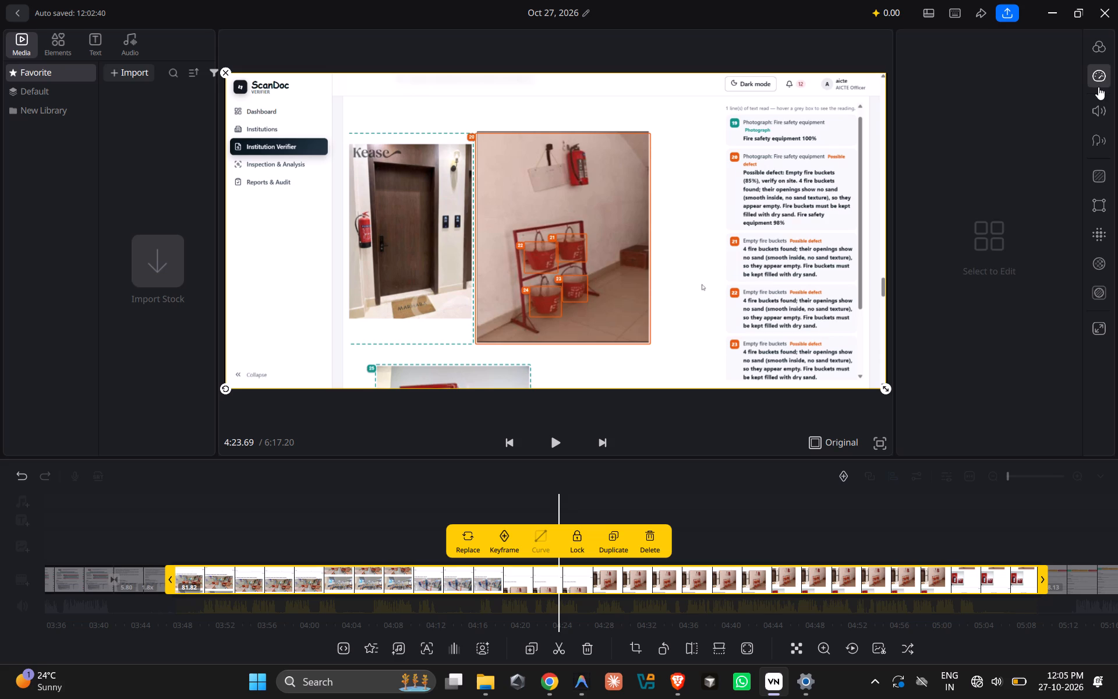
{"action": "left_click", "coordinate": [1098, 107]}
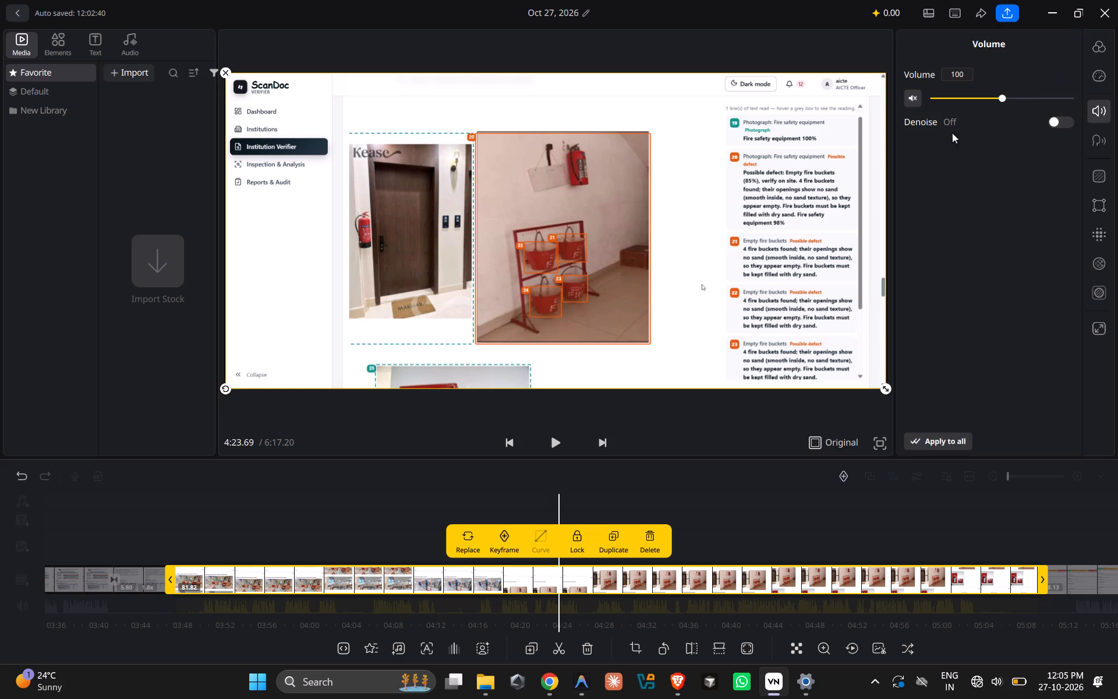
{"action": "left_click", "coordinate": [1055, 120]}
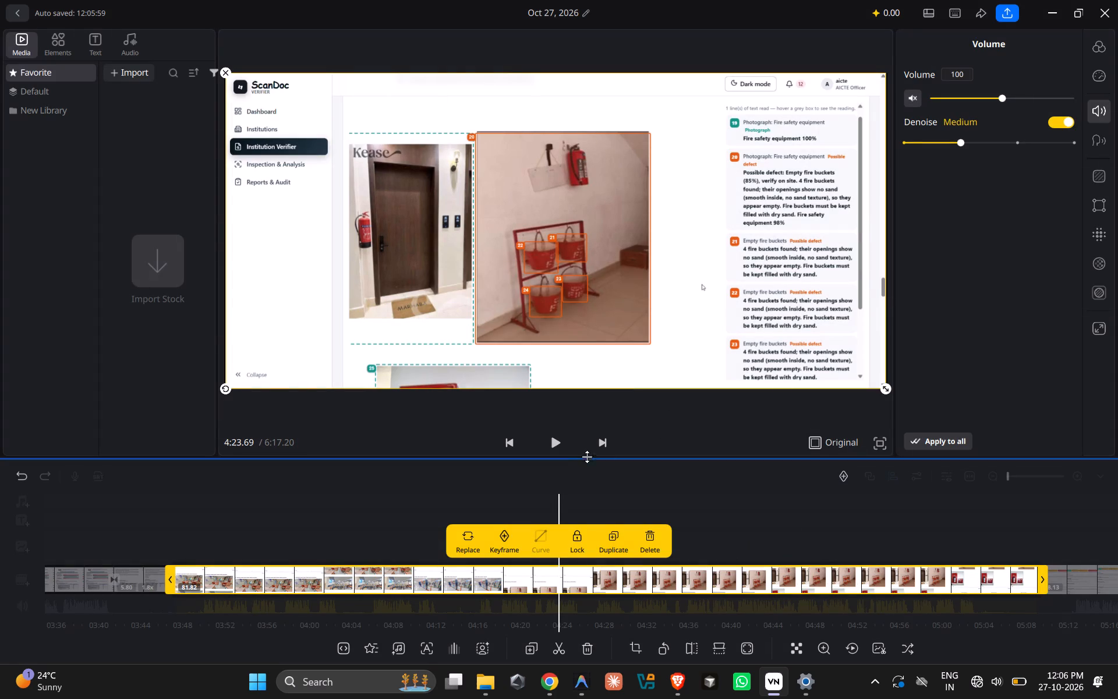
Set the 81.82-second clip's regular speed to 1.2x.
{"action": "left_click_drag", "start_coordinate": [1091, 56], "coordinate": [1082, 33]}
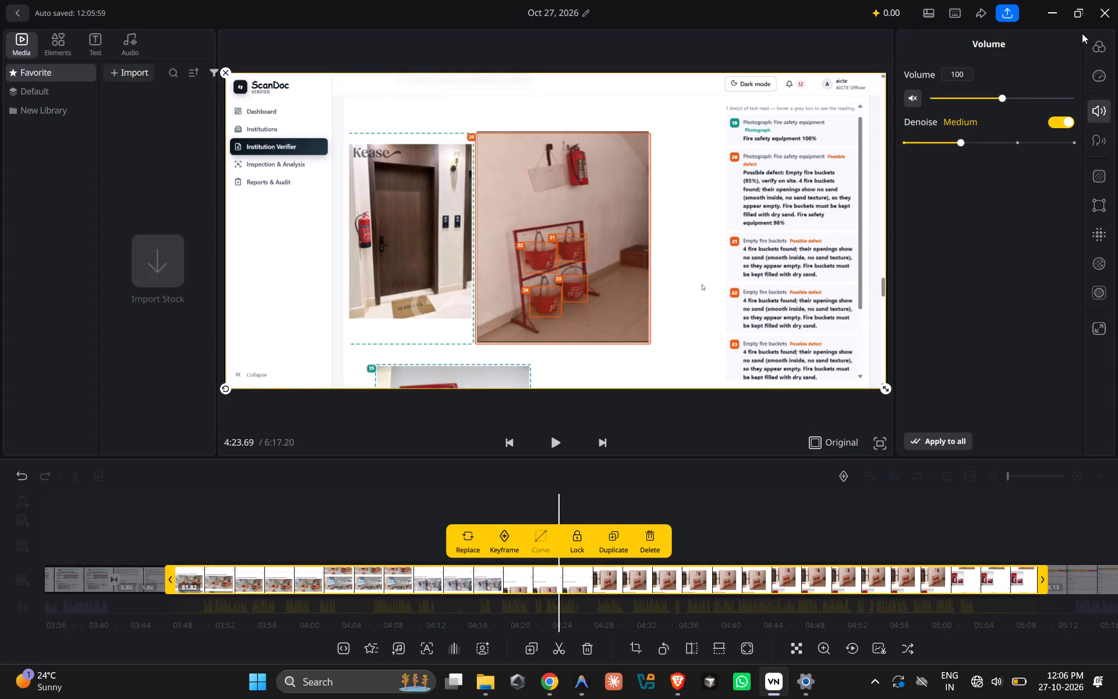
{"action": "left_click_drag", "start_coordinate": [1092, 73], "coordinate": [1088, 65]}
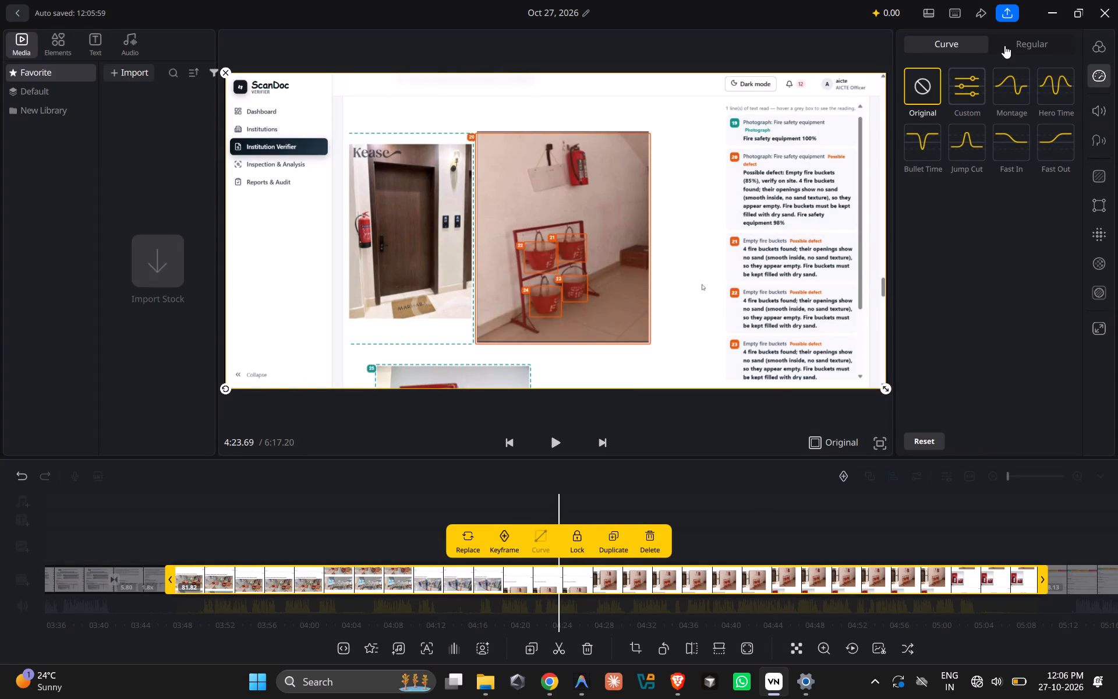
{"action": "left_click", "coordinate": [1004, 45]}
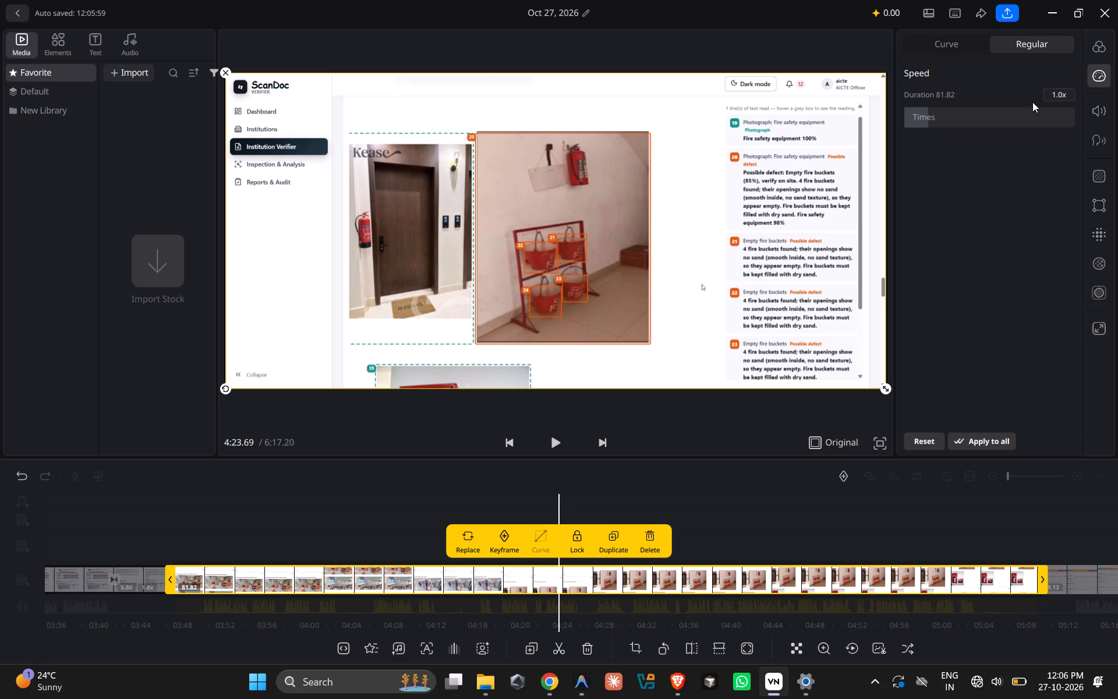
{"action": "left_click", "coordinate": [935, 123]}
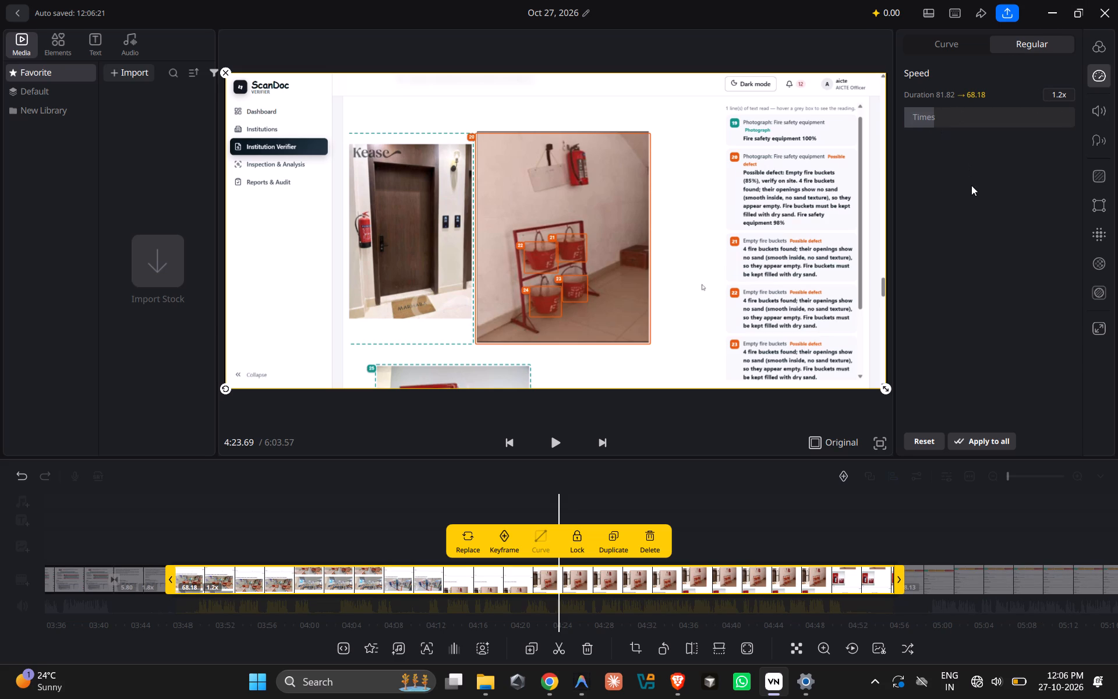
Play the 1.2x clip from about 4:01 into the fire-safety footage and try to open its voice effect settings.
{"action": "scroll", "coordinate": [452, 577], "scroll_direction": "right", "scroll_amount": 15}
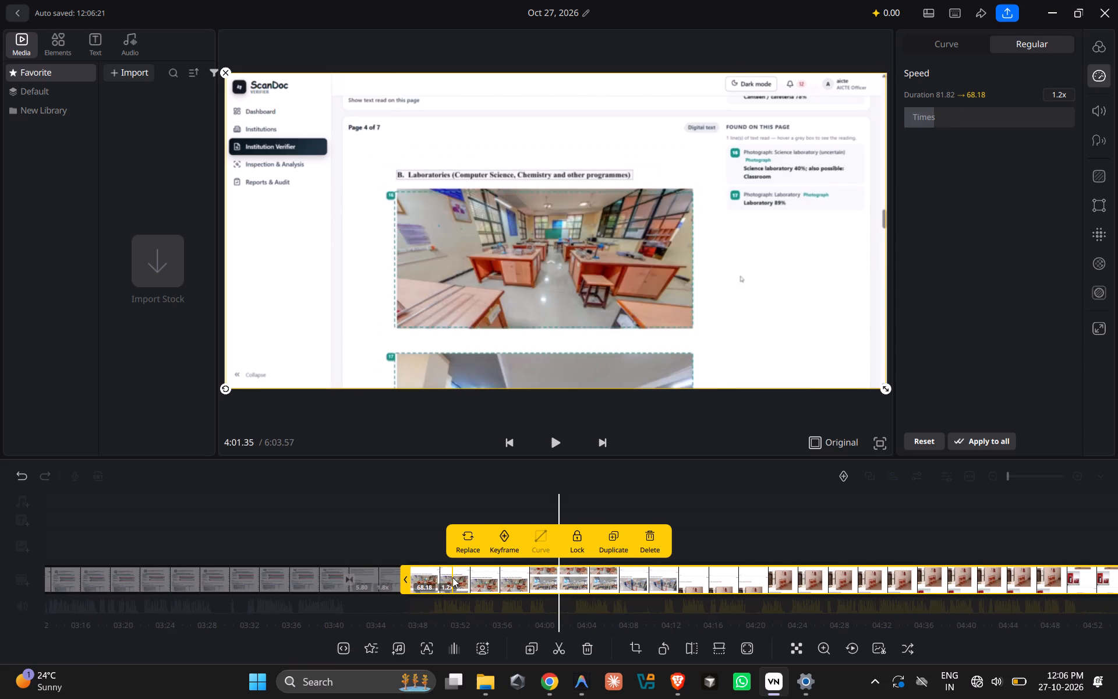
{"action": "left_click", "coordinate": [557, 440]}
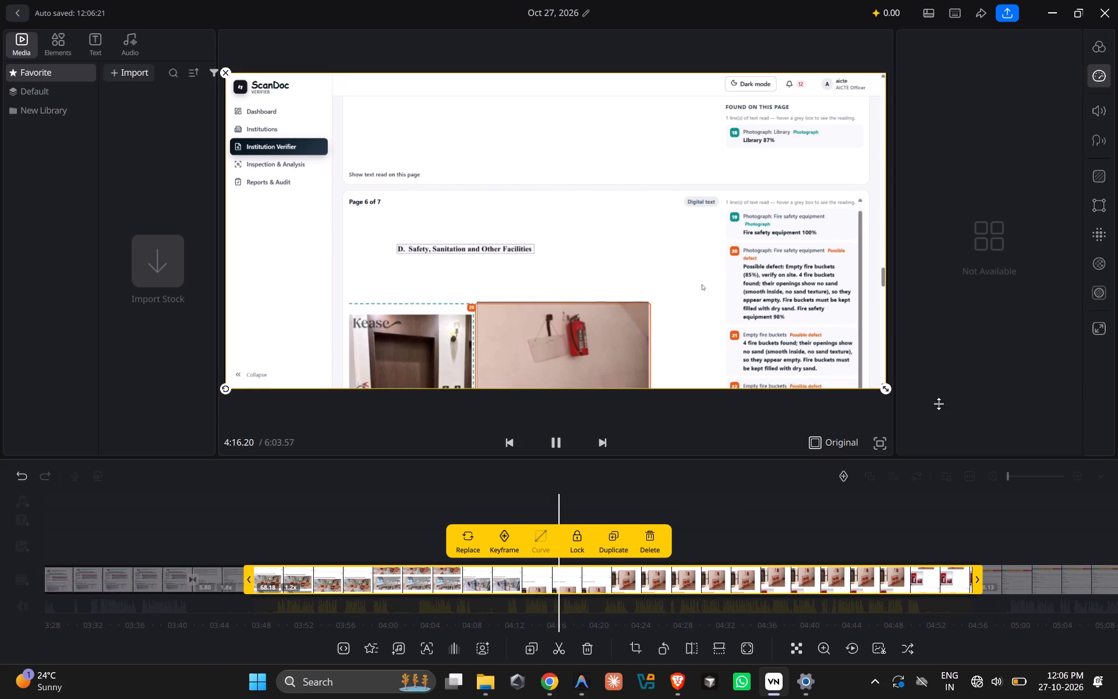
{"action": "left_click", "coordinate": [1094, 106]}
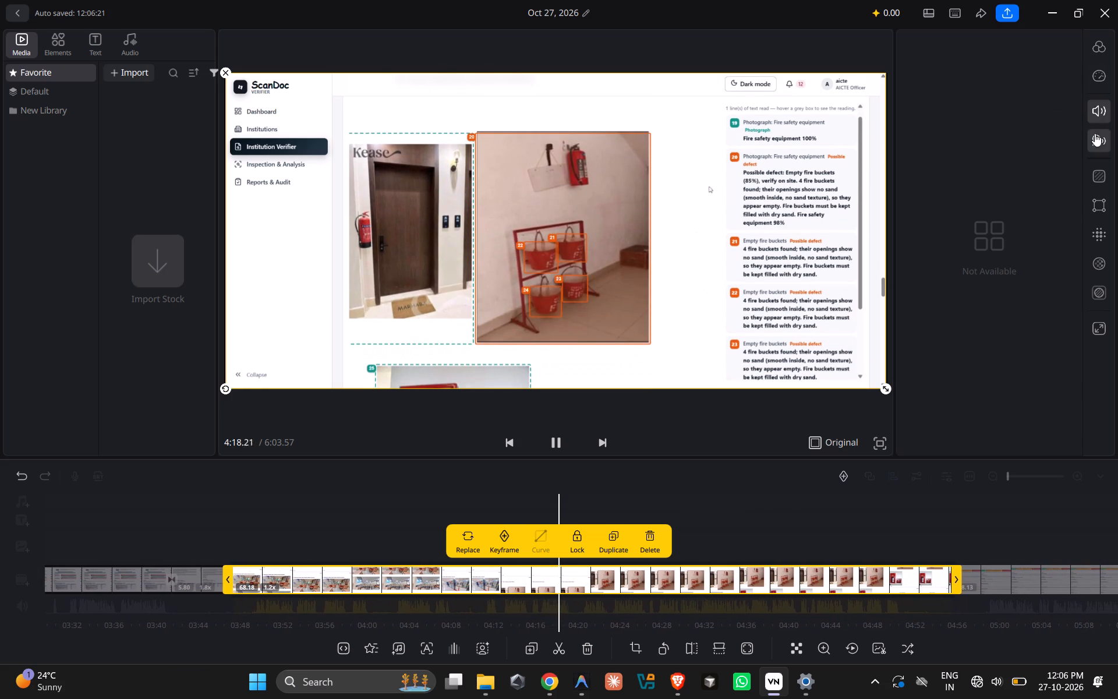
{"action": "left_click", "coordinate": [1097, 139]}
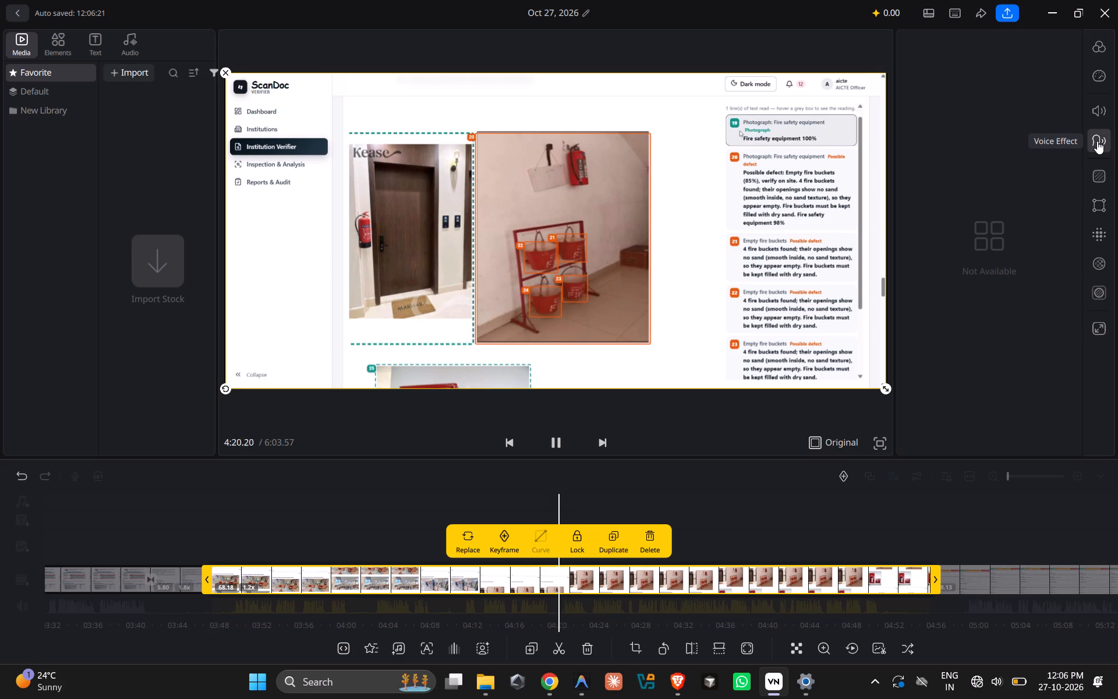
{"action": "left_click", "coordinate": [1097, 141]}
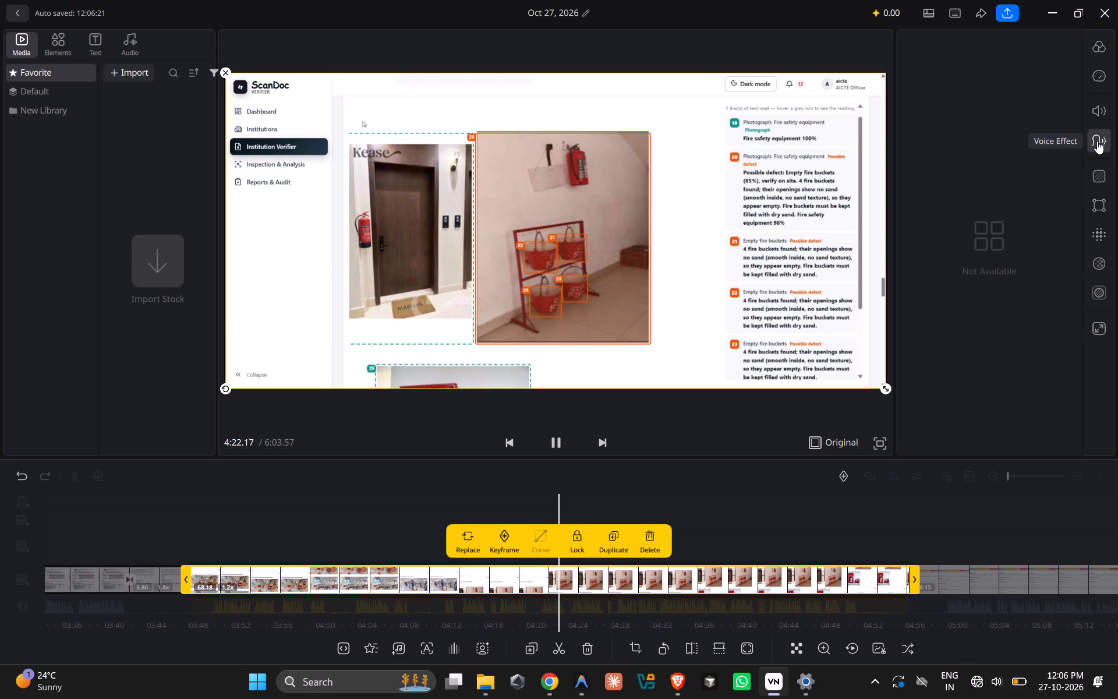
{"action": "left_click", "coordinate": [1098, 148]}
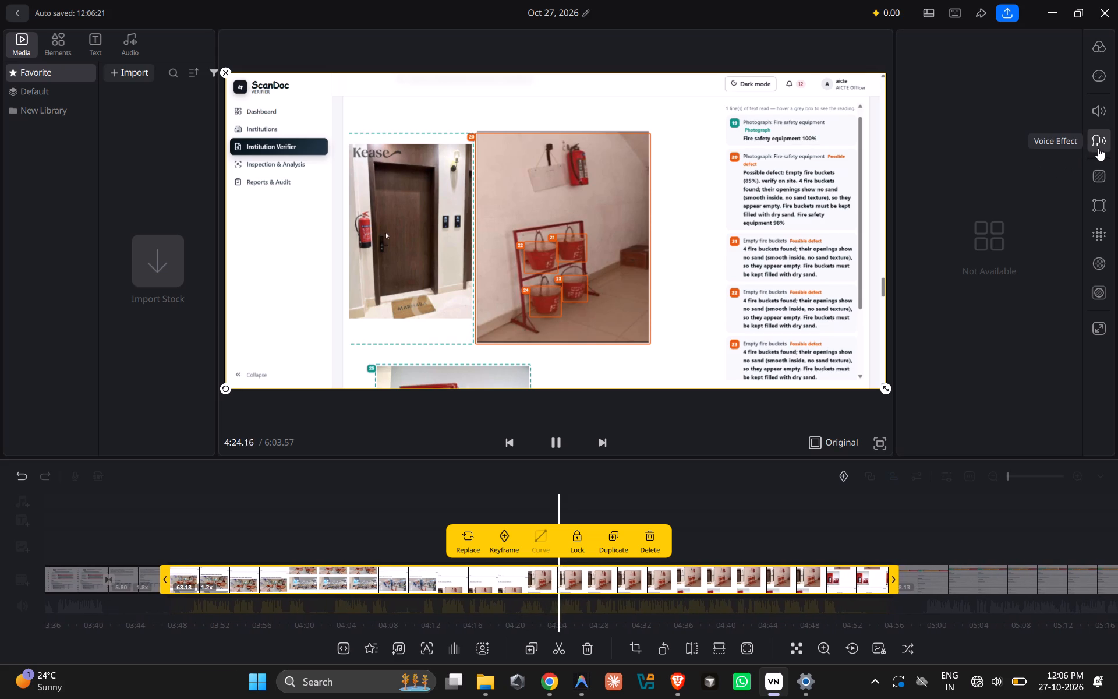
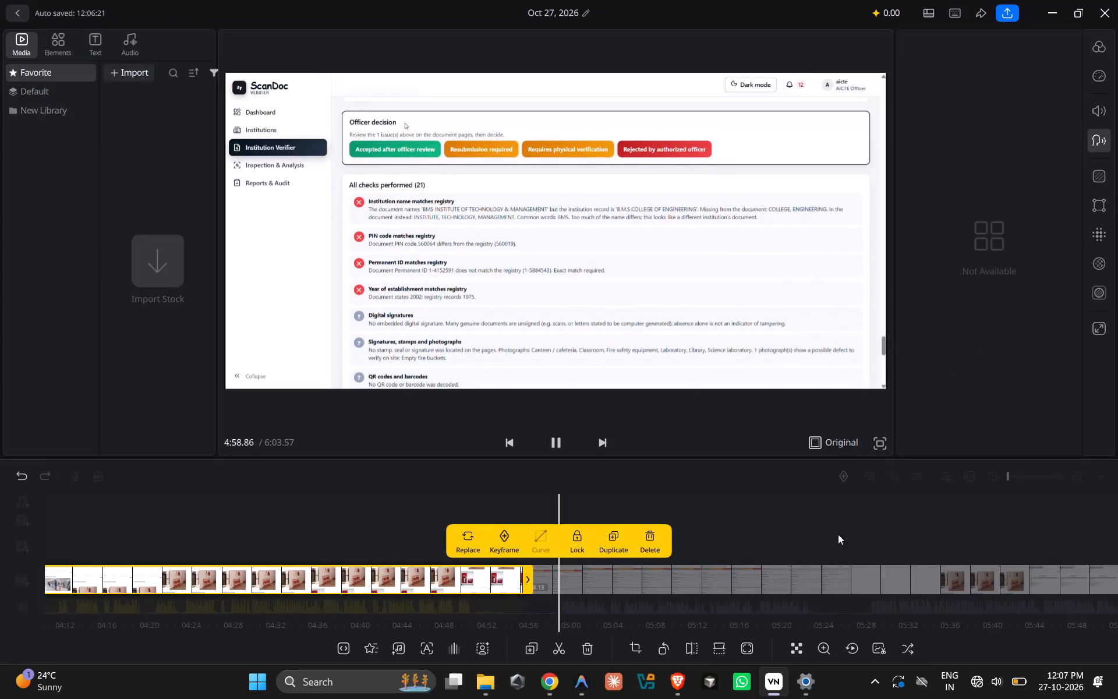
Add a 0.8-second Dissolve 1 transition at the join between the 1.2x clip and the 68.13-second clip.
{"action": "left_click", "coordinate": [816, 539]}
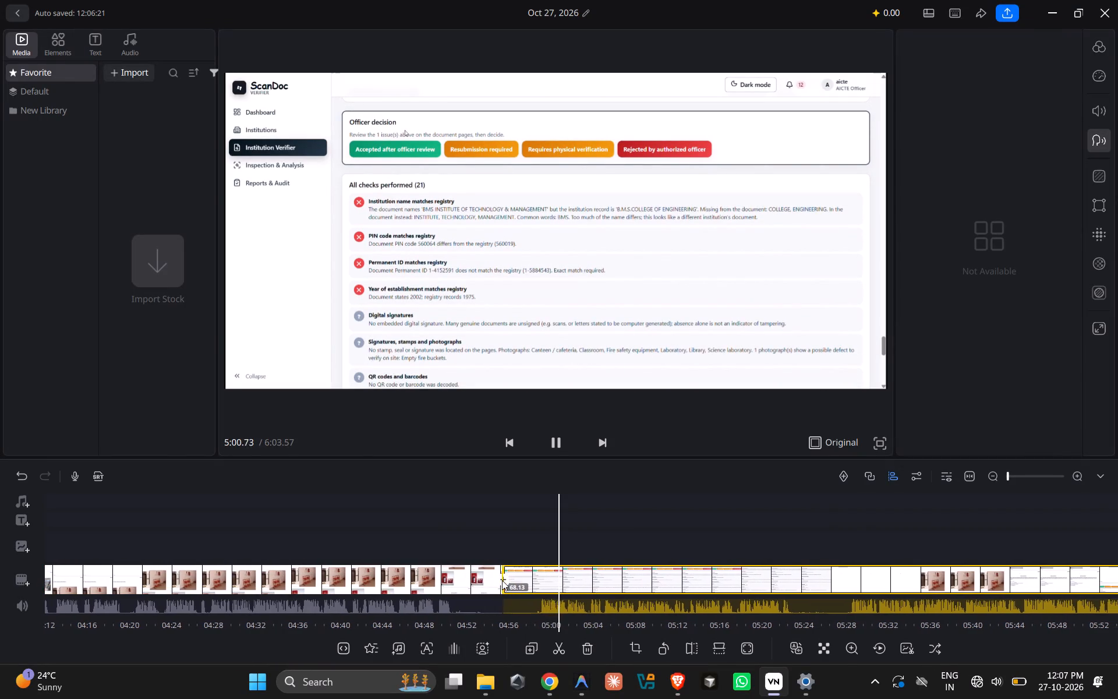
{"action": "left_click", "coordinate": [501, 580]}
{"action": "left_click", "coordinate": [310, 535]}
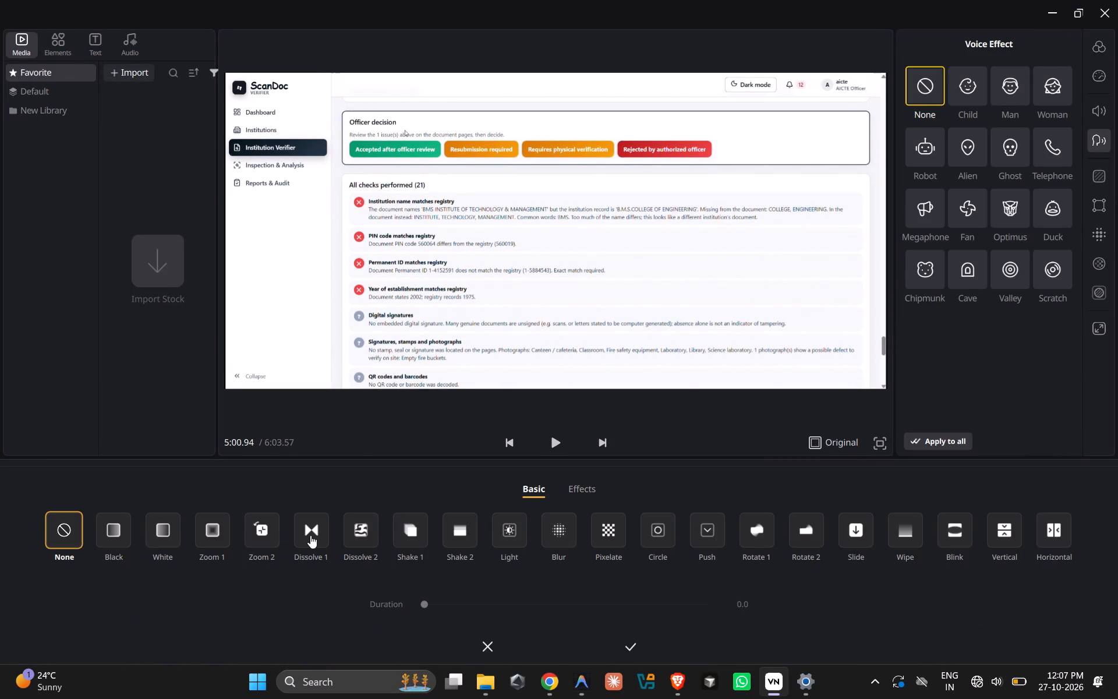
{"action": "left_click", "coordinate": [631, 648]}
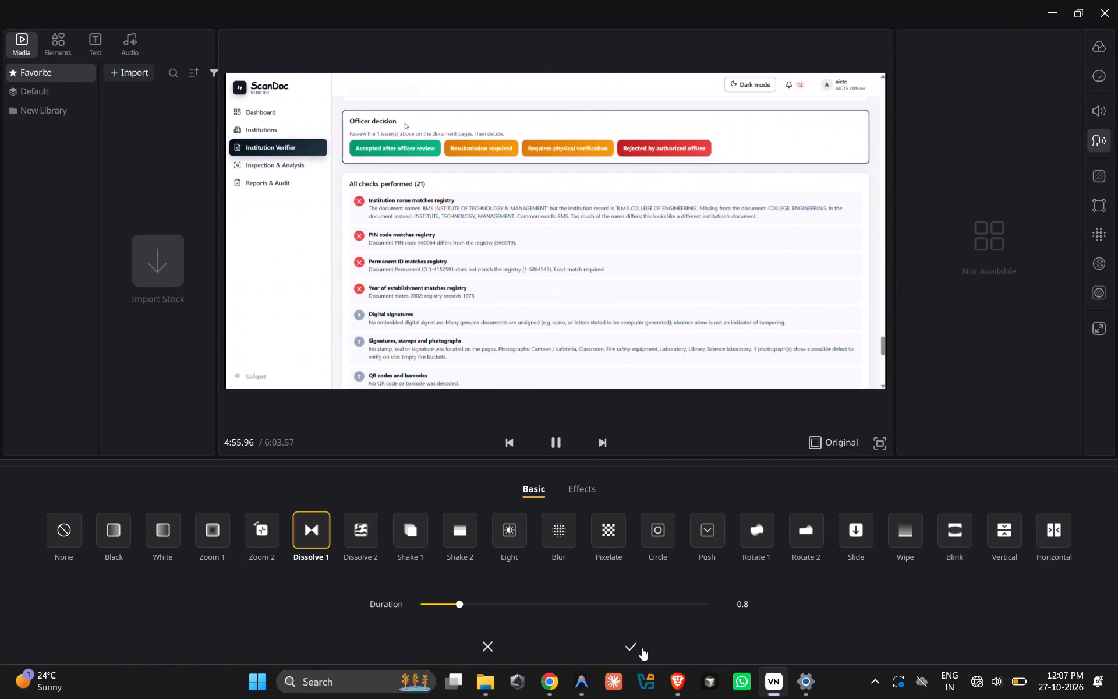
Play from about 4:43 across the new dissolve into the list of checks performed in the 68.13-second clip.
{"action": "left_click", "coordinate": [379, 584]}
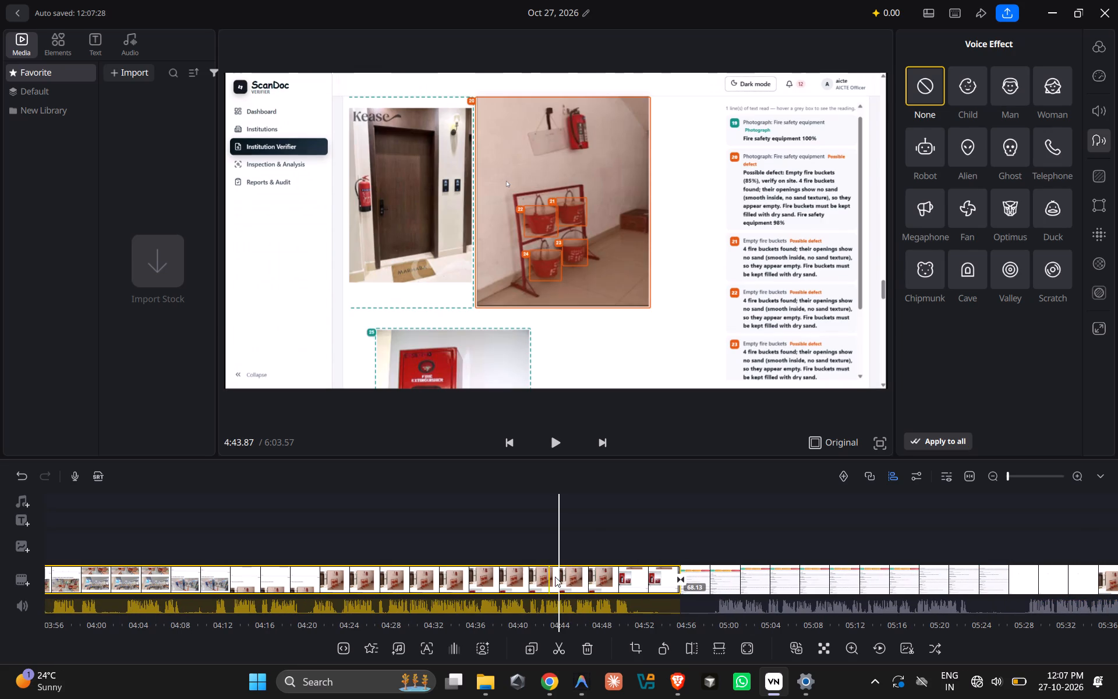
{"action": "left_click", "coordinate": [551, 437]}
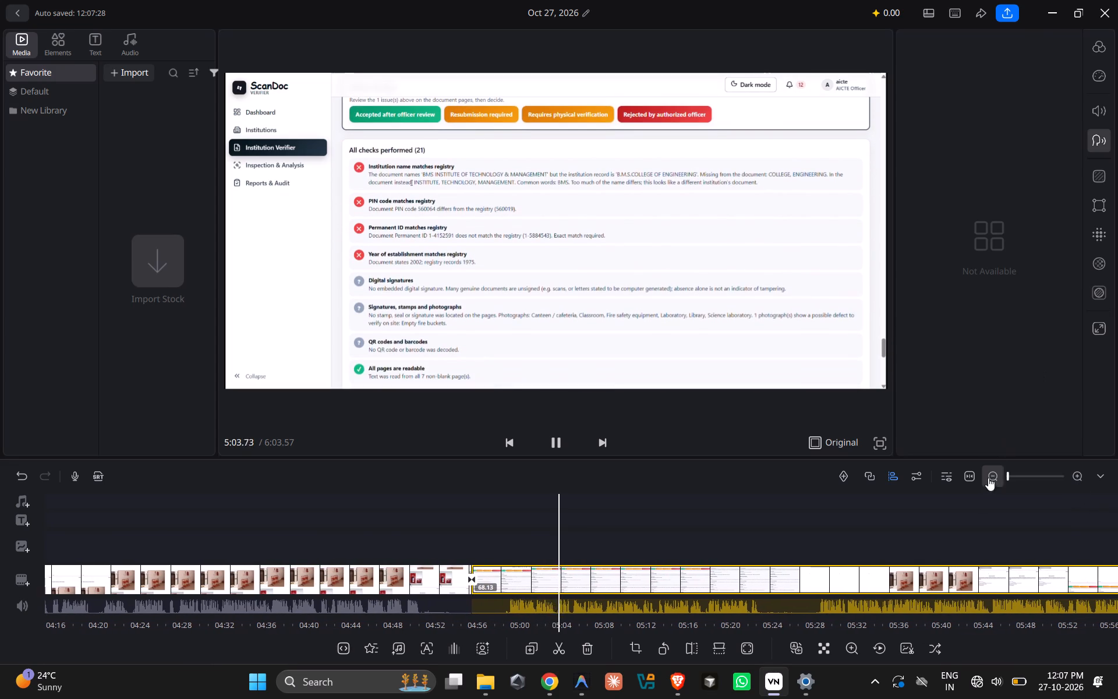
{"action": "left_click", "coordinate": [1095, 136]}
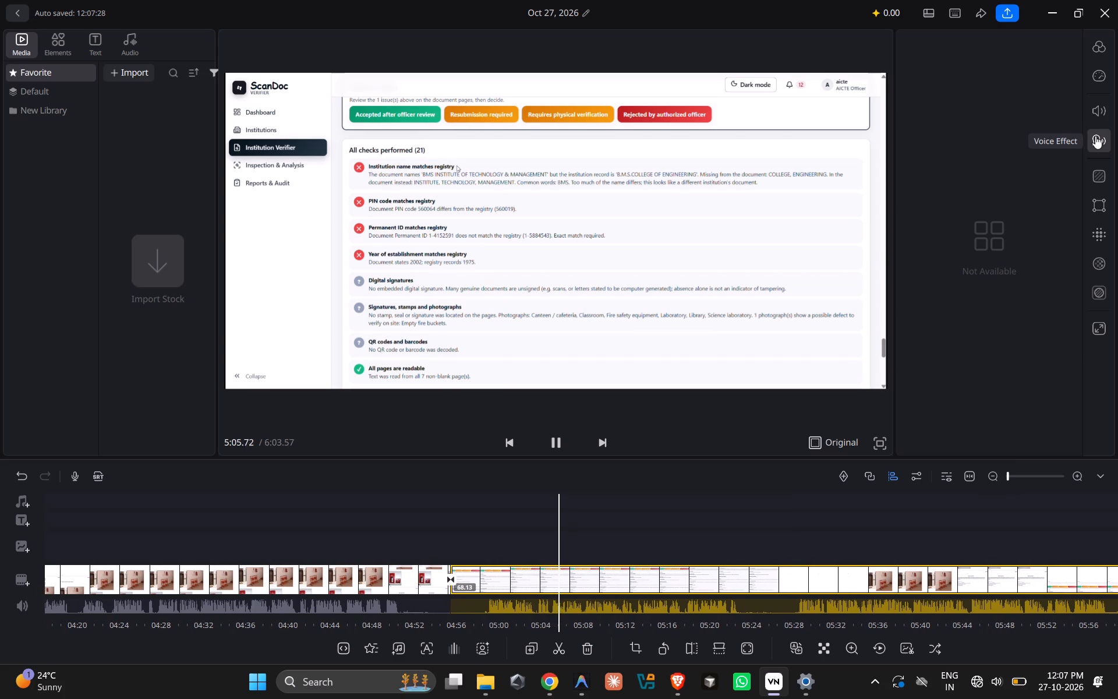
{"action": "triple_click", "coordinate": [1095, 136]}
{"action": "left_click_drag", "start_coordinate": [1095, 136], "coordinate": [1095, 173]}
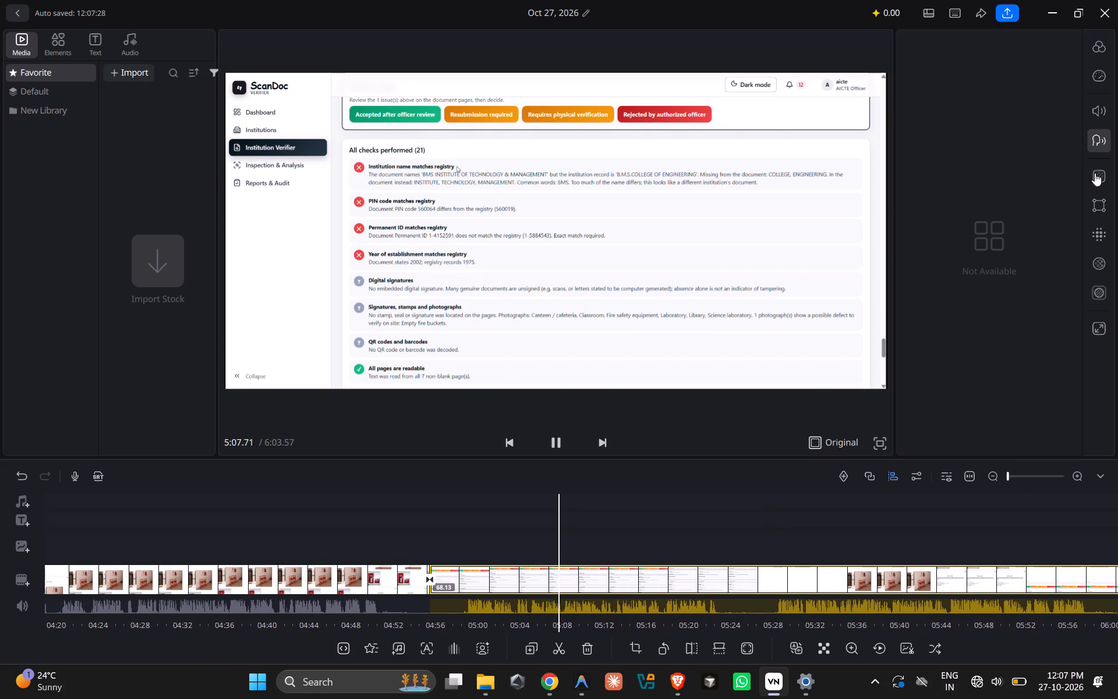
{"action": "left_click_drag", "start_coordinate": [1095, 173], "coordinate": [1095, 116]}
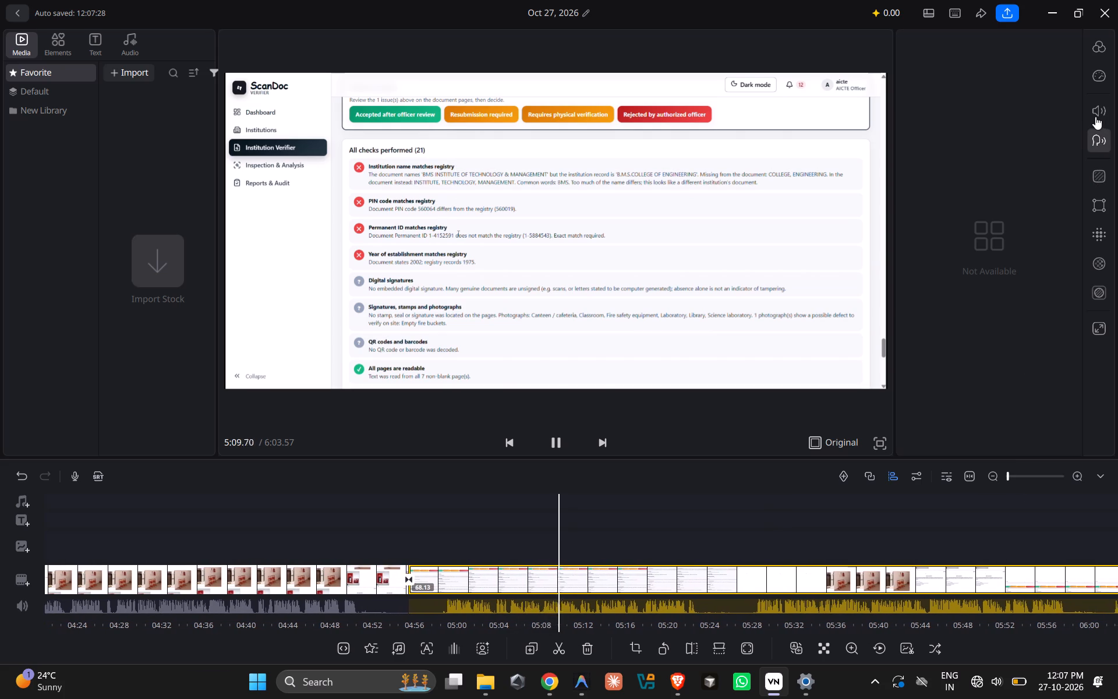
{"action": "left_click_drag", "start_coordinate": [1095, 116], "coordinate": [915, 415]}
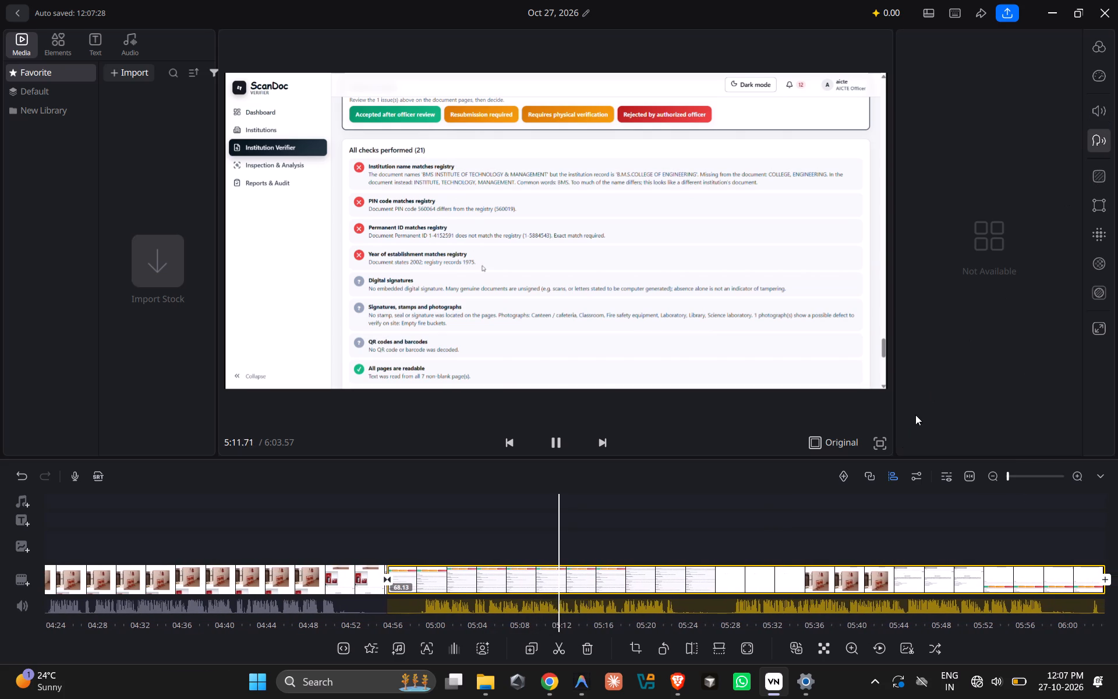
{"action": "left_click_drag", "start_coordinate": [915, 415], "coordinate": [902, 438]}
Apply the Man voice effect to the 1.2x clip that ends with the fire-safety footage.
{"action": "left_click", "coordinate": [603, 582]}
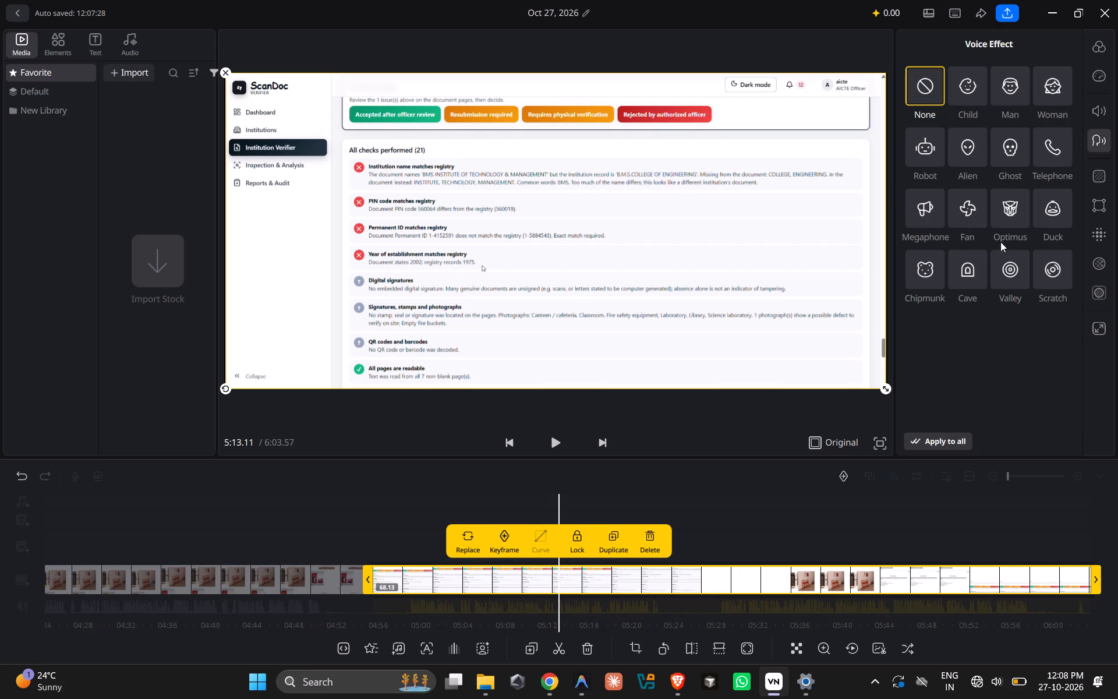
{"action": "left_click", "coordinate": [228, 585]}
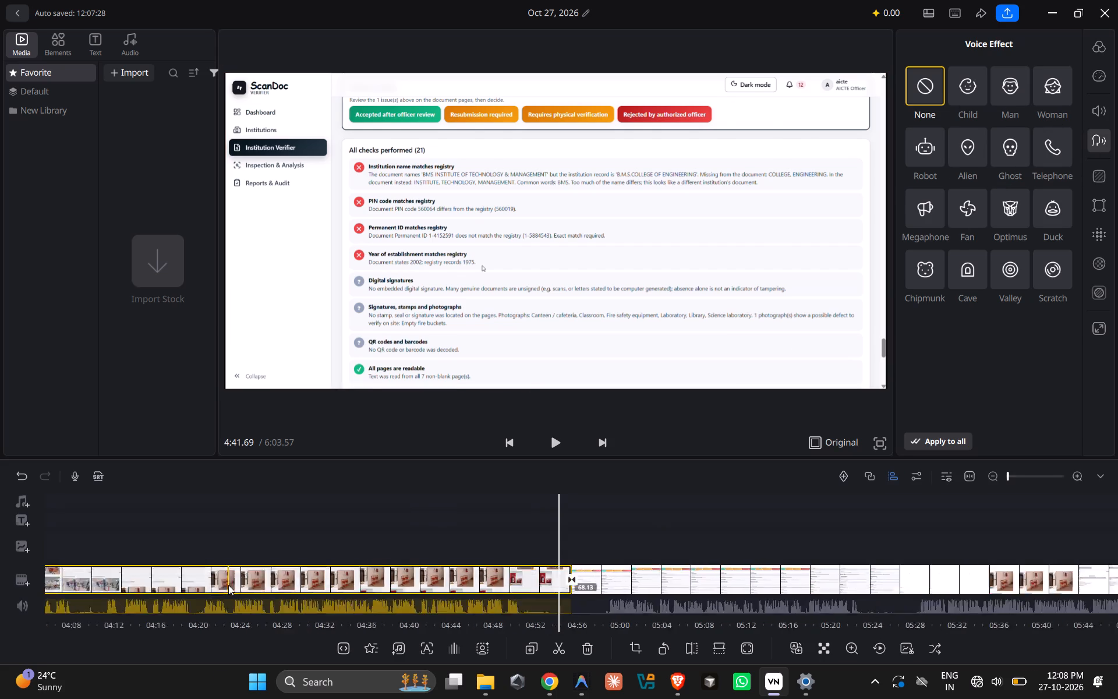
{"action": "left_click", "coordinate": [307, 579]}
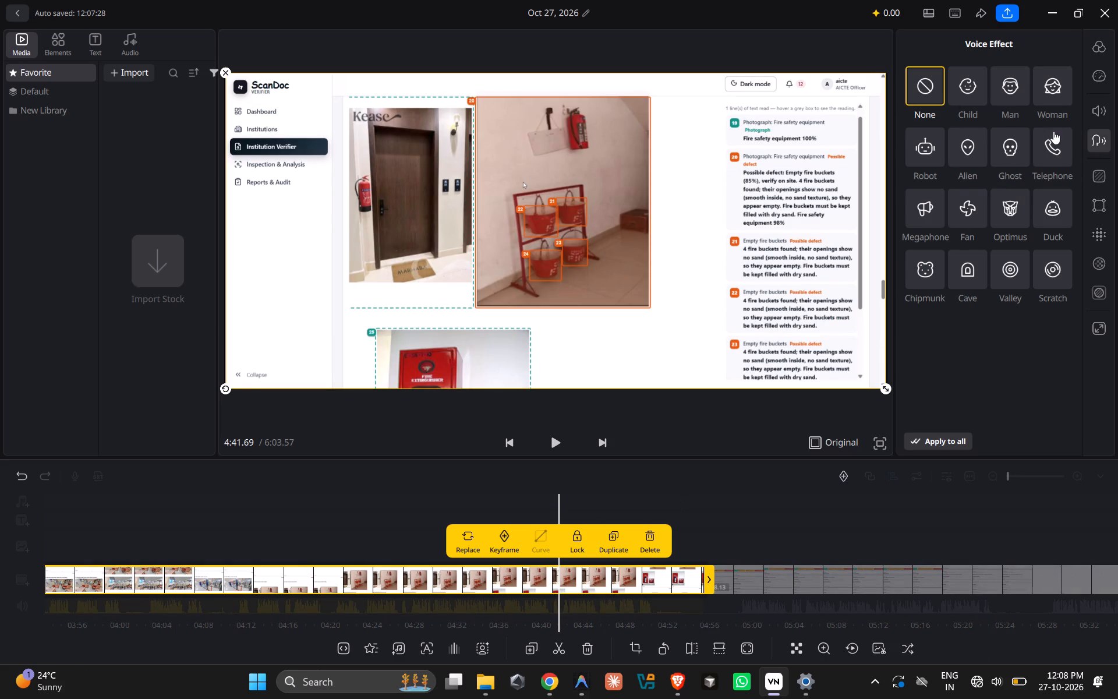
{"action": "left_click", "coordinate": [1013, 92]}
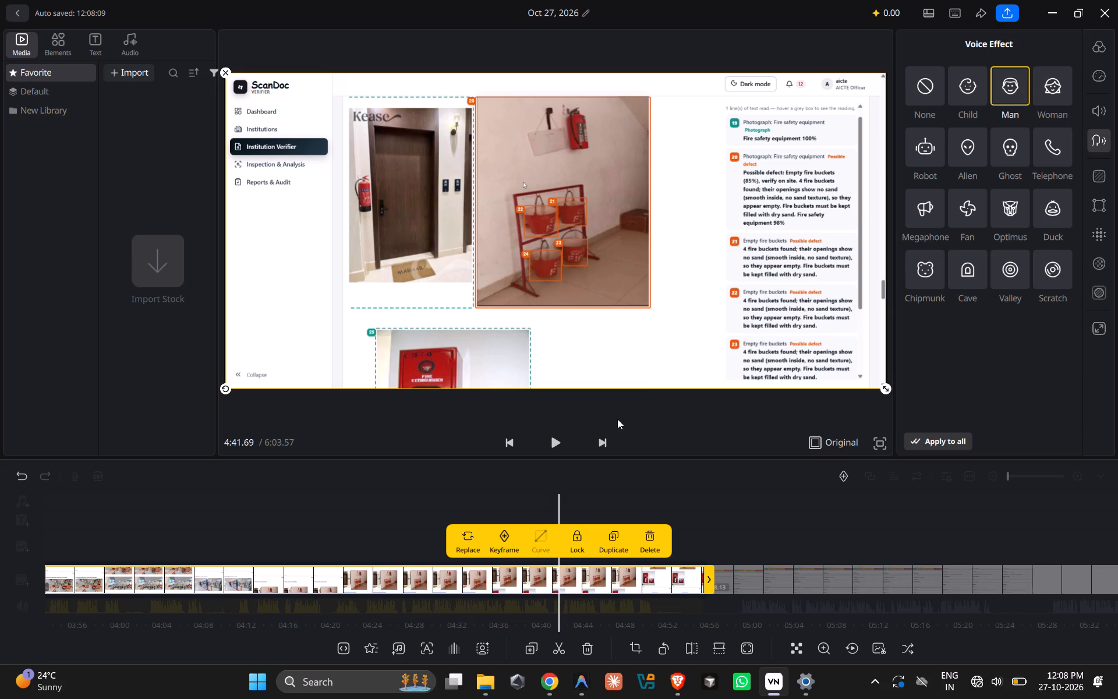
Play the 1.2x clip from about 4:42, and again from its start at about 3:47, to check its audio.
{"action": "left_click", "coordinate": [549, 442]}
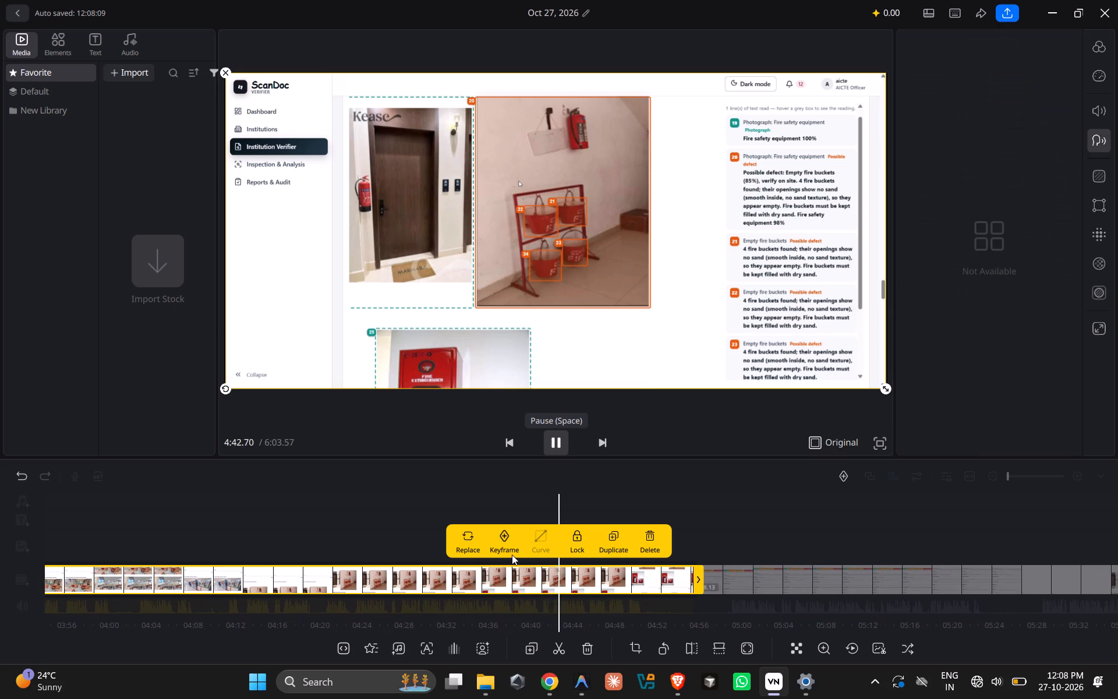
{"action": "scroll", "coordinate": [356, 578], "scroll_direction": "right", "scroll_amount": 6}
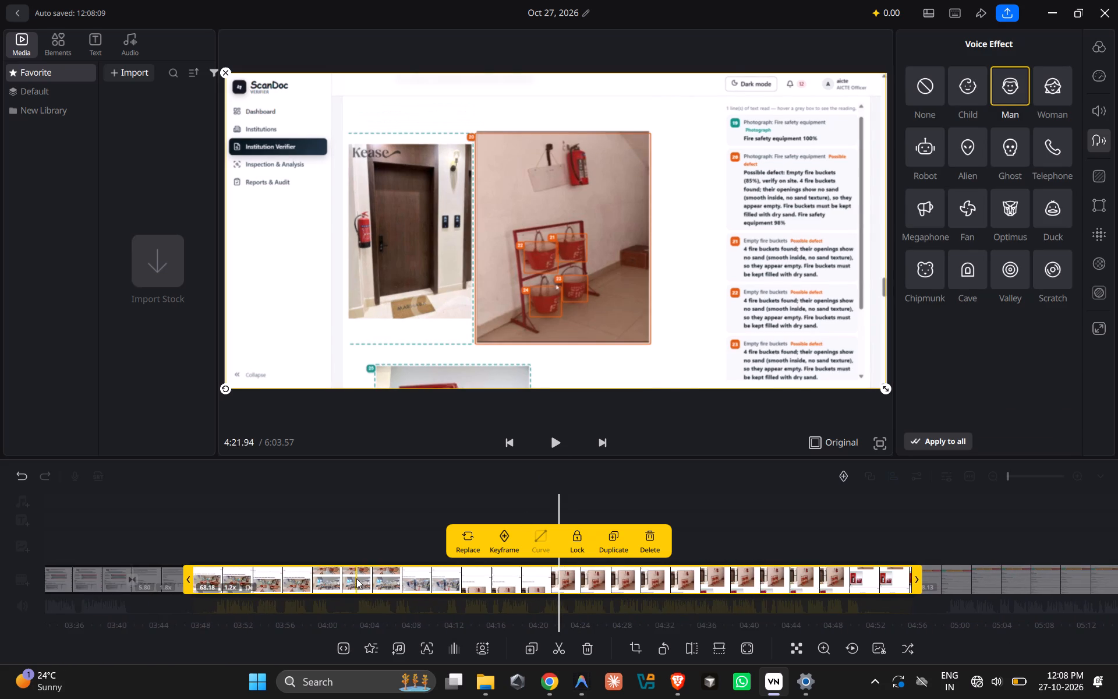
{"action": "scroll", "coordinate": [356, 578], "scroll_direction": "right", "scroll_amount": 7}
{"action": "scroll", "coordinate": [356, 578], "scroll_direction": "left", "scroll_amount": 1}
{"action": "scroll", "coordinate": [356, 578], "scroll_direction": "right", "scroll_amount": 1}
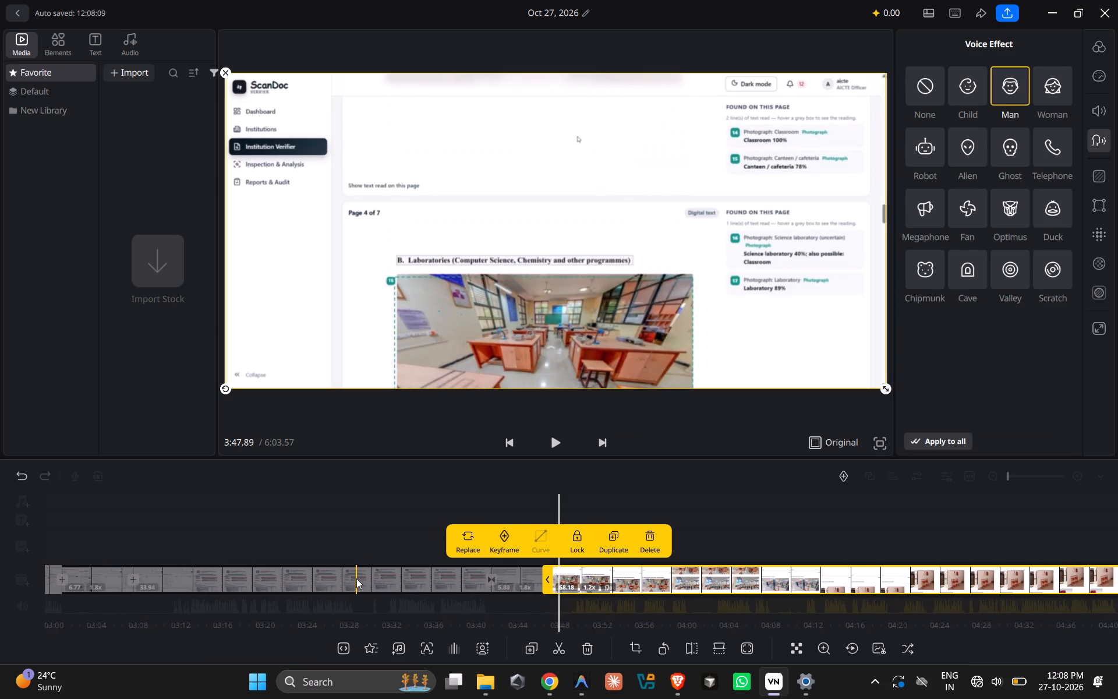
{"action": "scroll", "coordinate": [356, 578], "scroll_direction": "right", "scroll_amount": 1}
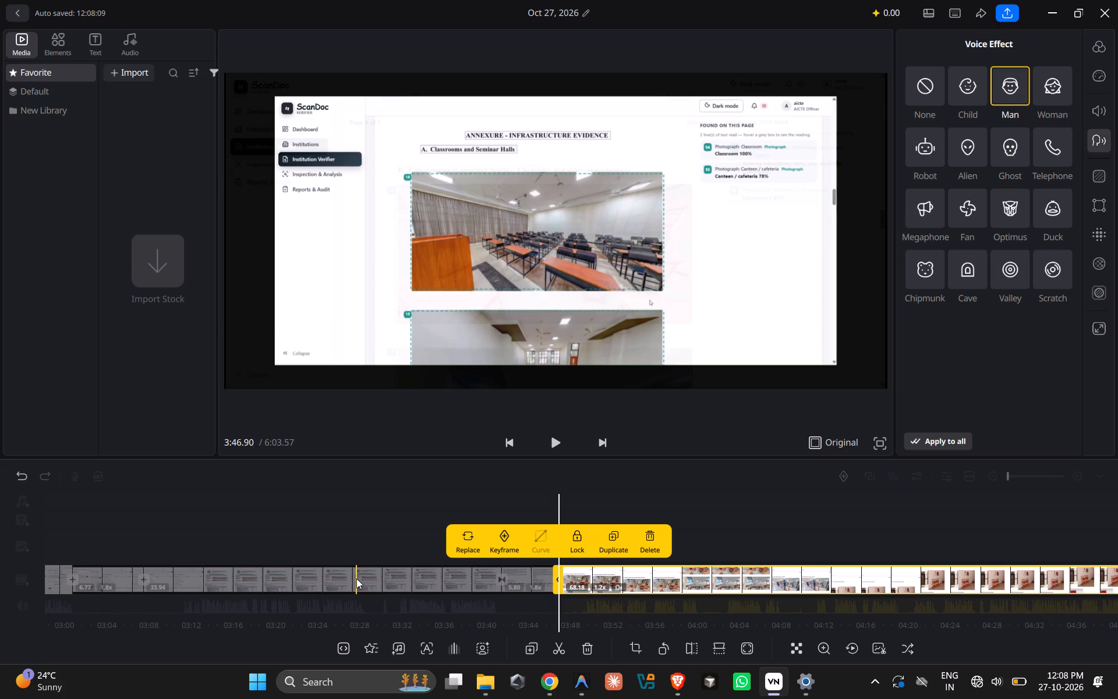
{"action": "left_click", "coordinate": [549, 438]}
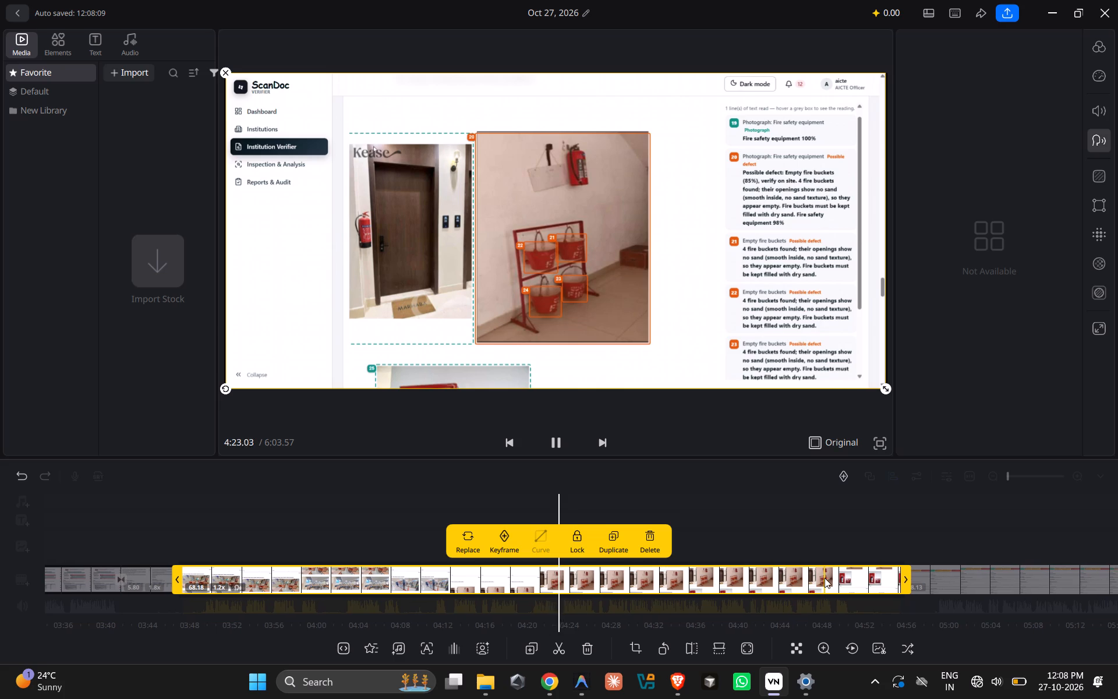
Split the 1.2x clip at about 4:21.5, in the fire-bucket footage.
{"action": "left_click", "coordinate": [486, 581]}
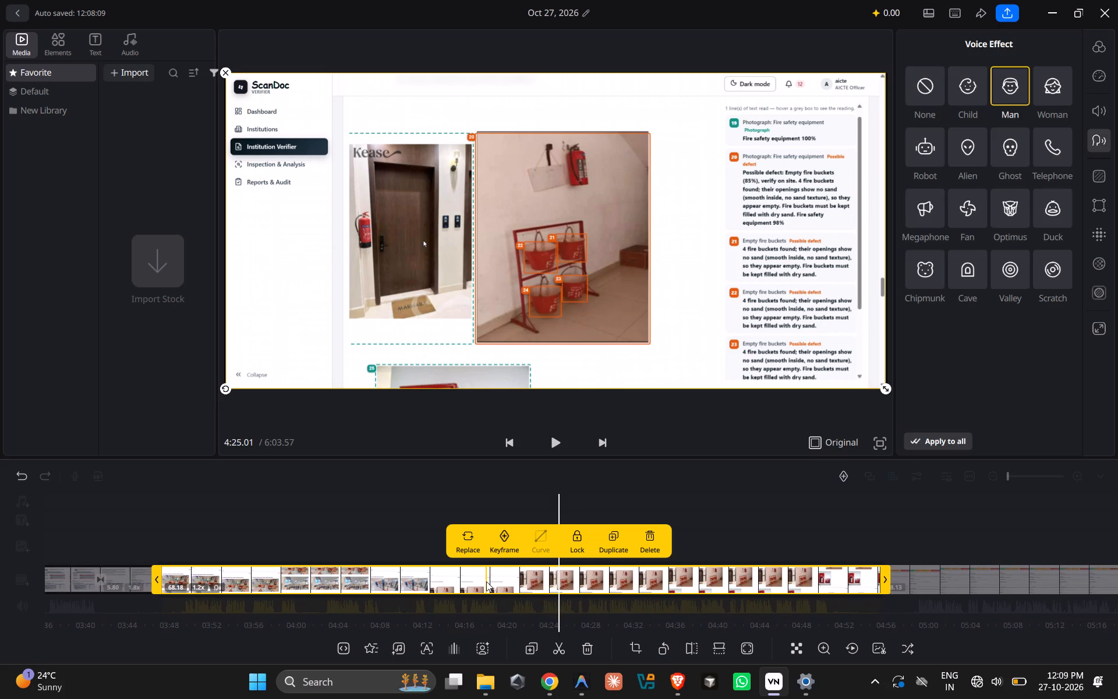
{"action": "left_click", "coordinate": [500, 585]}
{"action": "left_click", "coordinate": [545, 445]}
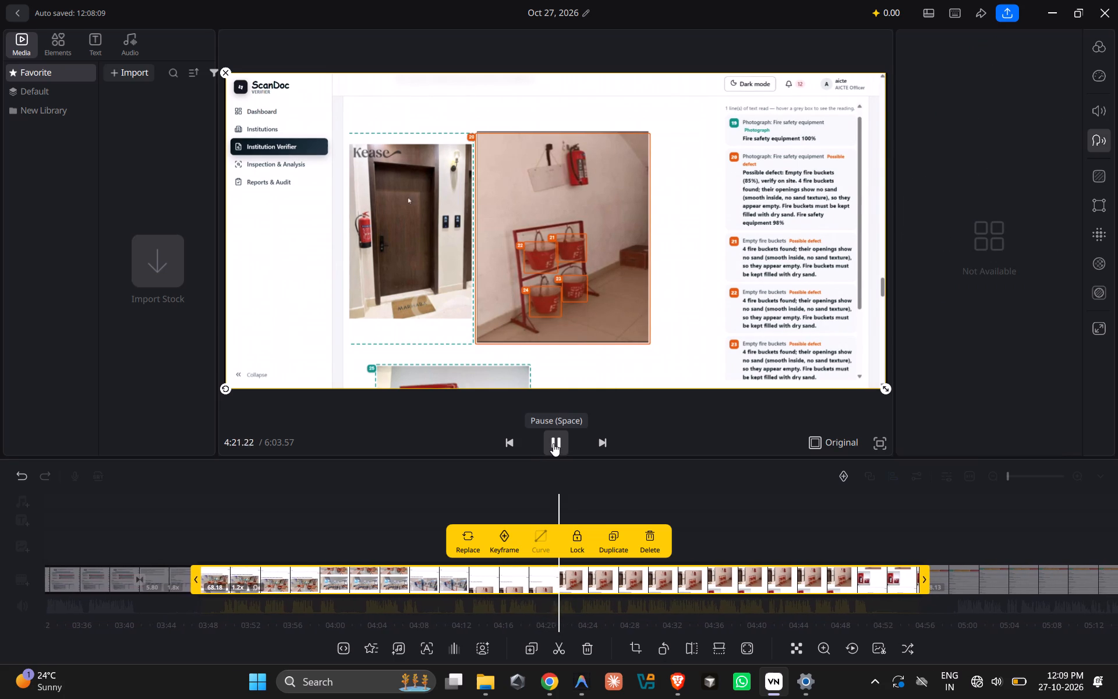
{"action": "left_click", "coordinate": [553, 443]}
{"action": "left_click", "coordinate": [558, 651]}
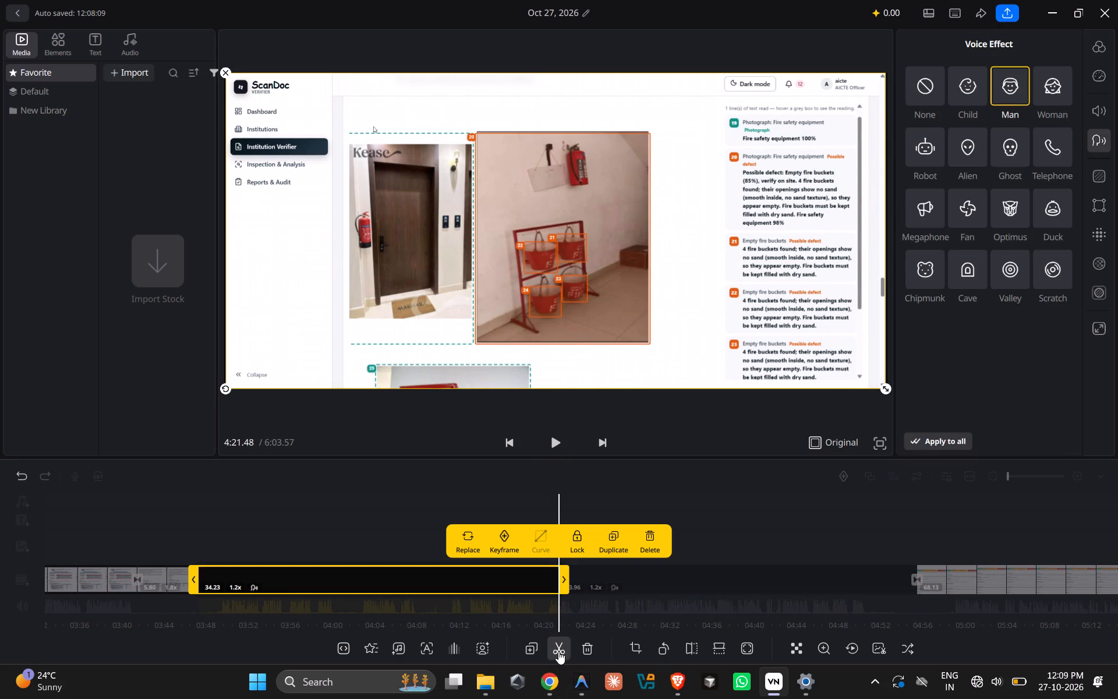
Play the 33.96-second part from about 4:26 and examine the frames around the split at about 4:21.5.
{"action": "left_click", "coordinate": [606, 580]}
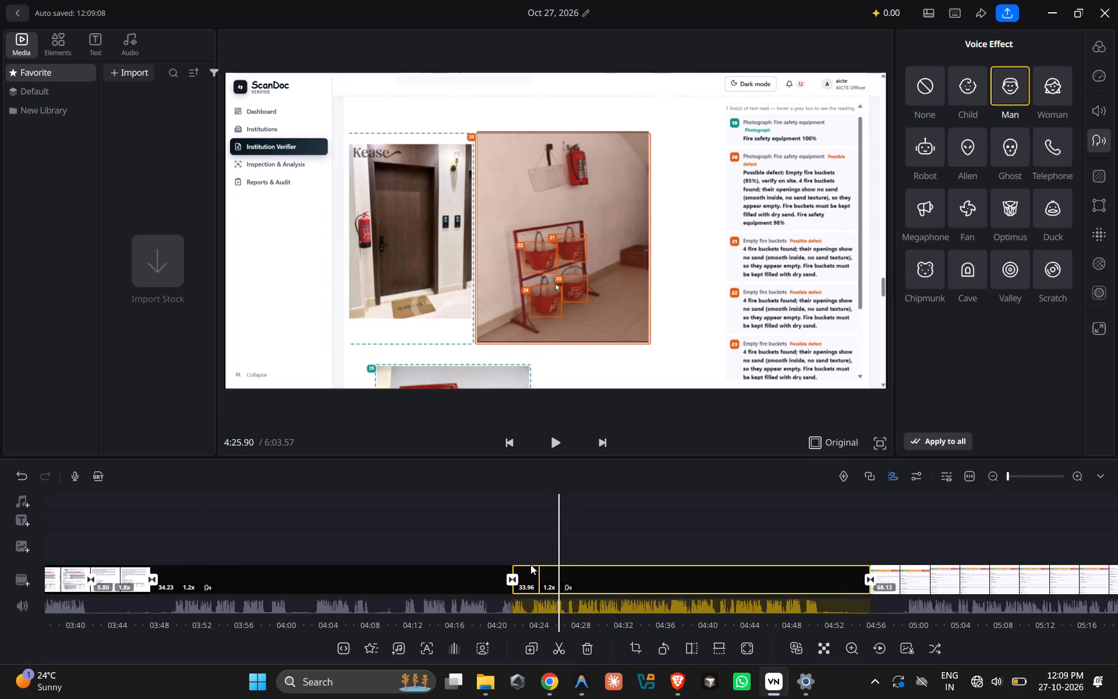
{"action": "left_click", "coordinate": [536, 576]}
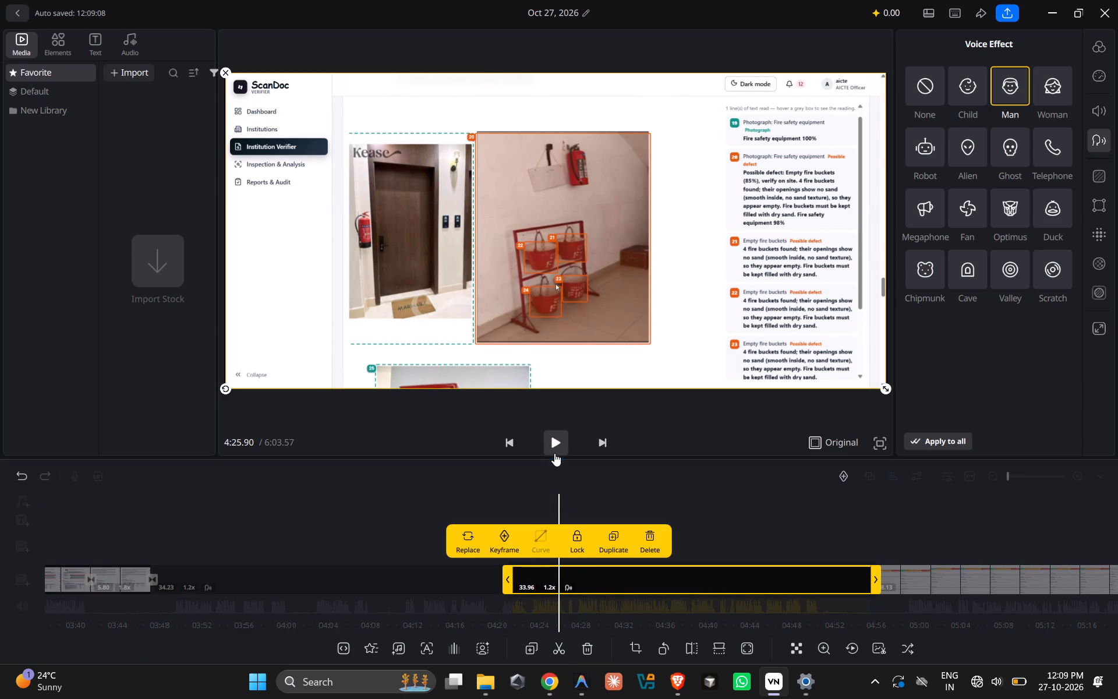
{"action": "left_click", "coordinate": [554, 446]}
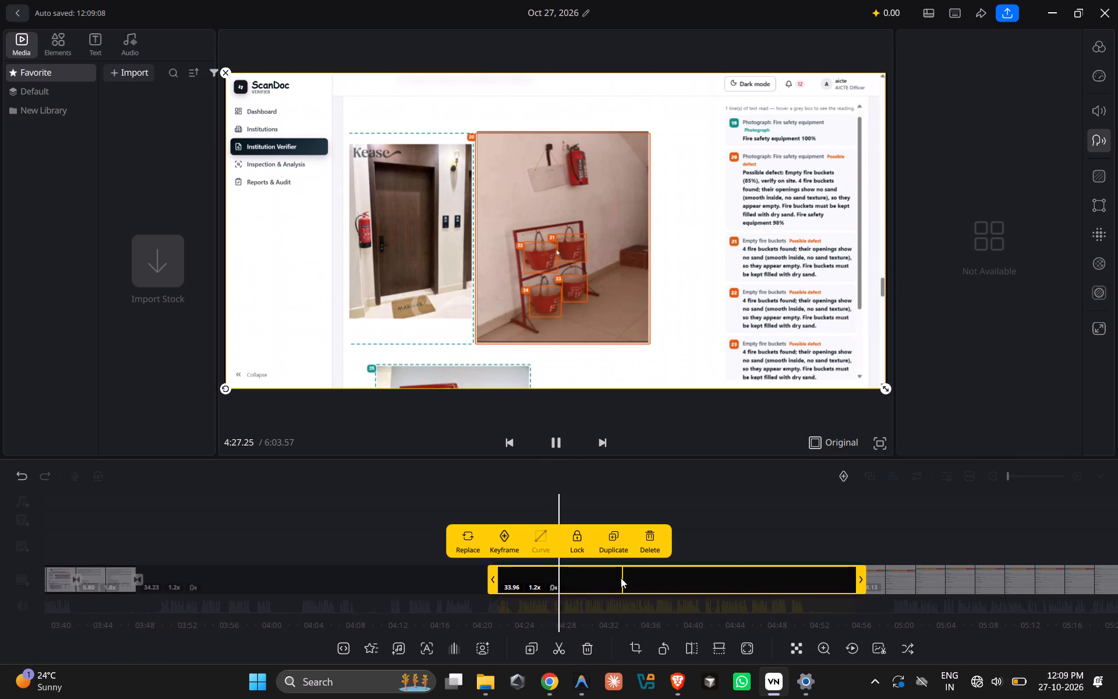
{"action": "left_click", "coordinate": [556, 440]}
{"action": "left_click", "coordinate": [749, 529]}
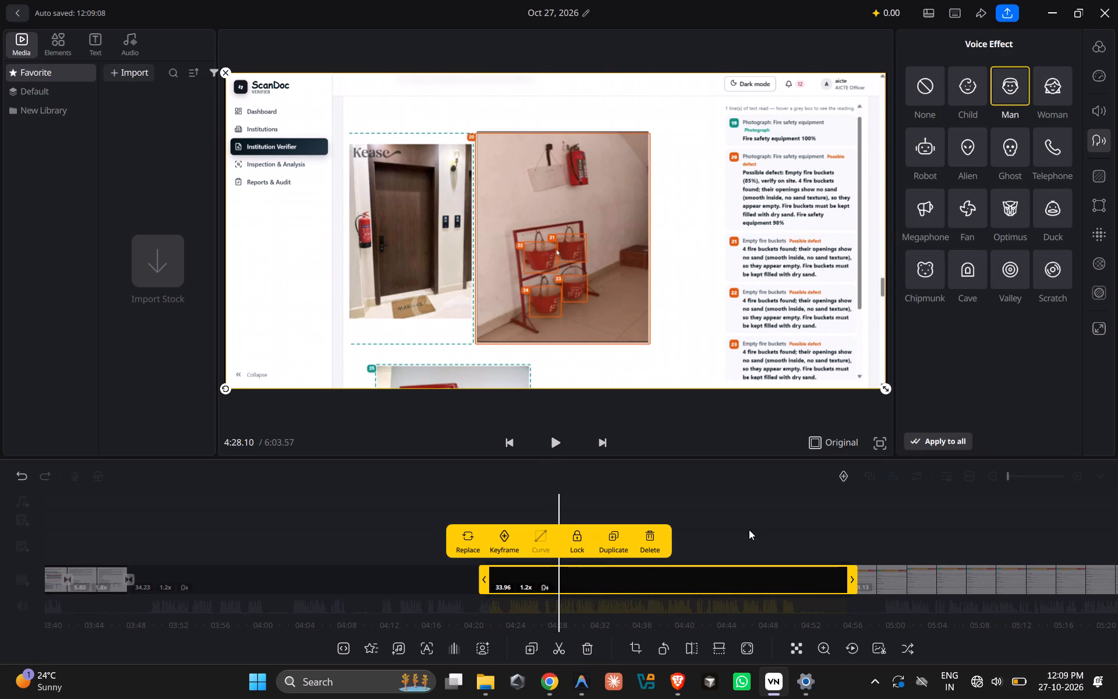
{"action": "scroll", "coordinate": [604, 570], "scroll_direction": "right", "scroll_amount": 1}
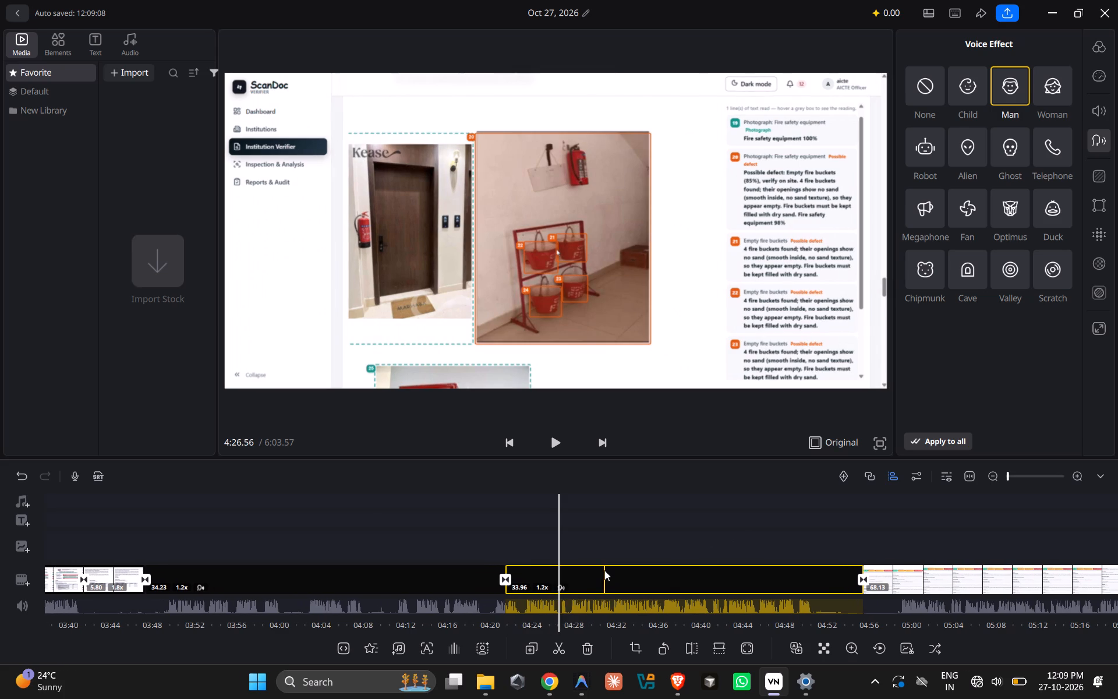
{"action": "scroll", "coordinate": [604, 570], "scroll_direction": "right", "scroll_amount": 2}
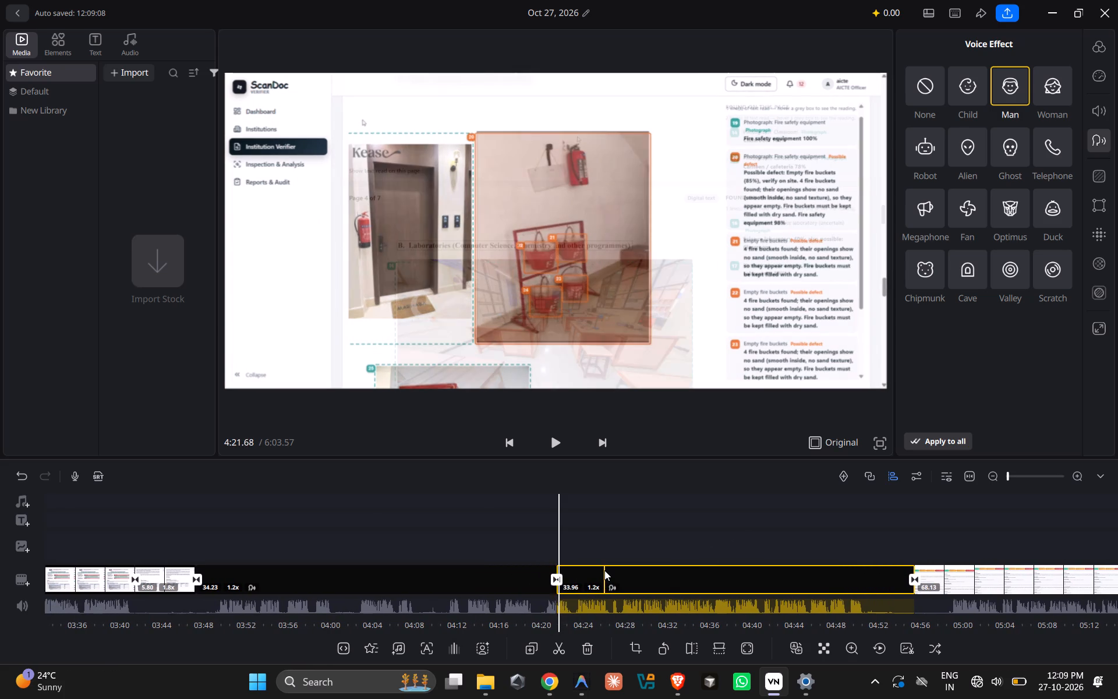
{"action": "scroll", "coordinate": [604, 570], "scroll_direction": "right", "scroll_amount": 3}
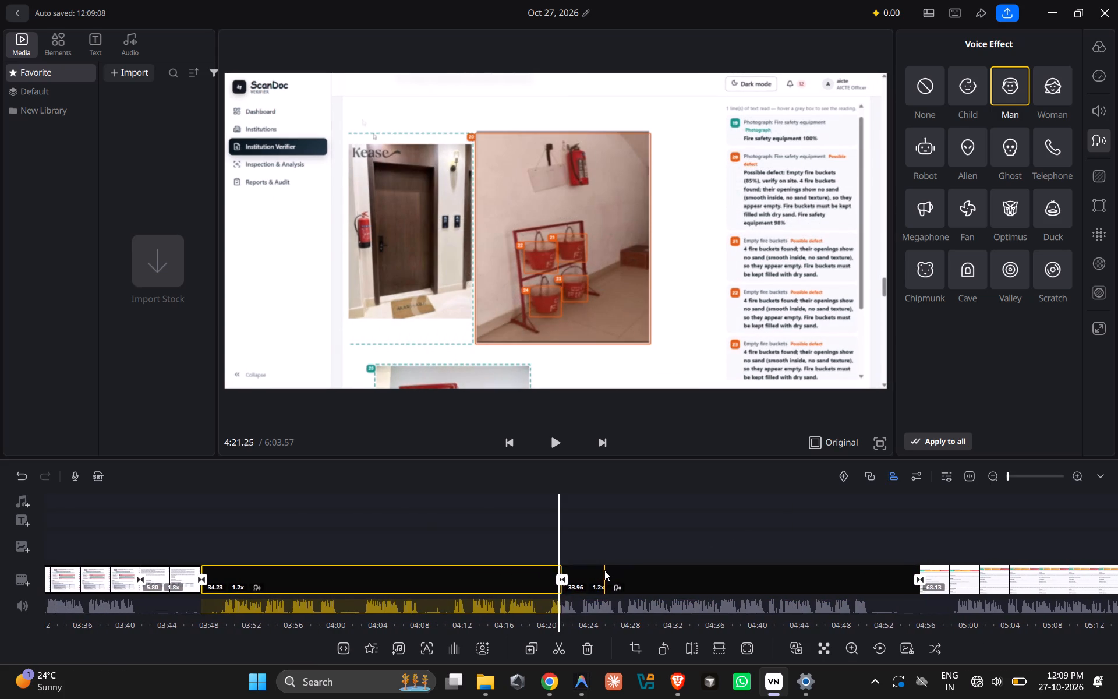
{"action": "scroll", "coordinate": [604, 570], "scroll_direction": "right", "scroll_amount": 1}
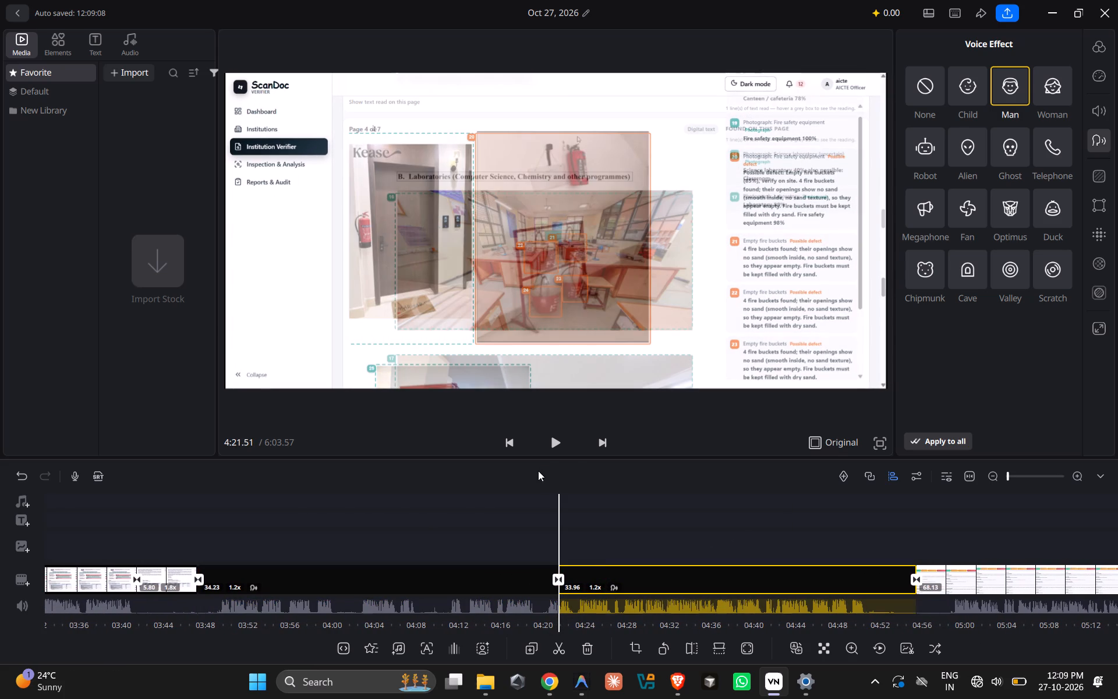
Play across the first split and split the 33.96-second part at about 4:23.9.
{"action": "left_click", "coordinate": [560, 447]}
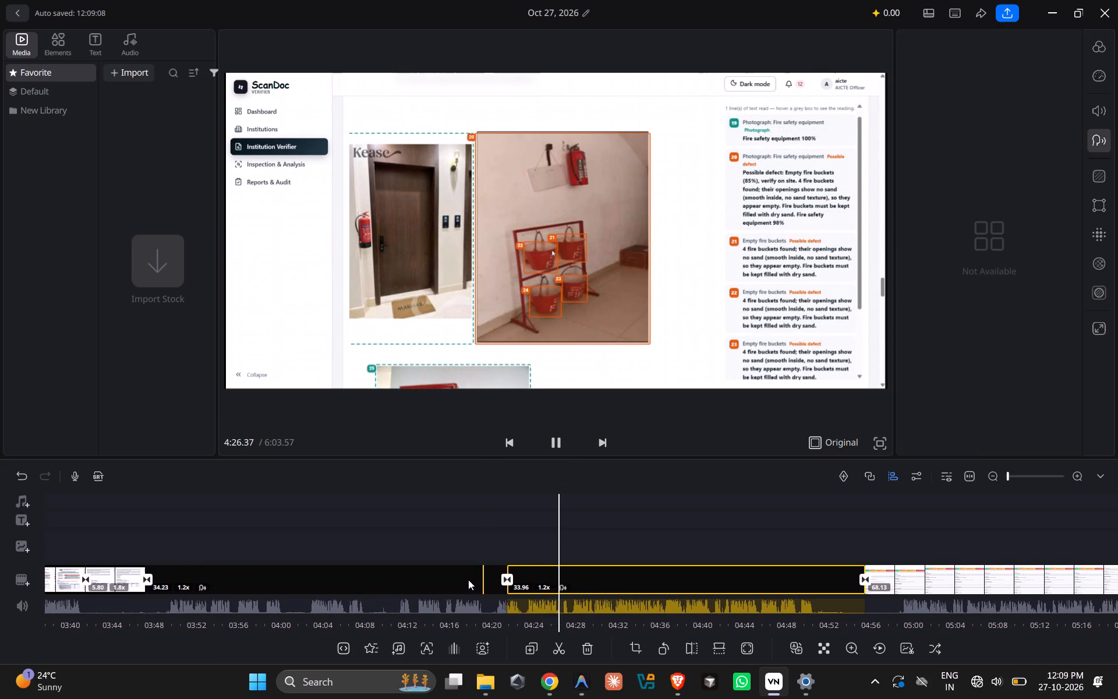
{"action": "left_click", "coordinate": [468, 580]}
{"action": "left_click", "coordinate": [559, 440]}
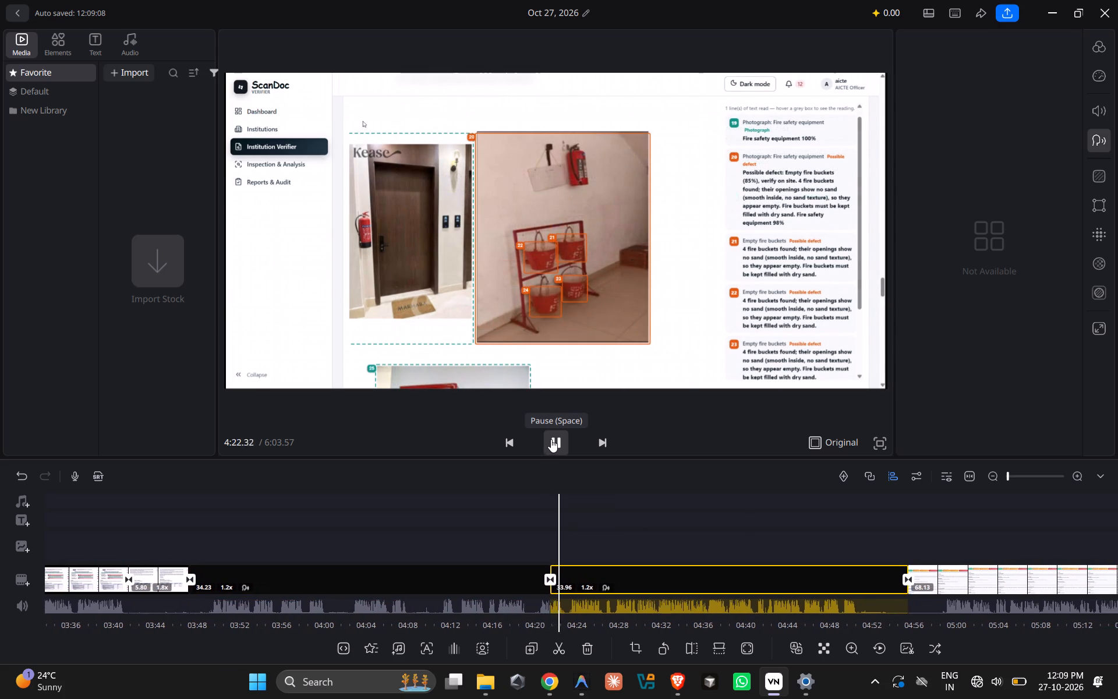
{"action": "left_click", "coordinate": [555, 439]}
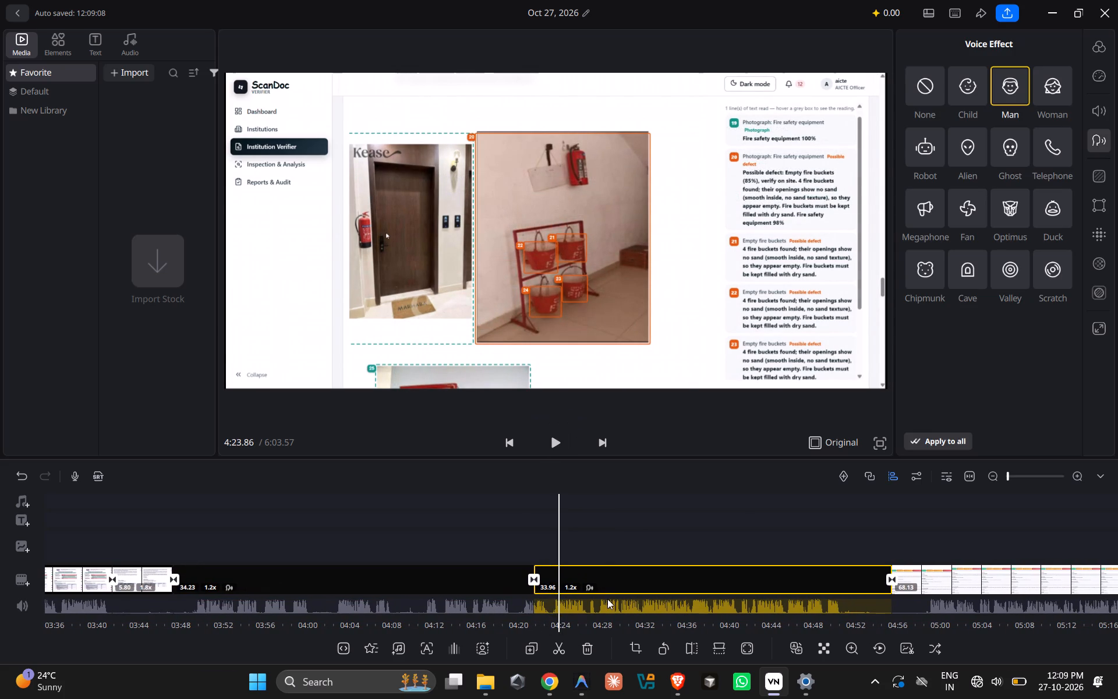
{"action": "left_click", "coordinate": [562, 650]}
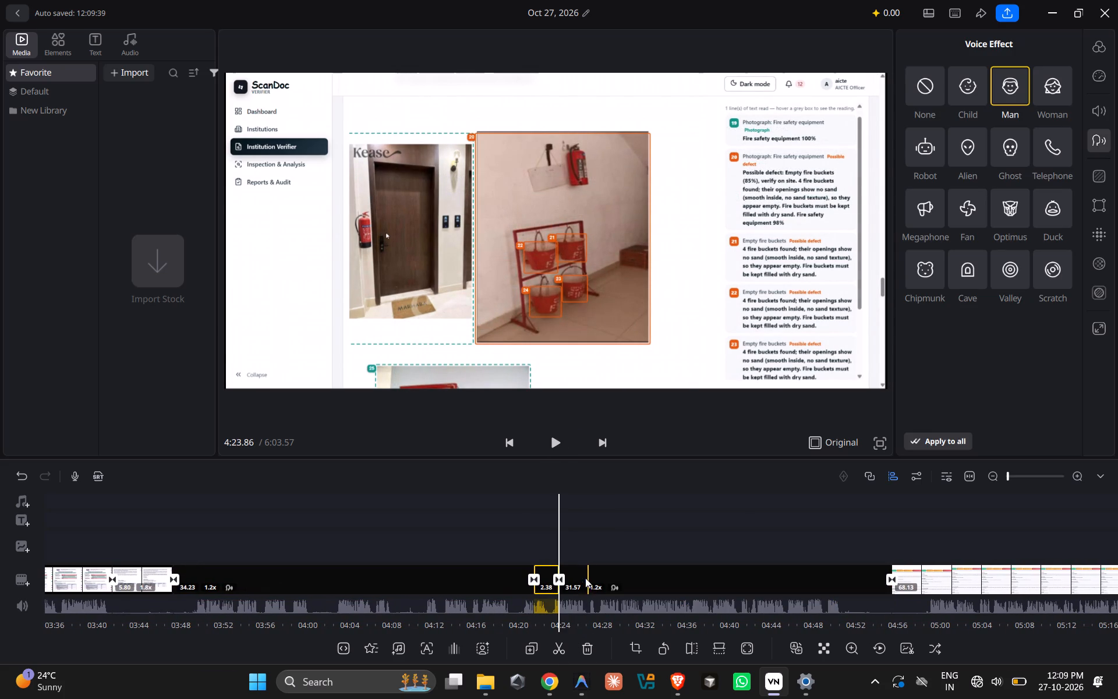
Play on from the split at about 4:23.9 and look at the Dissolve 1 transition settings there without changing them.
{"action": "left_click", "coordinate": [558, 446]}
{"action": "left_click", "coordinate": [535, 576]}
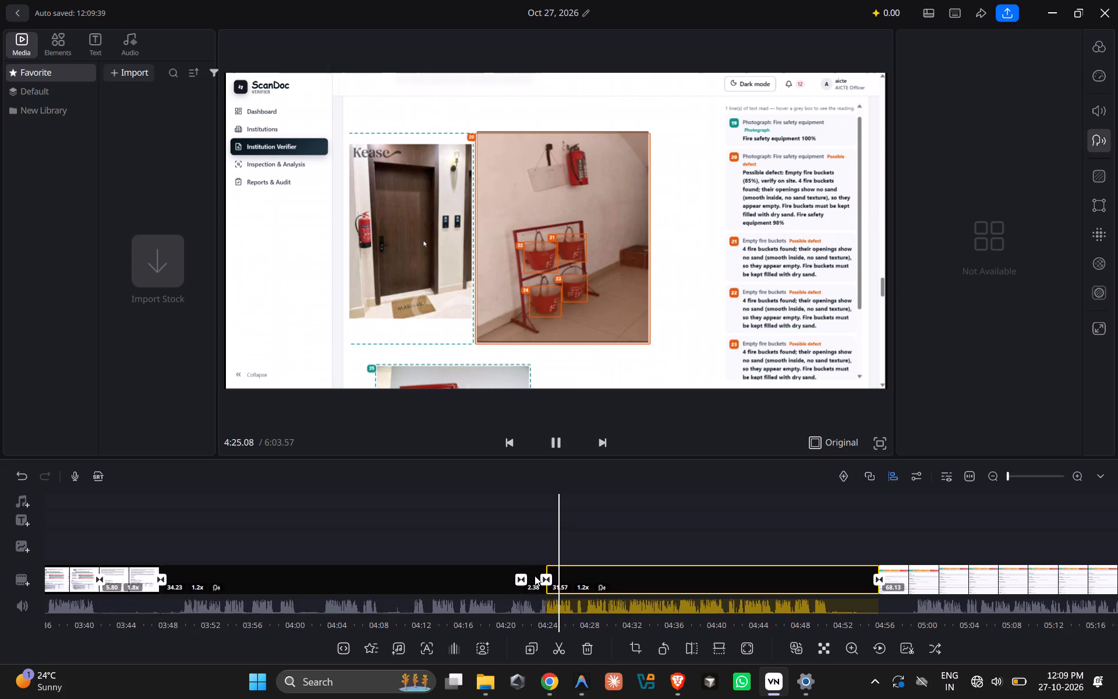
{"action": "left_click", "coordinate": [484, 649]}
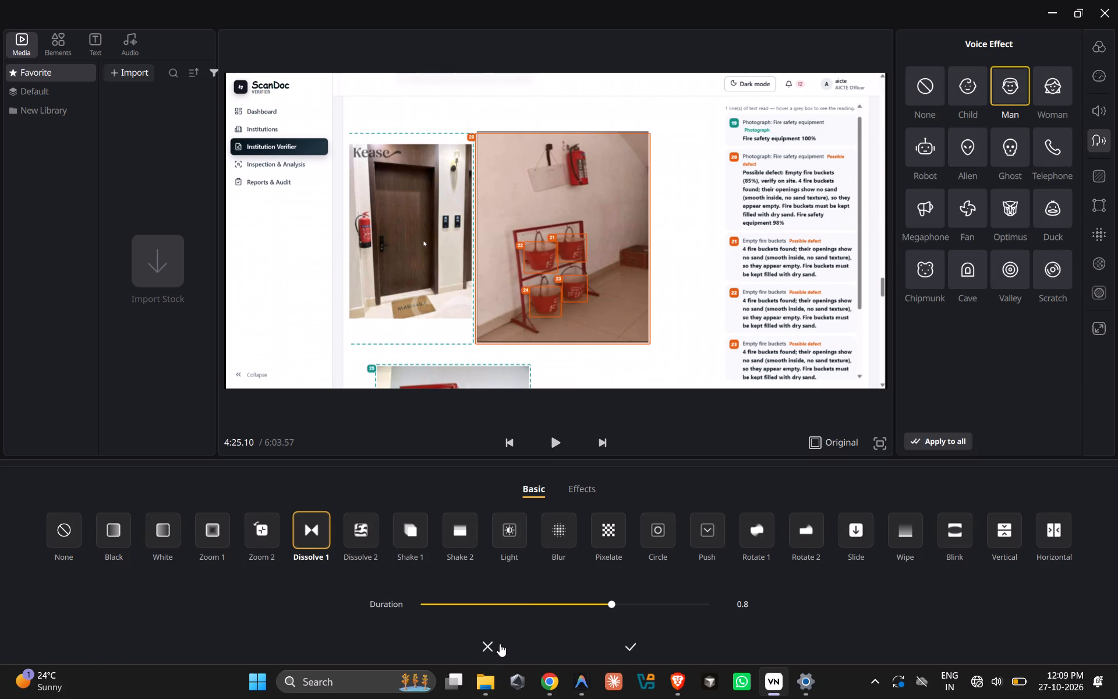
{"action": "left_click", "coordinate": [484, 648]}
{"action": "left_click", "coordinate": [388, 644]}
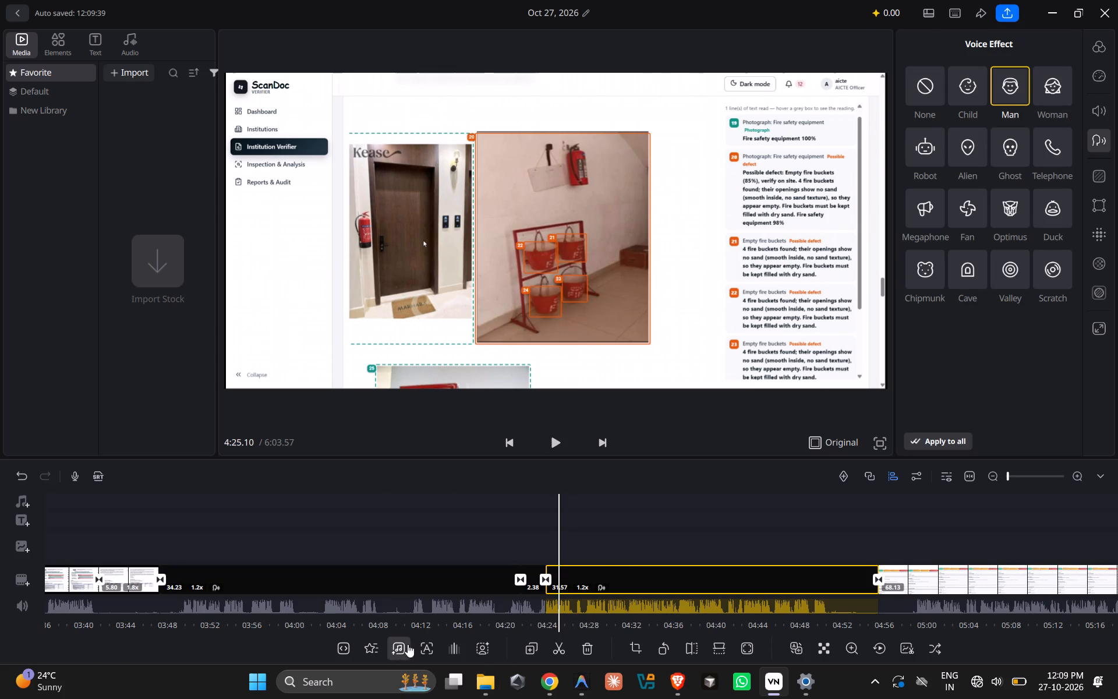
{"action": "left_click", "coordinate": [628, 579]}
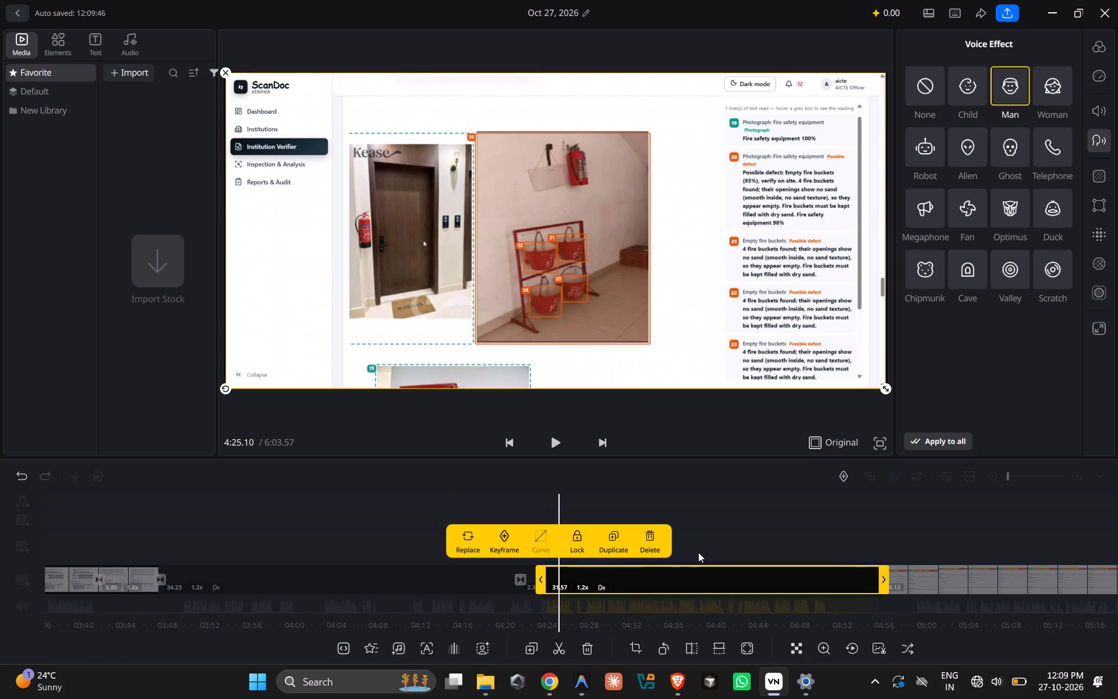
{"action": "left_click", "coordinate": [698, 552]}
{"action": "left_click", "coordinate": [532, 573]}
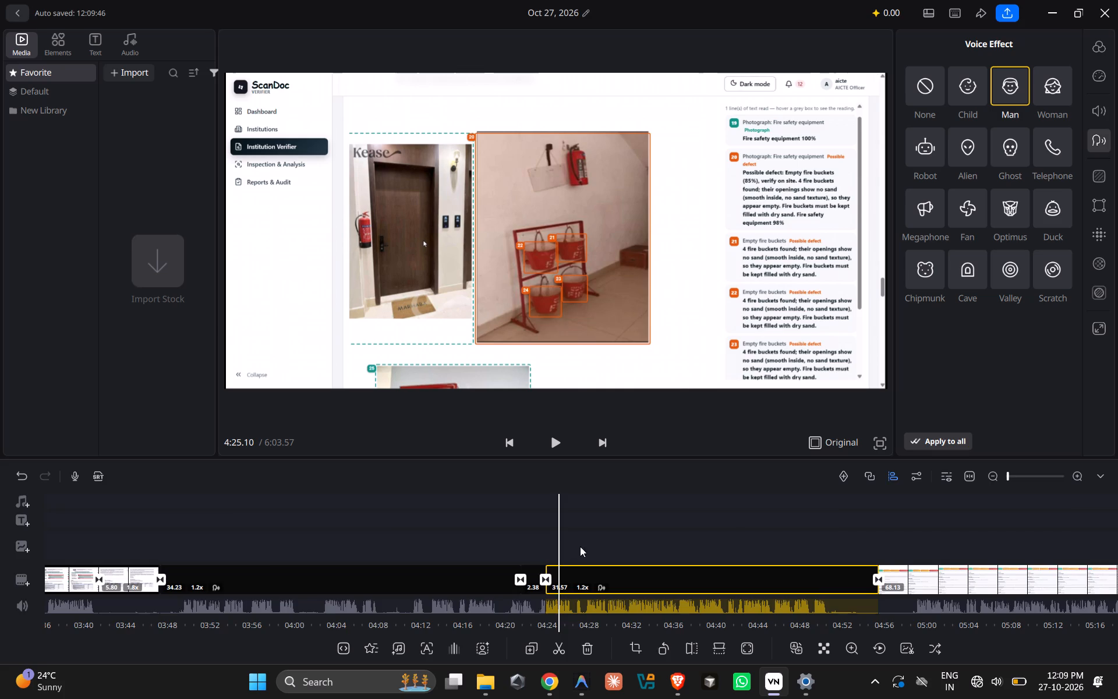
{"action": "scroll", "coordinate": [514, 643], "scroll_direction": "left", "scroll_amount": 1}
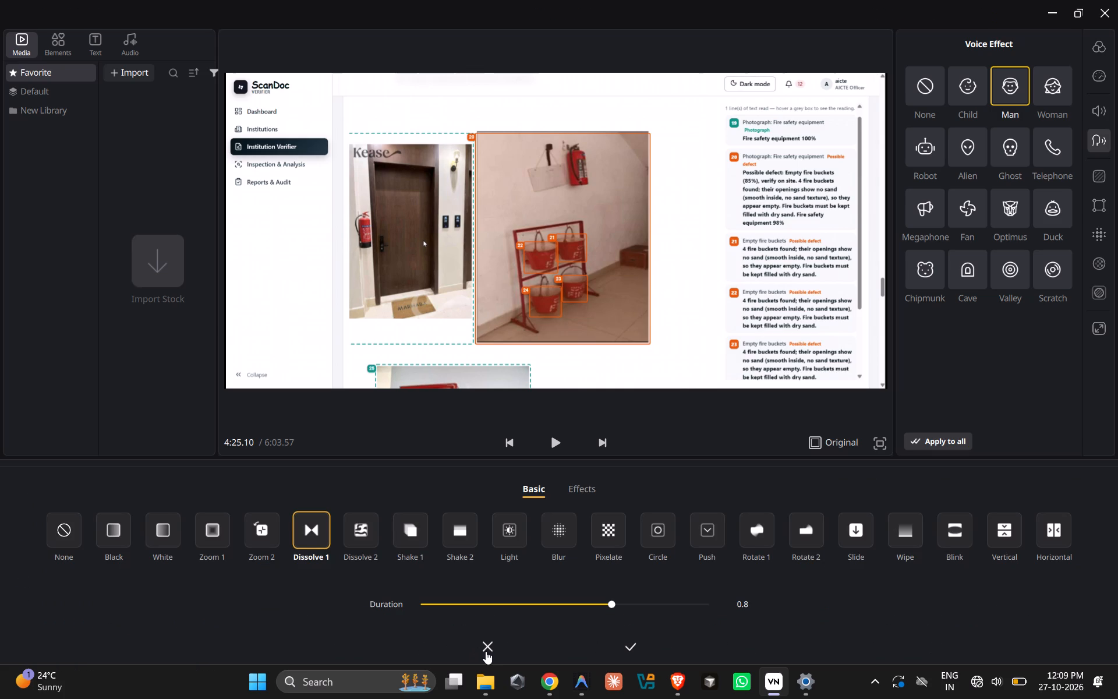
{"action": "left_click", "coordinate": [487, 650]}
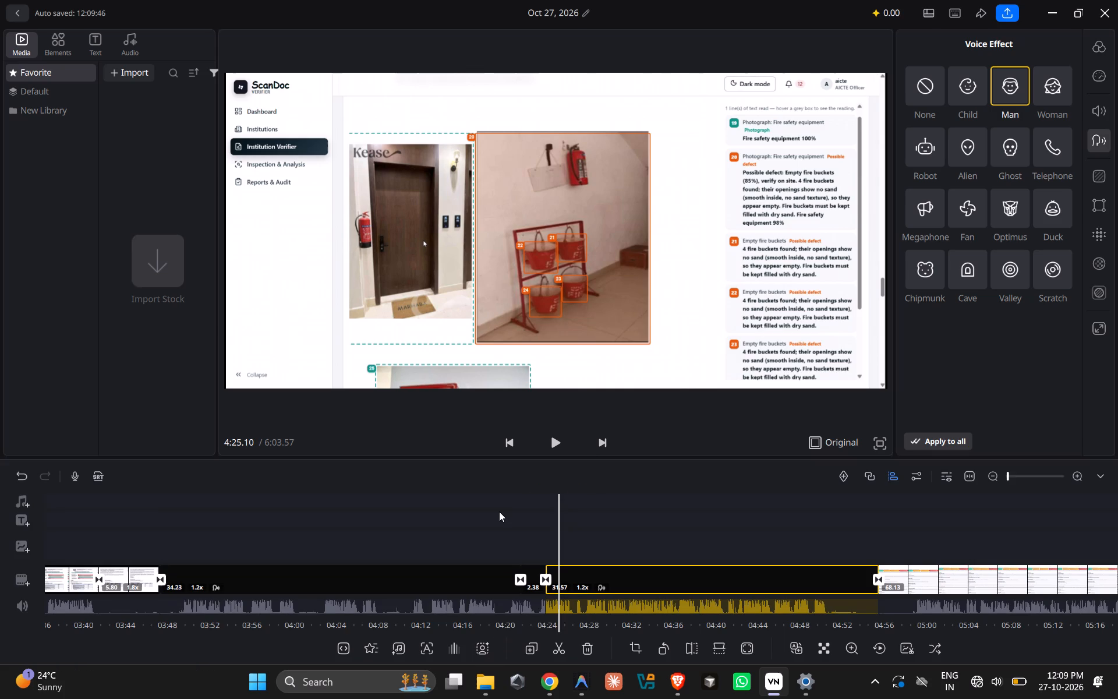
Delete the 2.38-second clip at about 4:22 in the fire-bucket footage and play from the closed gap to about 4:53.
{"action": "scroll", "coordinate": [499, 511], "scroll_direction": "up", "scroll_amount": 1, "text": "ctrl"}
{"action": "left_click", "coordinate": [523, 575]}
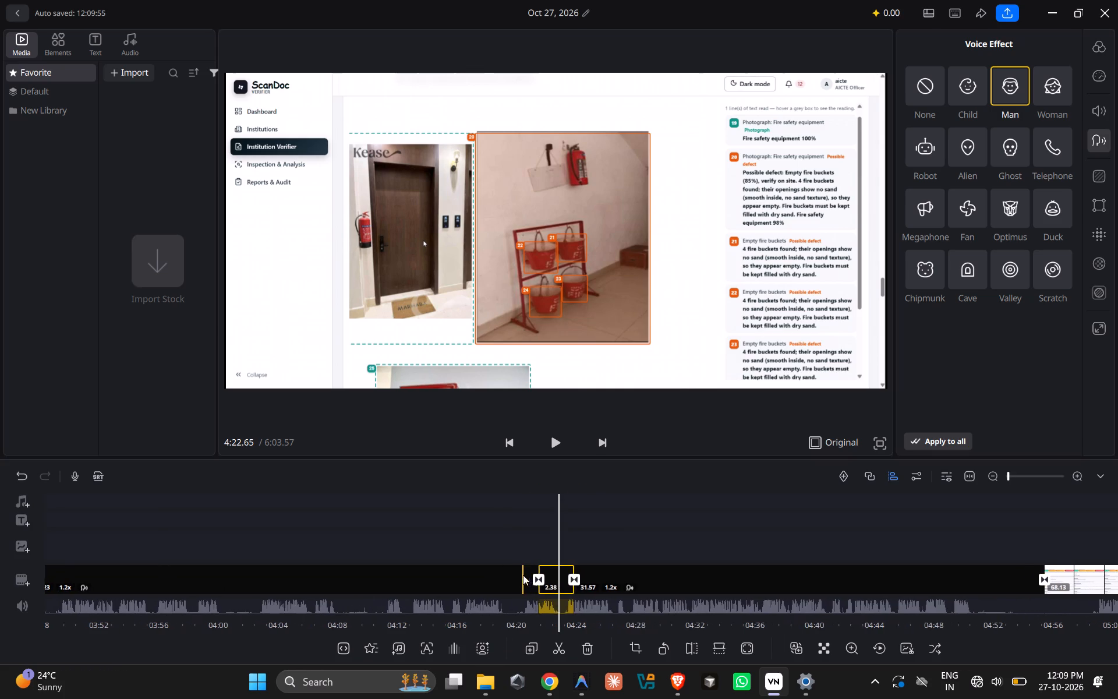
{"action": "left_click", "coordinate": [558, 568]}
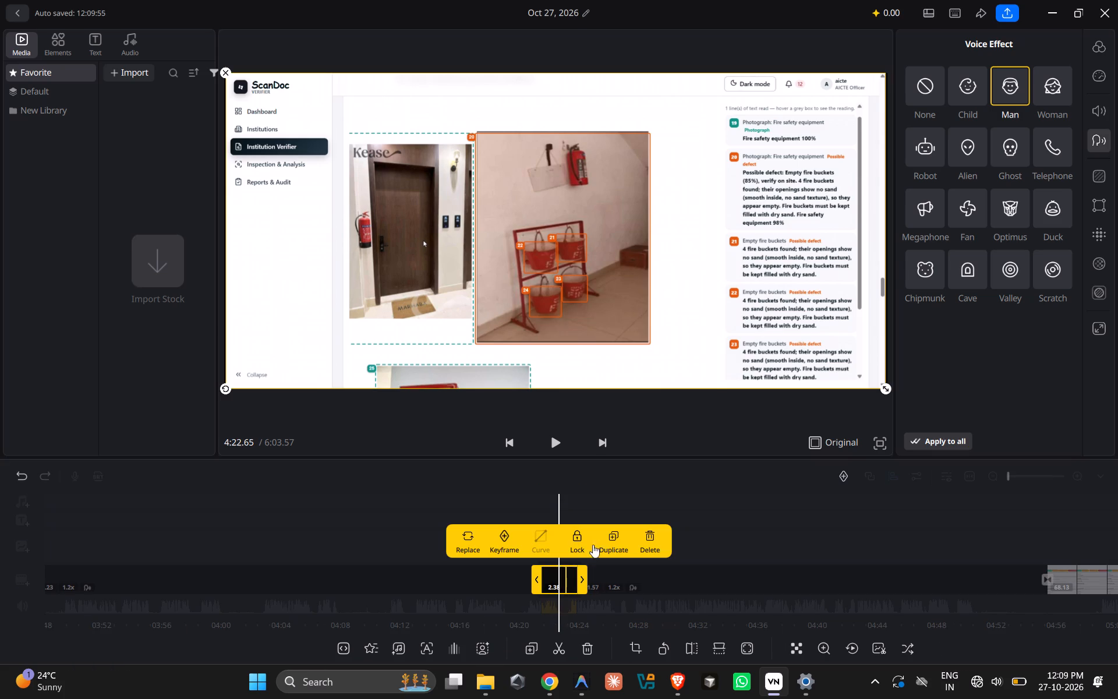
{"action": "left_click", "coordinate": [643, 536]}
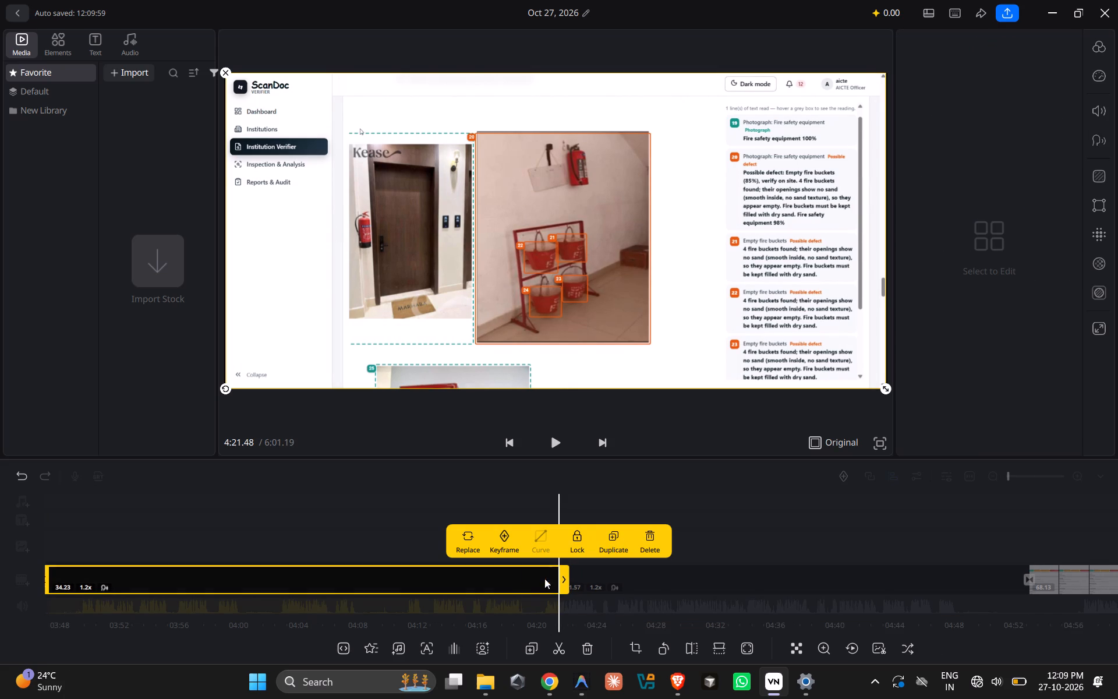
{"action": "left_click", "coordinate": [539, 583]}
{"action": "left_click", "coordinate": [556, 455]}
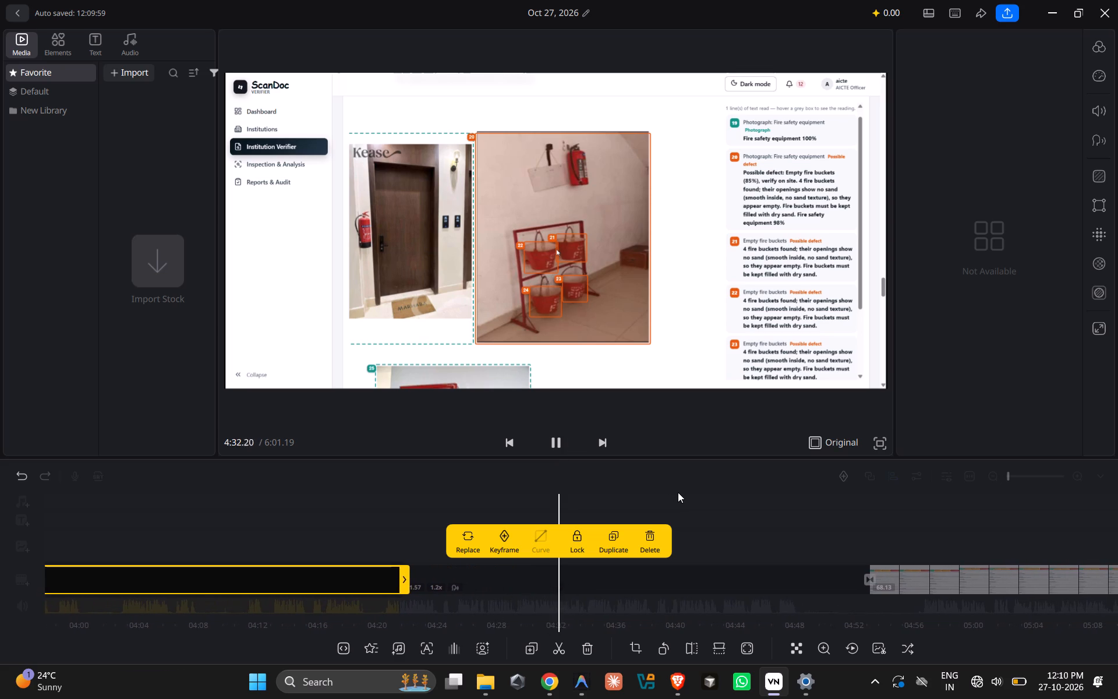
{"action": "left_click", "coordinate": [716, 542]}
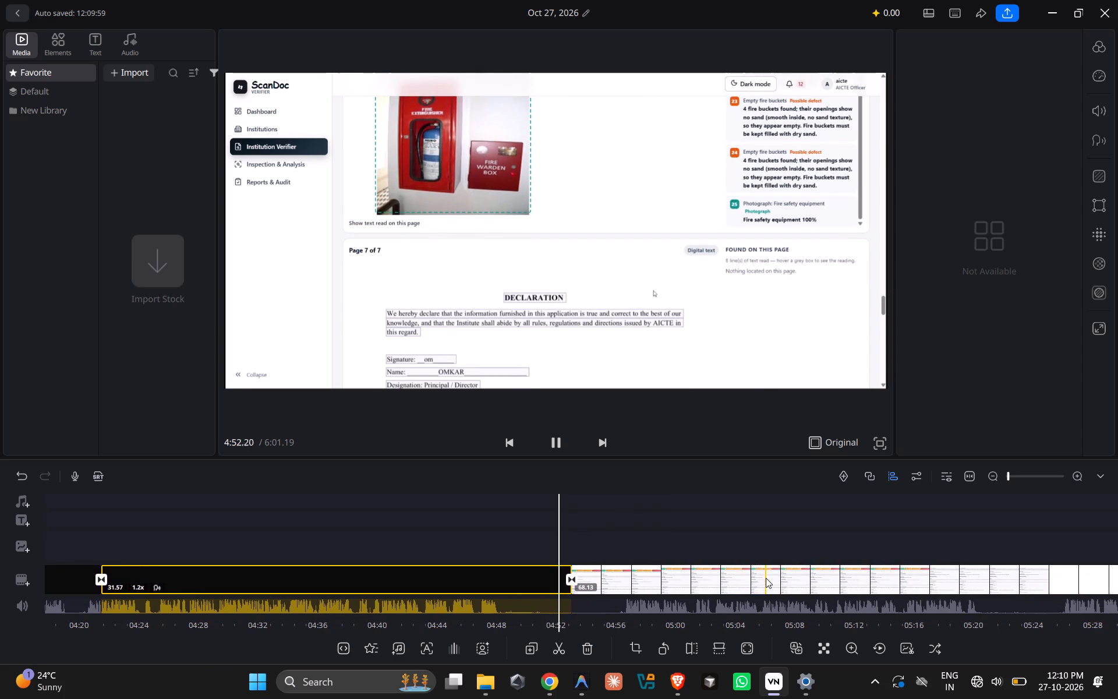
Set the regular speed of the final 68.13-second clip to 1.3x.
{"action": "left_click", "coordinate": [601, 578]}
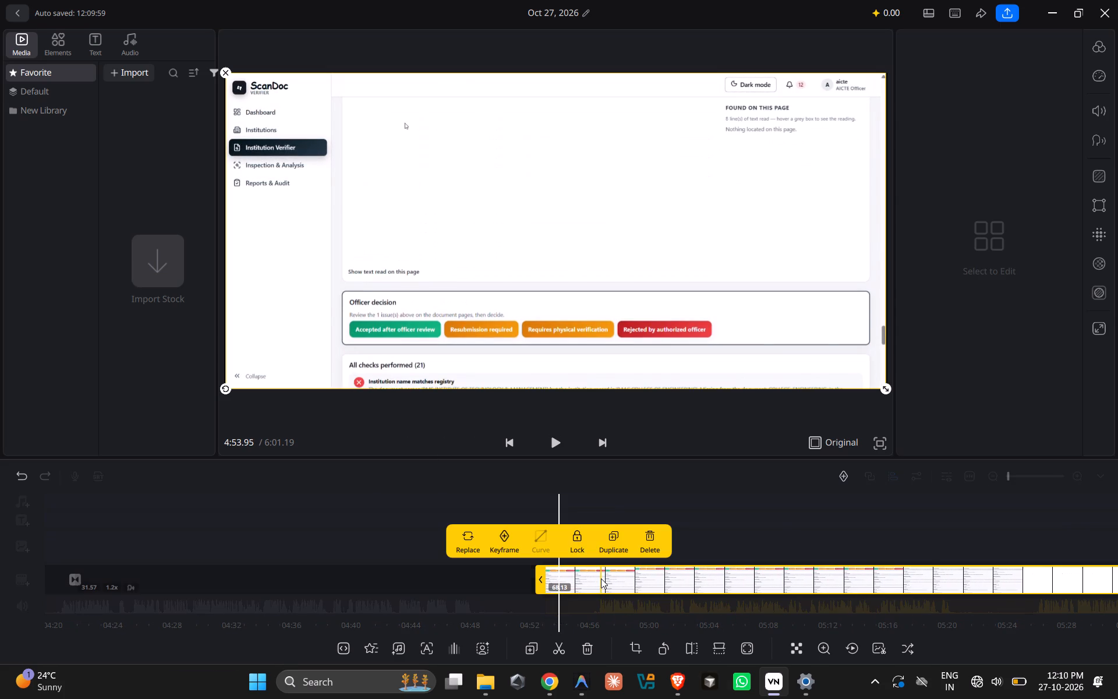
{"action": "left_click", "coordinate": [1095, 82]}
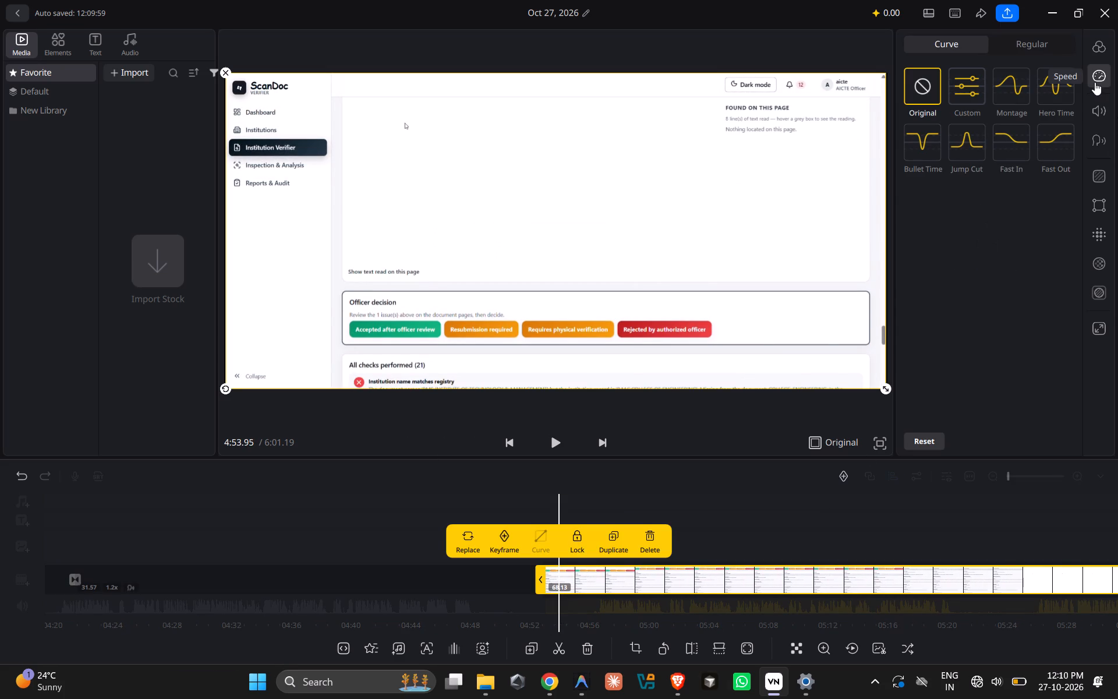
{"action": "left_click", "coordinate": [1023, 44]}
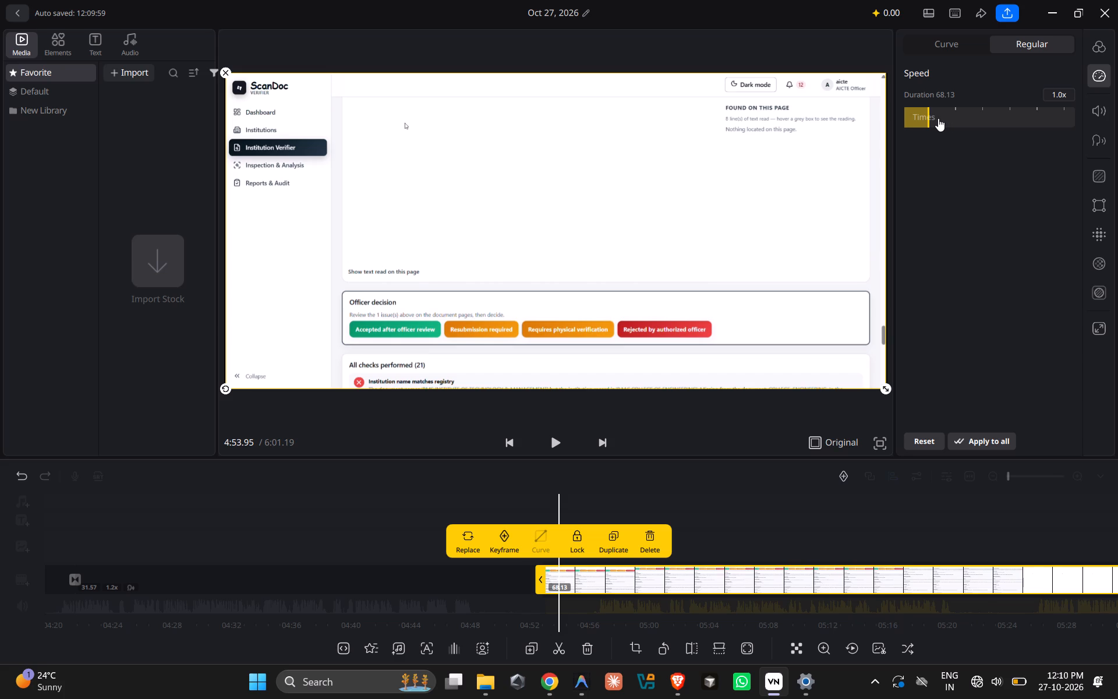
{"action": "left_click", "coordinate": [936, 118]}
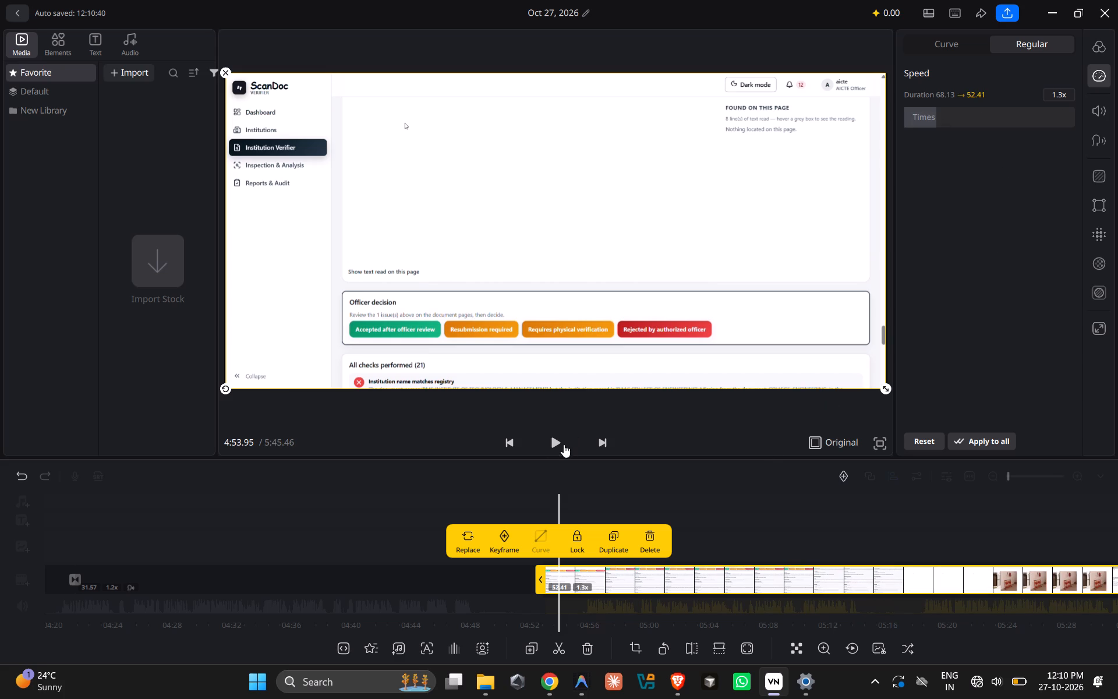
{"action": "left_click", "coordinate": [756, 534]}
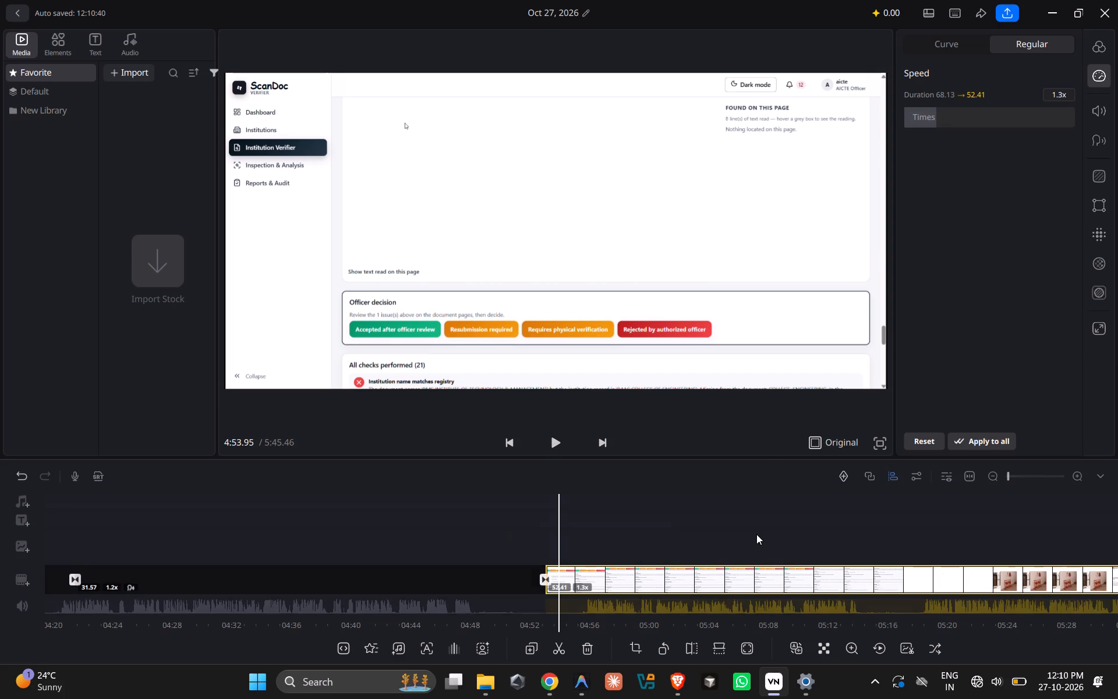
Apply the Man voice effect to the final 1.3x clip and listen to it from about 4:54 to 5:13.
{"action": "left_click", "coordinate": [1099, 144]}
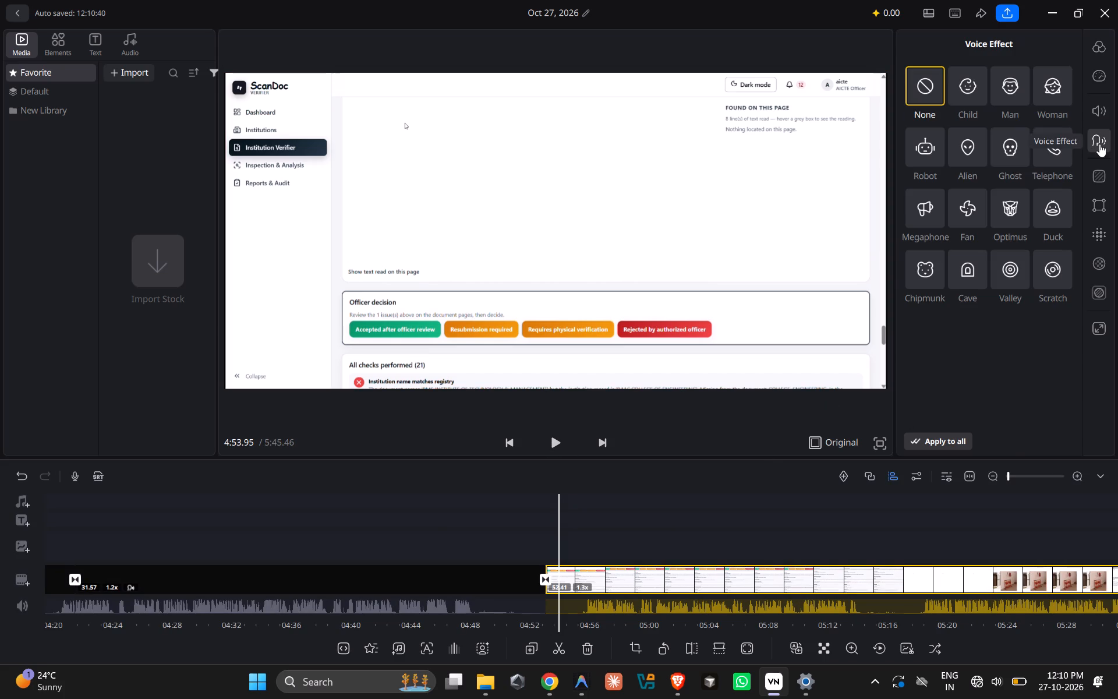
{"action": "left_click", "coordinate": [1006, 99]}
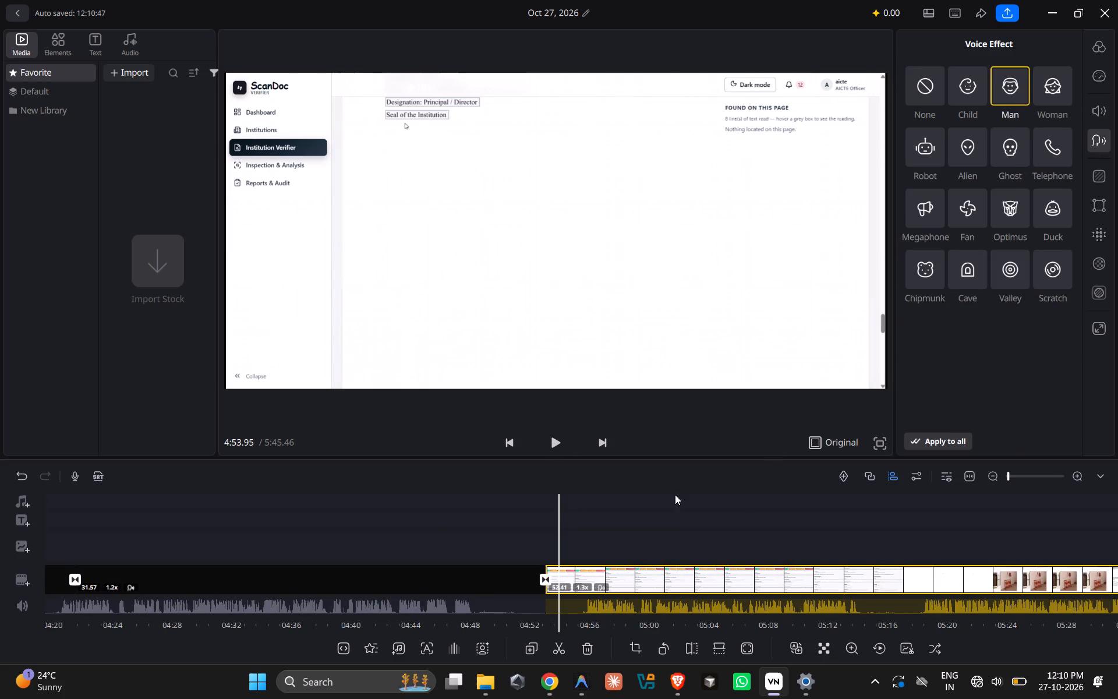
{"action": "left_click", "coordinate": [555, 438]}
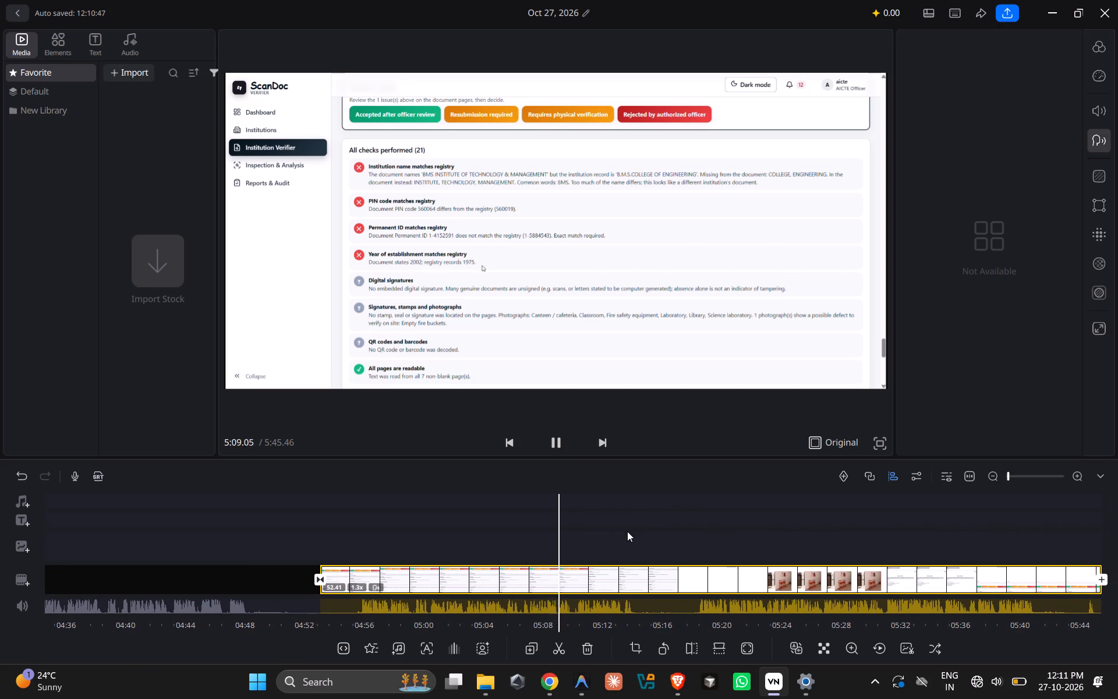
{"action": "left_click", "coordinate": [1093, 139]}
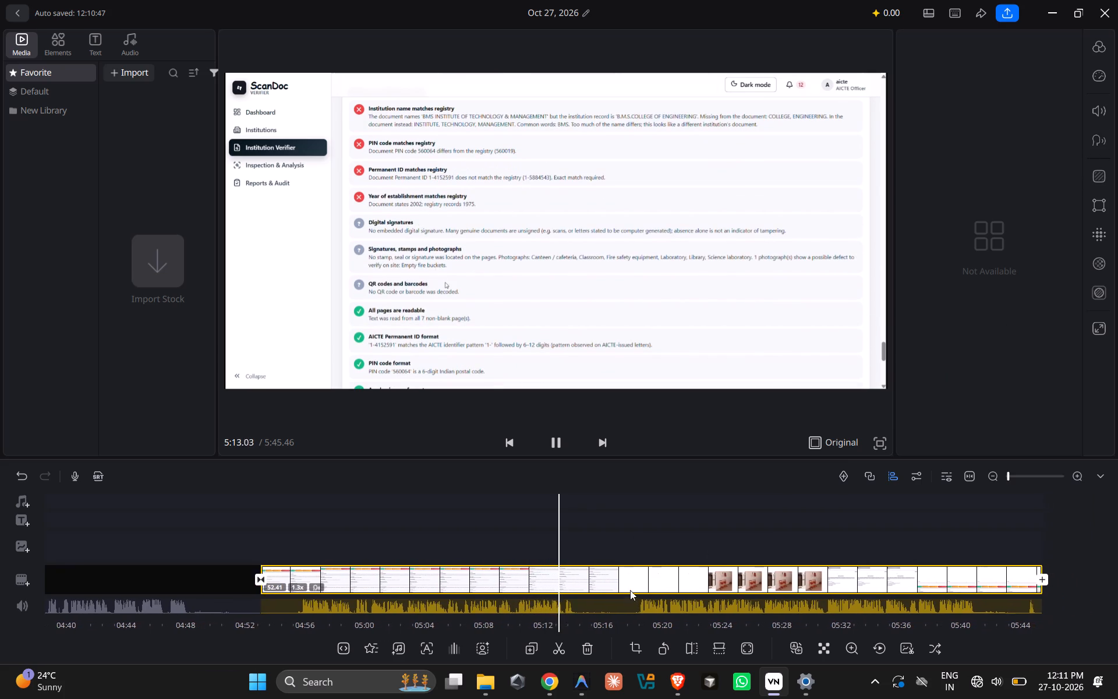
{"action": "left_click", "coordinate": [629, 586]}
{"action": "left_click", "coordinate": [1102, 141]}
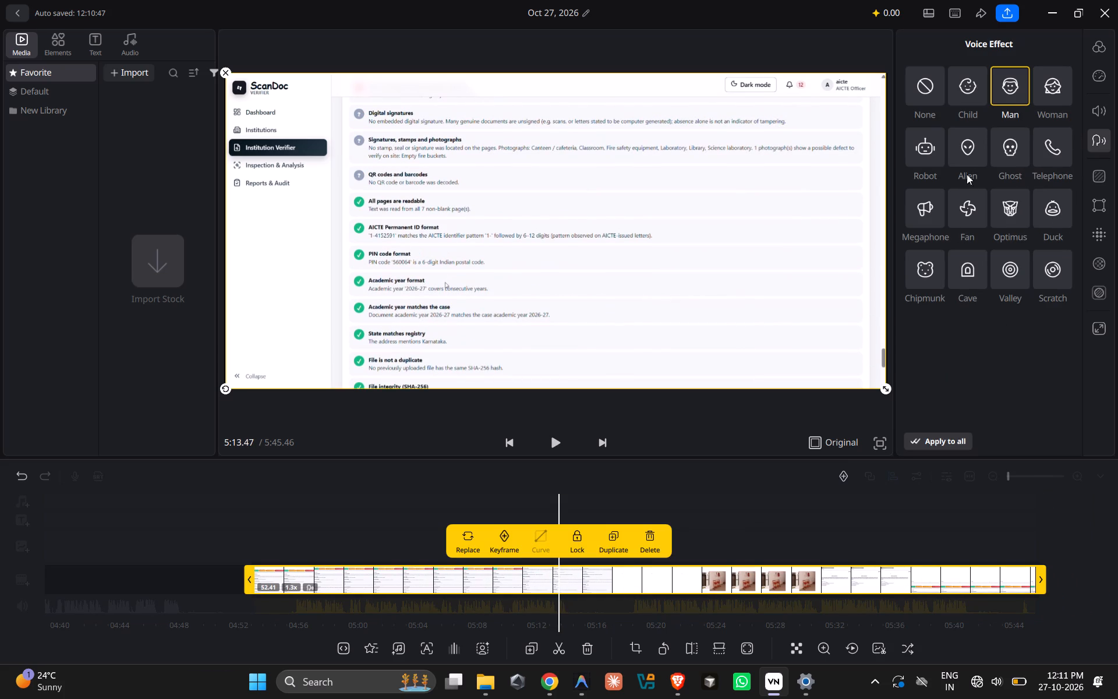
{"action": "left_click", "coordinate": [1003, 84]}
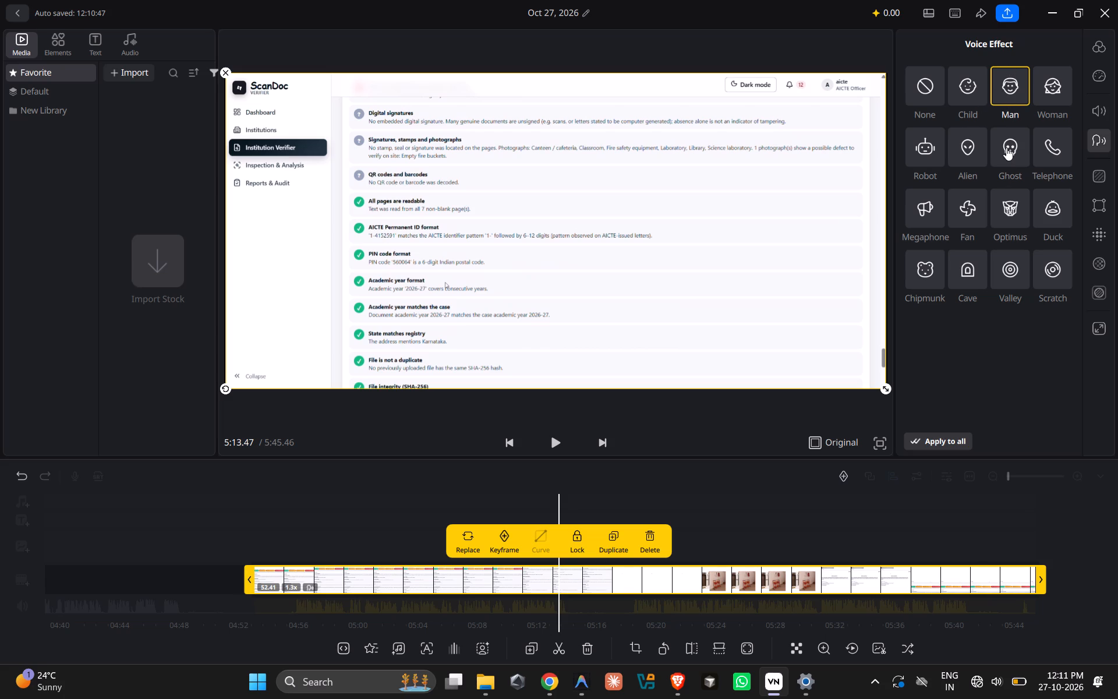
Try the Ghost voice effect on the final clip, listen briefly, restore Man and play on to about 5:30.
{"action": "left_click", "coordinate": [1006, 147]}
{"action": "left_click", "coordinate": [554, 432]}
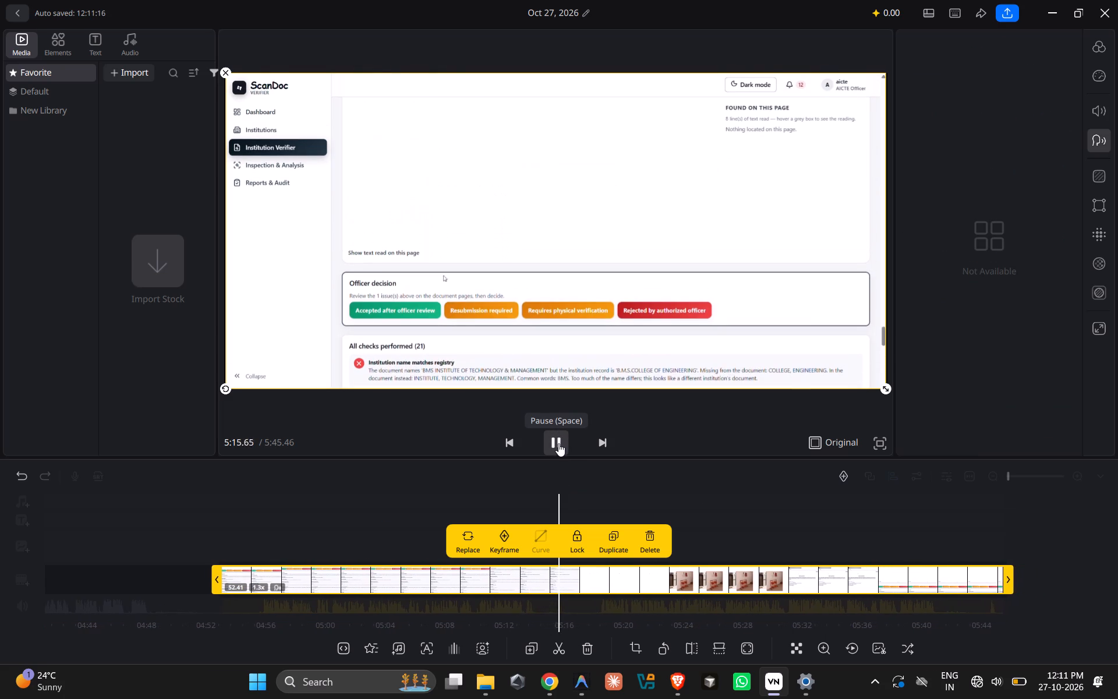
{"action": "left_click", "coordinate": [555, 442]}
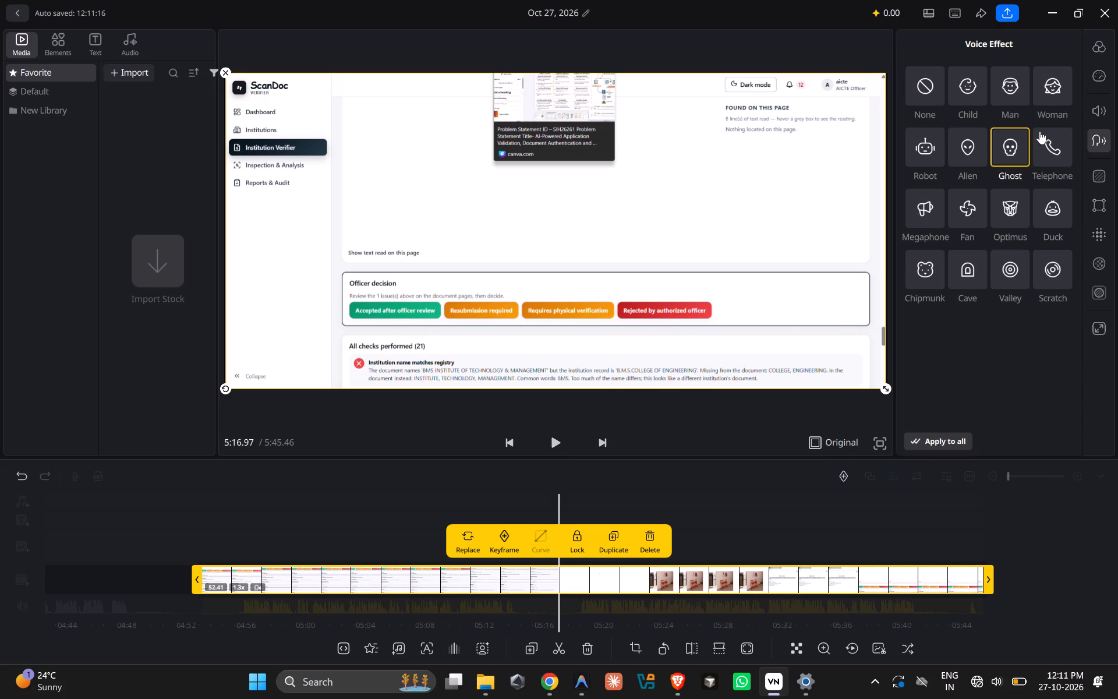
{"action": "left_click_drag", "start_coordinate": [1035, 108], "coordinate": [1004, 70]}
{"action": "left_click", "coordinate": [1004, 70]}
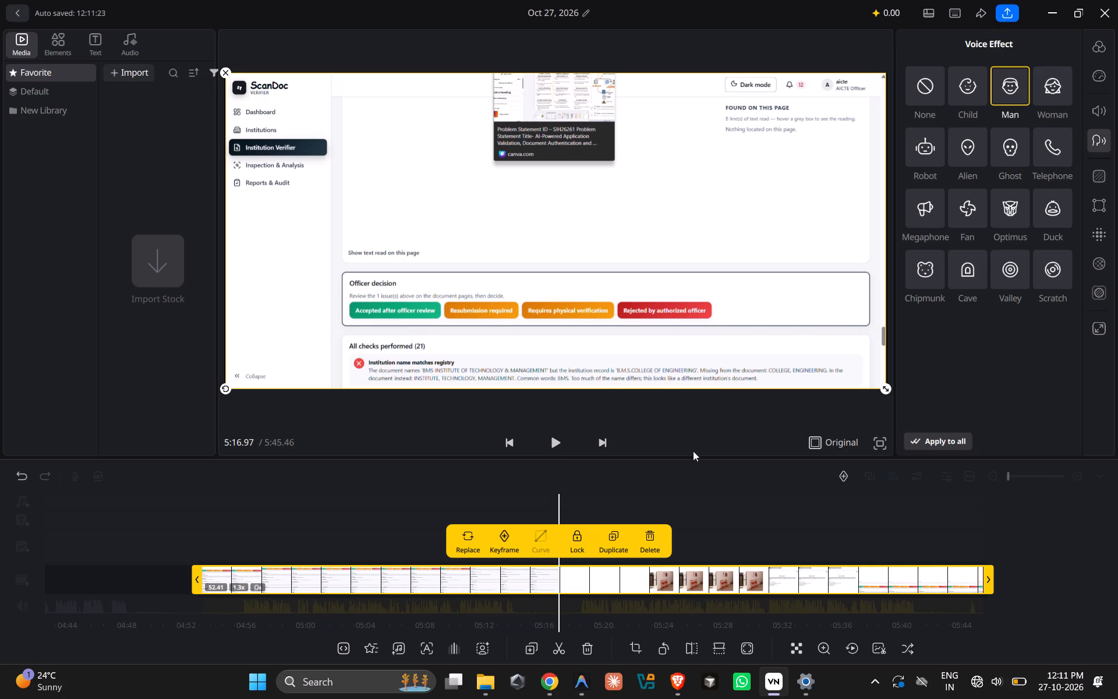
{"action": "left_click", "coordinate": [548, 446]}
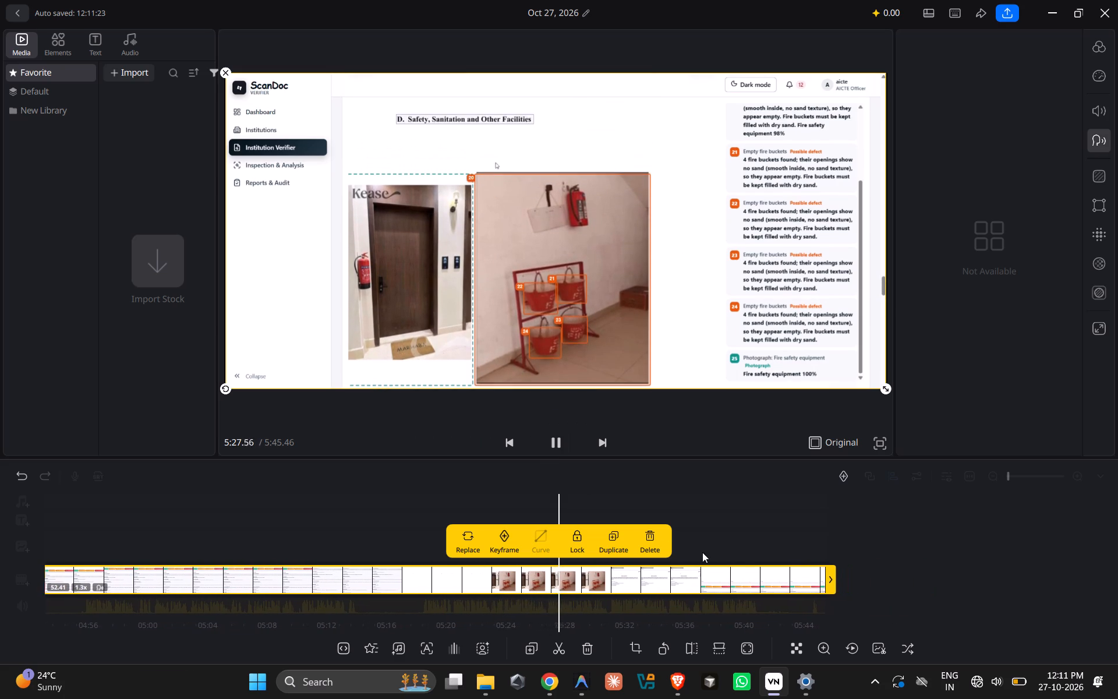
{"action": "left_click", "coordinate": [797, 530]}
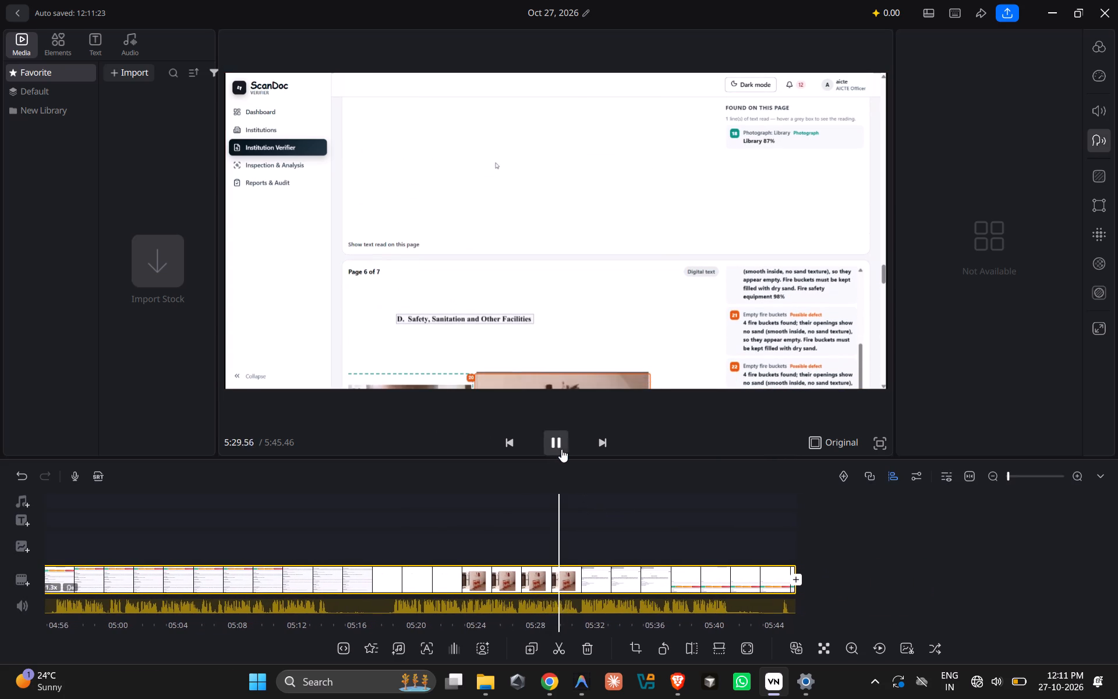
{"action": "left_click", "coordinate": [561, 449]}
Apply the Man voice effect to the opening 27.26-second clip and compare its sound before and after between about 0:07 and 0:14.
{"action": "scroll", "coordinate": [365, 569], "scroll_direction": "down", "scroll_amount": 6, "text": "ctrl"}
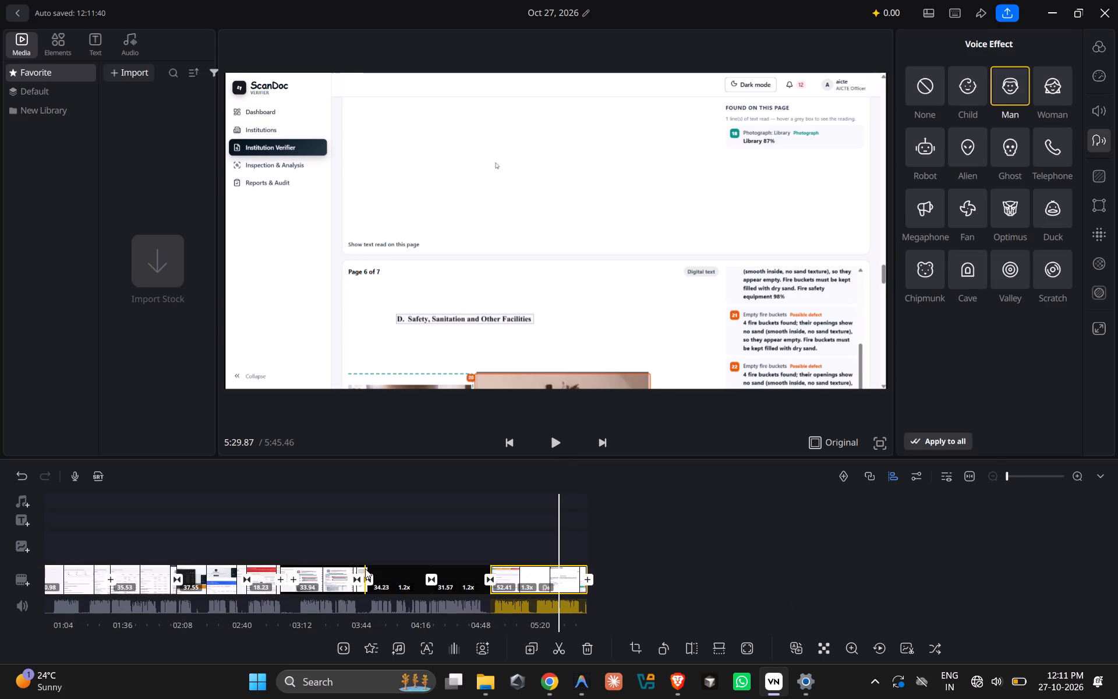
{"action": "scroll", "coordinate": [365, 569], "scroll_direction": "down", "scroll_amount": 6, "text": "ctrl"}
{"action": "scroll", "coordinate": [104, 567], "scroll_direction": "right", "scroll_amount": 10}
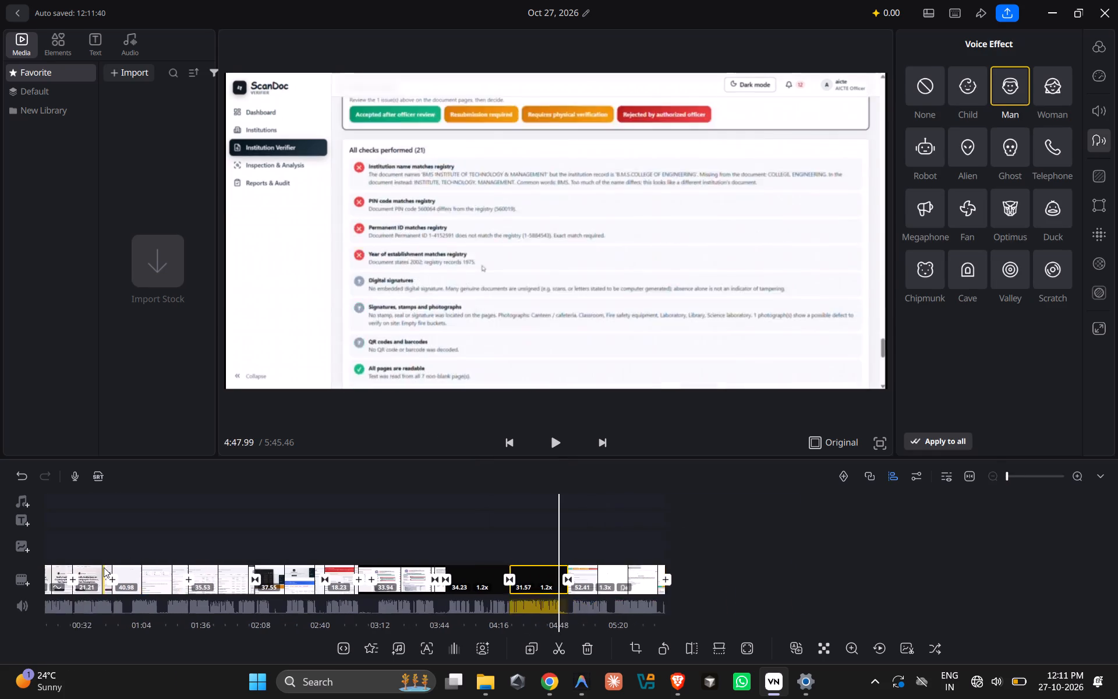
{"action": "scroll", "coordinate": [104, 567], "scroll_direction": "right", "scroll_amount": 7}
{"action": "left_click", "coordinate": [334, 569]}
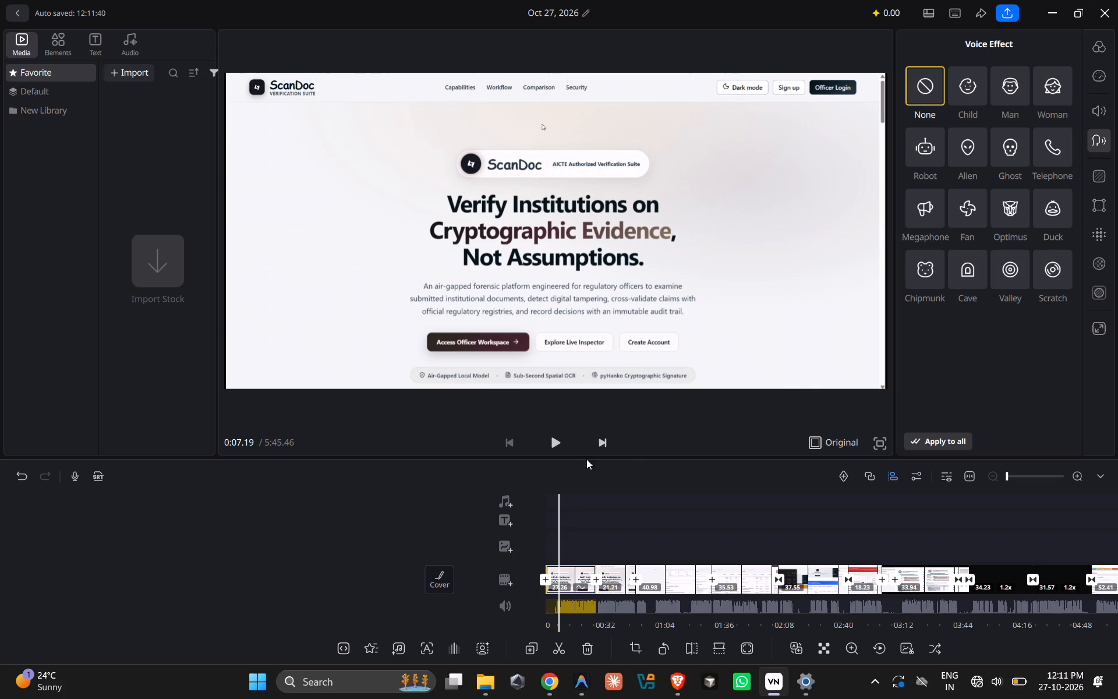
{"action": "left_click", "coordinate": [551, 444]}
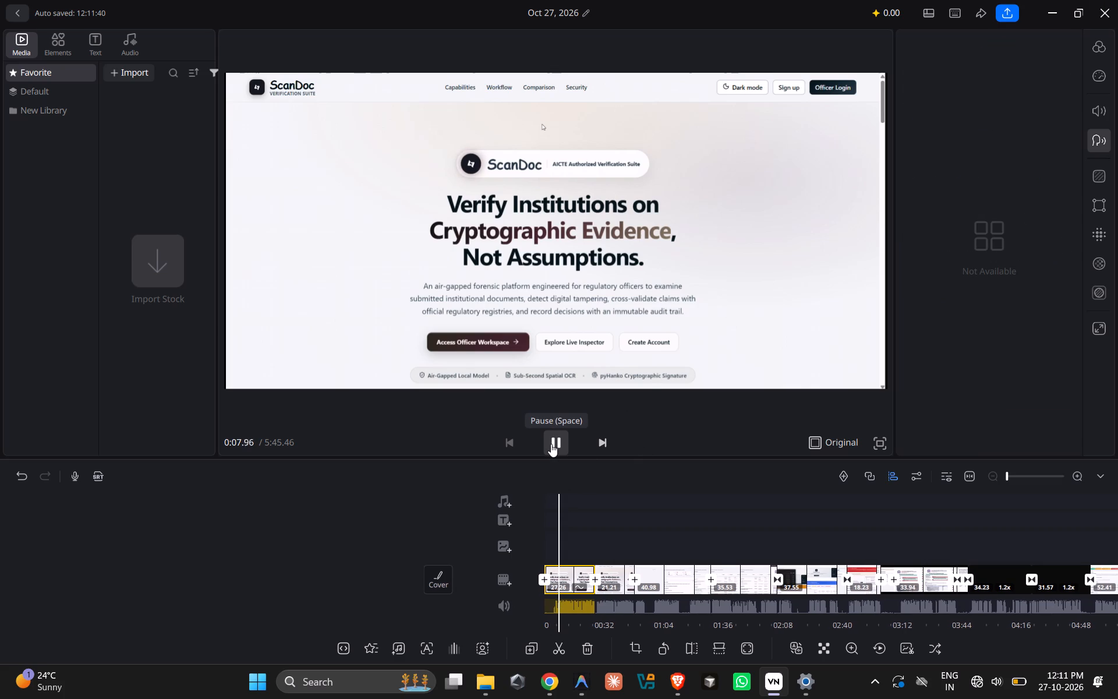
{"action": "left_click", "coordinate": [551, 444]}
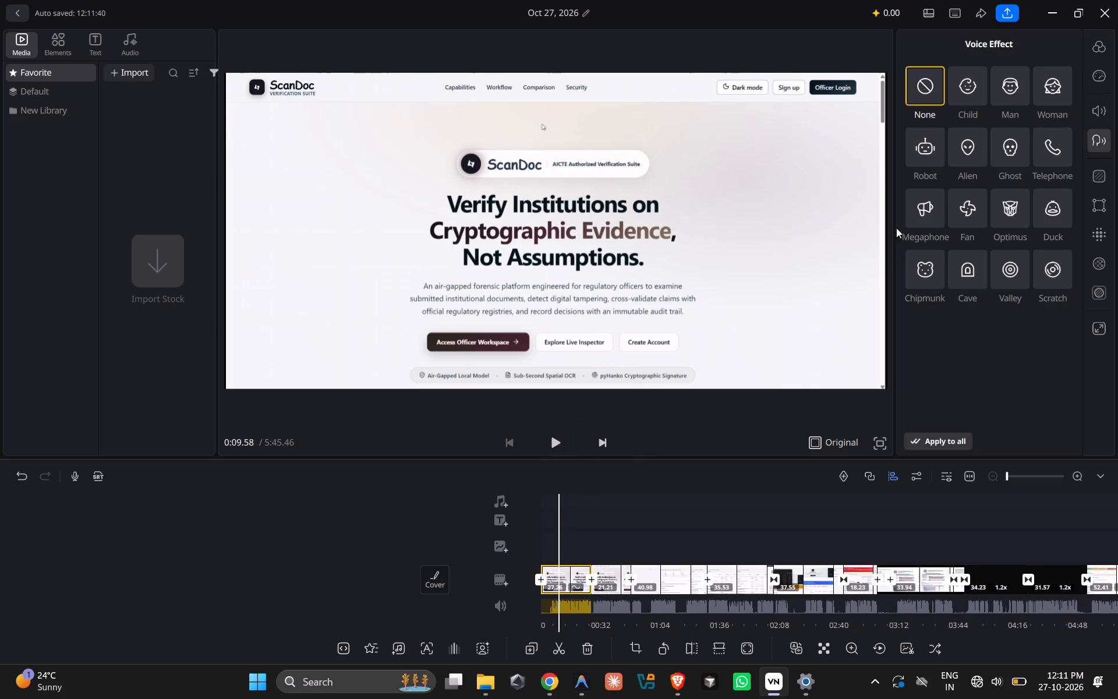
{"action": "left_click", "coordinate": [1009, 92]}
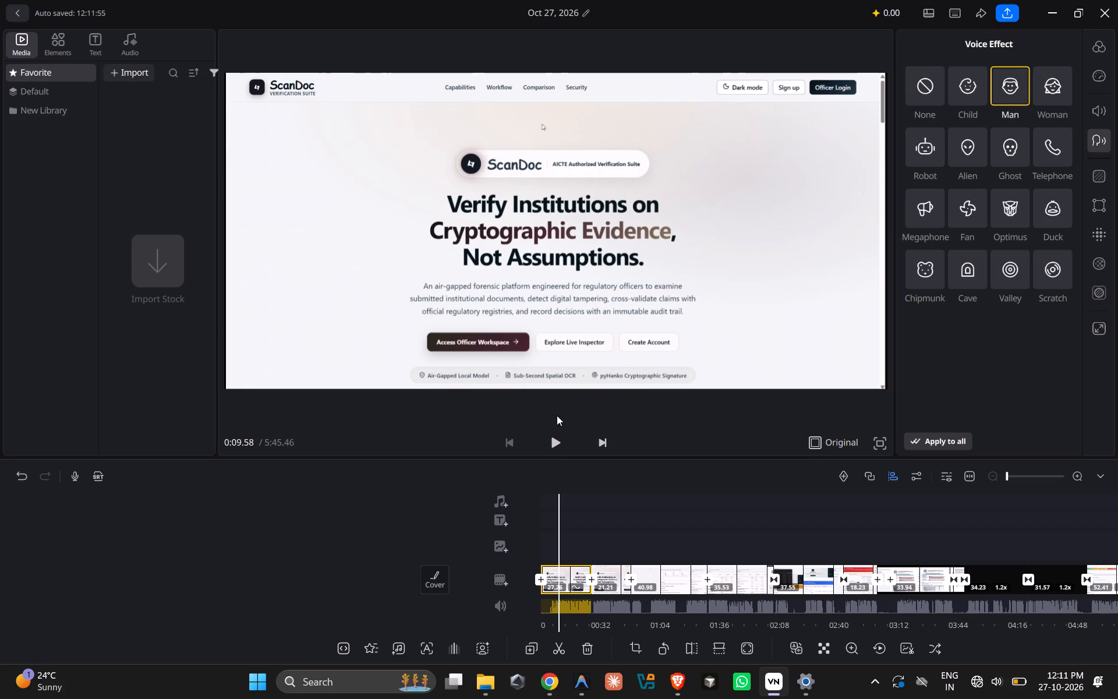
{"action": "left_click", "coordinate": [550, 442]}
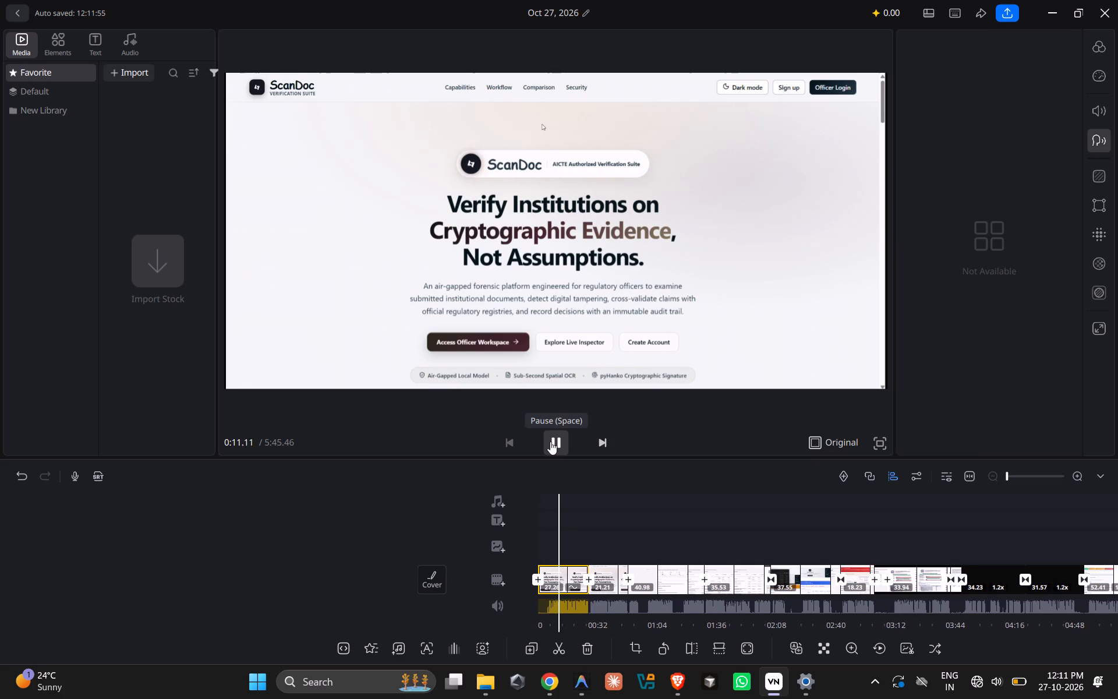
{"action": "right_click", "coordinate": [550, 442]}
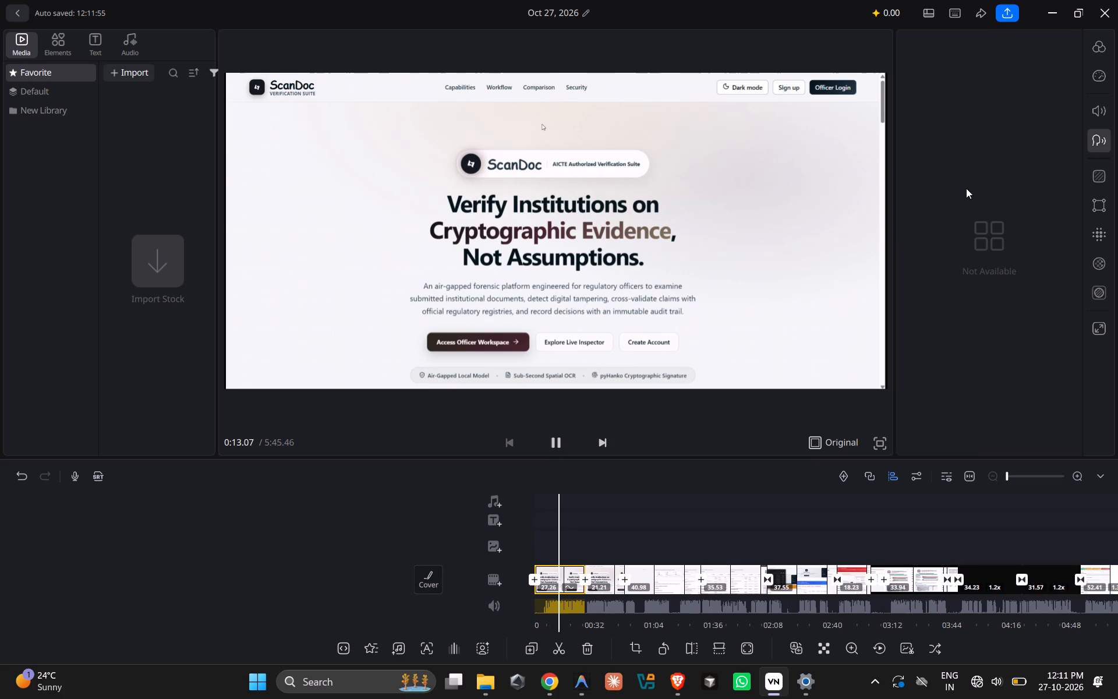
{"action": "left_click", "coordinate": [550, 434]}
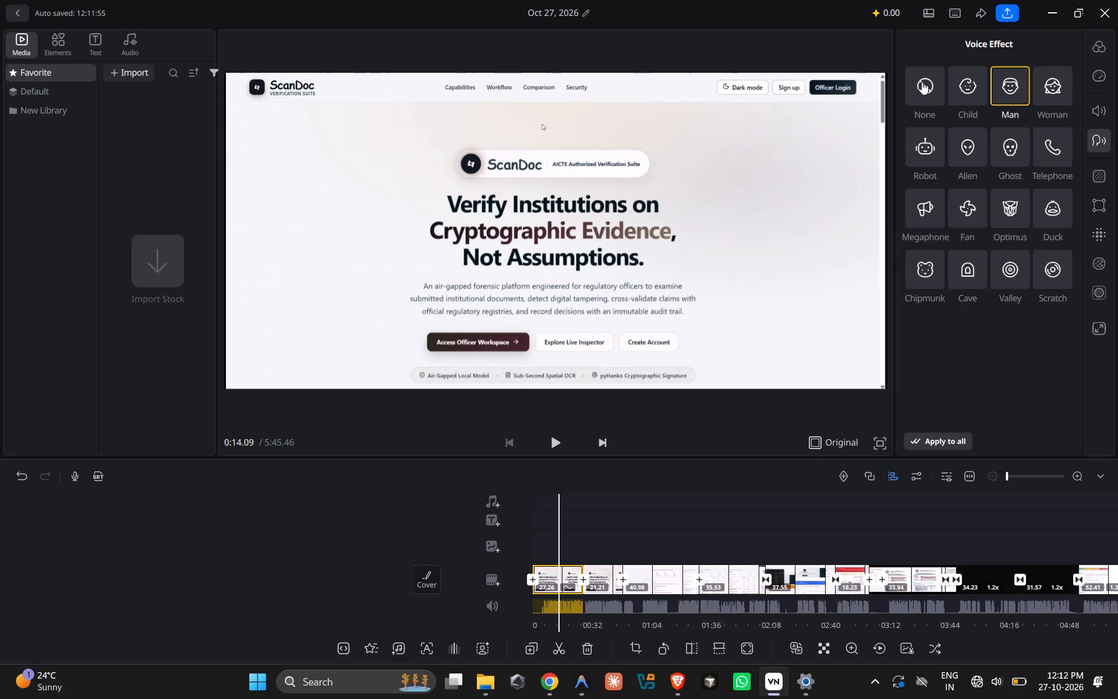
Set the opening 27.26-second clip's voice effect to None.
{"action": "left_click", "coordinate": [921, 81]}
Play the cut from the 31.57-second clip into the final 1.3x clip, from about 4:49 to 5:03.
{"action": "scroll", "coordinate": [989, 569], "scroll_direction": "left", "scroll_amount": 7}
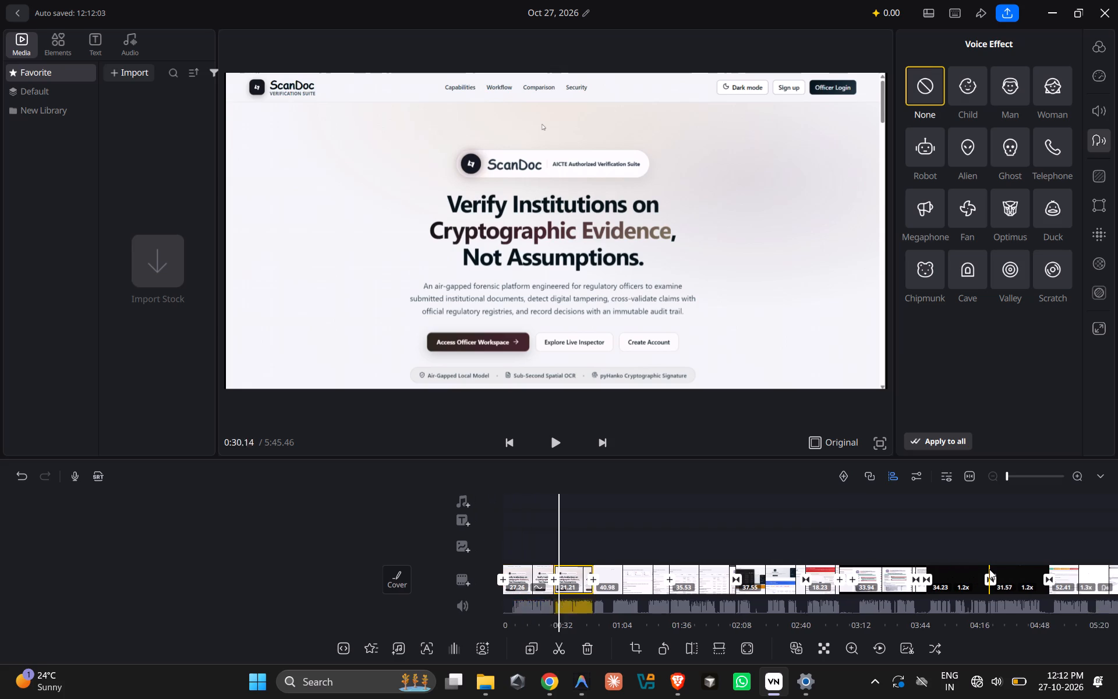
{"action": "scroll", "coordinate": [989, 569], "scroll_direction": "left", "scroll_amount": 15}
{"action": "scroll", "coordinate": [791, 587], "scroll_direction": "up", "scroll_amount": 2, "text": "ctrl"}
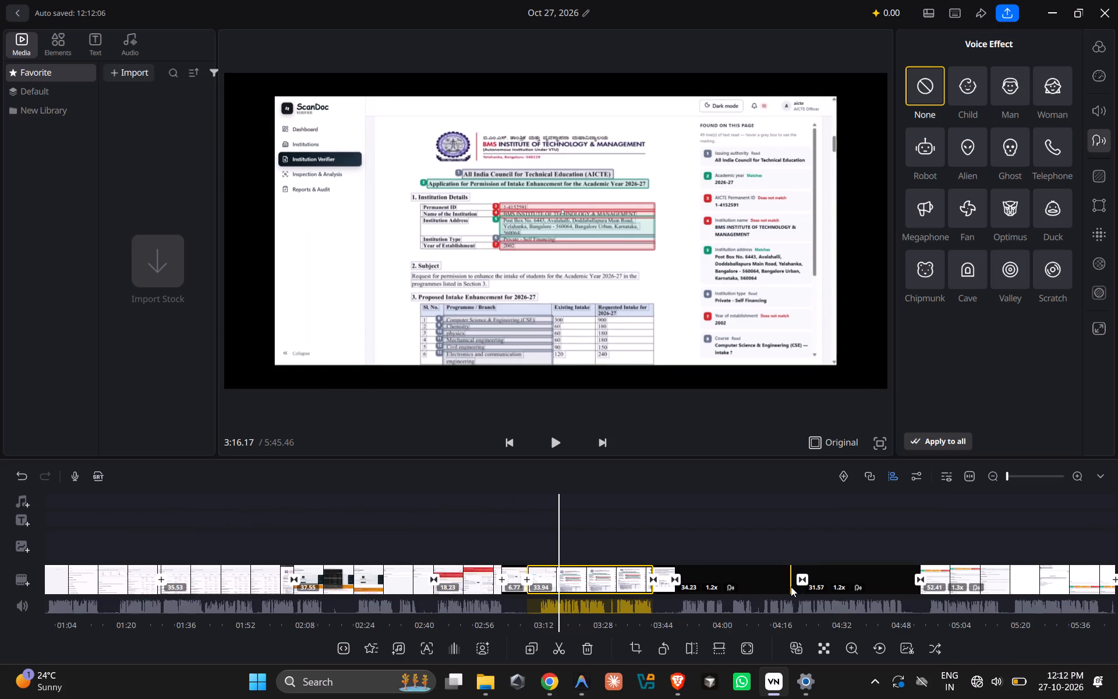
{"action": "scroll", "coordinate": [1042, 604], "scroll_direction": "left", "scroll_amount": 18}
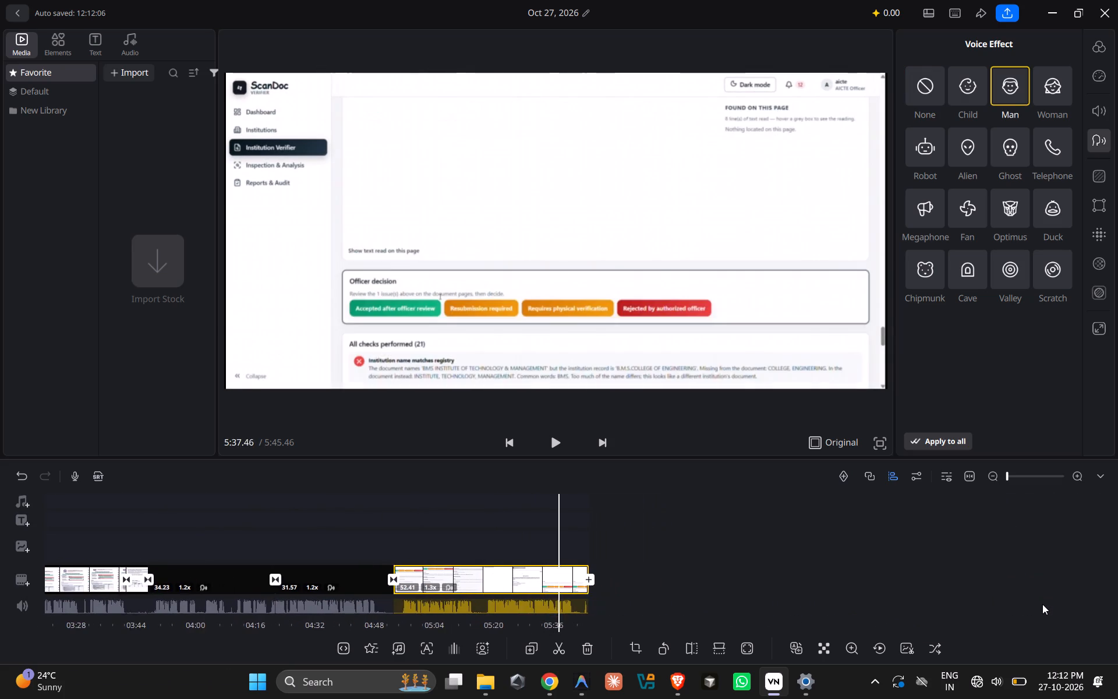
{"action": "scroll", "coordinate": [1042, 604], "scroll_direction": "right", "scroll_amount": 4}
{"action": "scroll", "coordinate": [1042, 604], "scroll_direction": "left", "scroll_amount": 7}
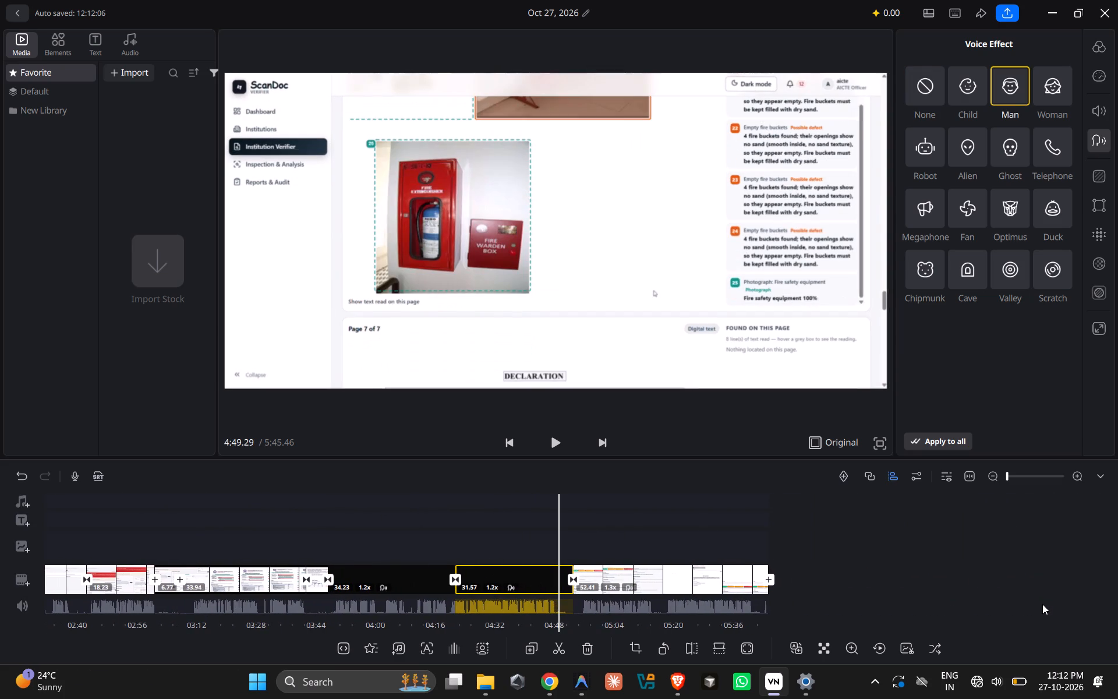
{"action": "left_click", "coordinate": [550, 443]}
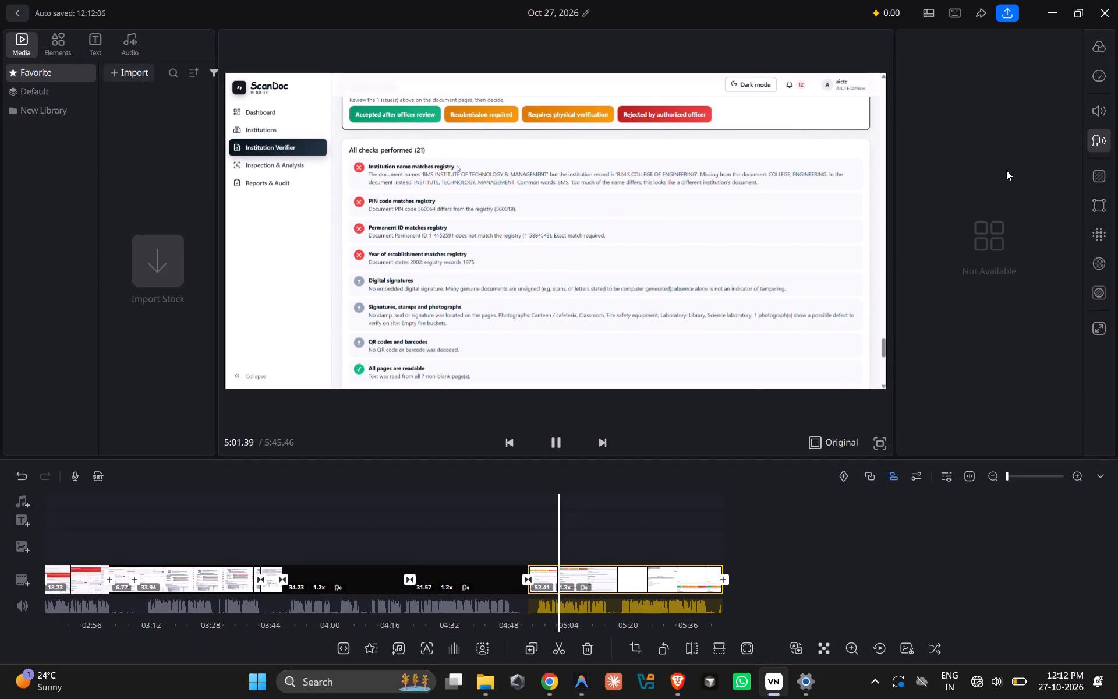
{"action": "left_click", "coordinate": [553, 440]}
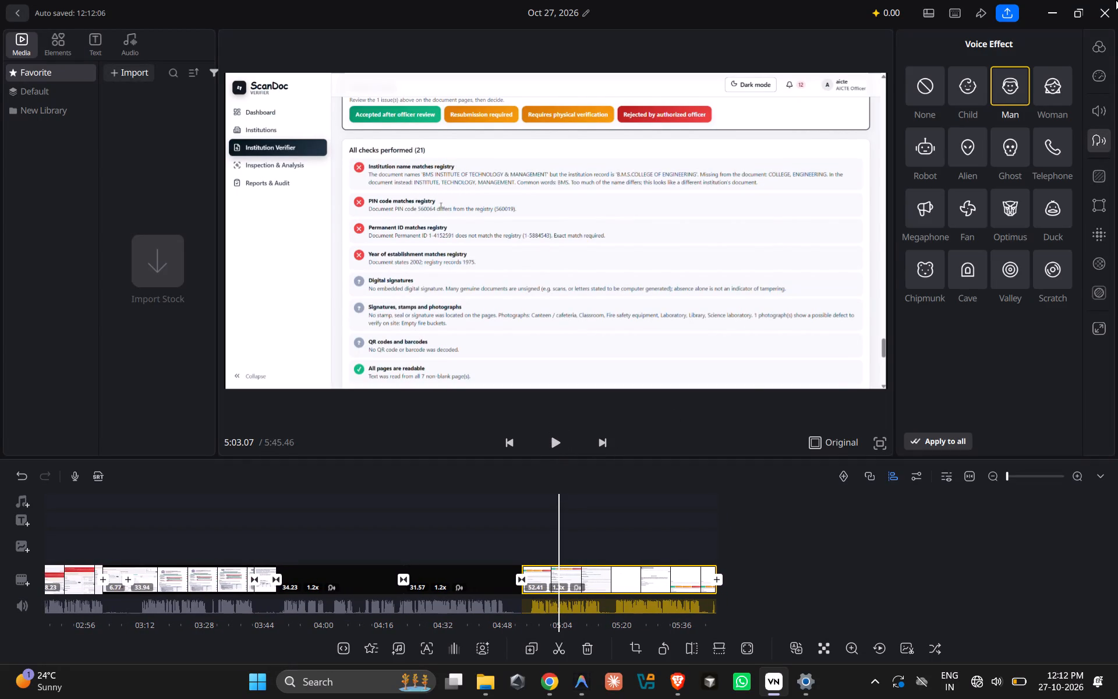
Export the video to the Videos\VN folder with manual quality at 1080p, 30 fps and 12.2 Mbps average bitrate.
{"action": "left_click", "coordinate": [1005, 7]}
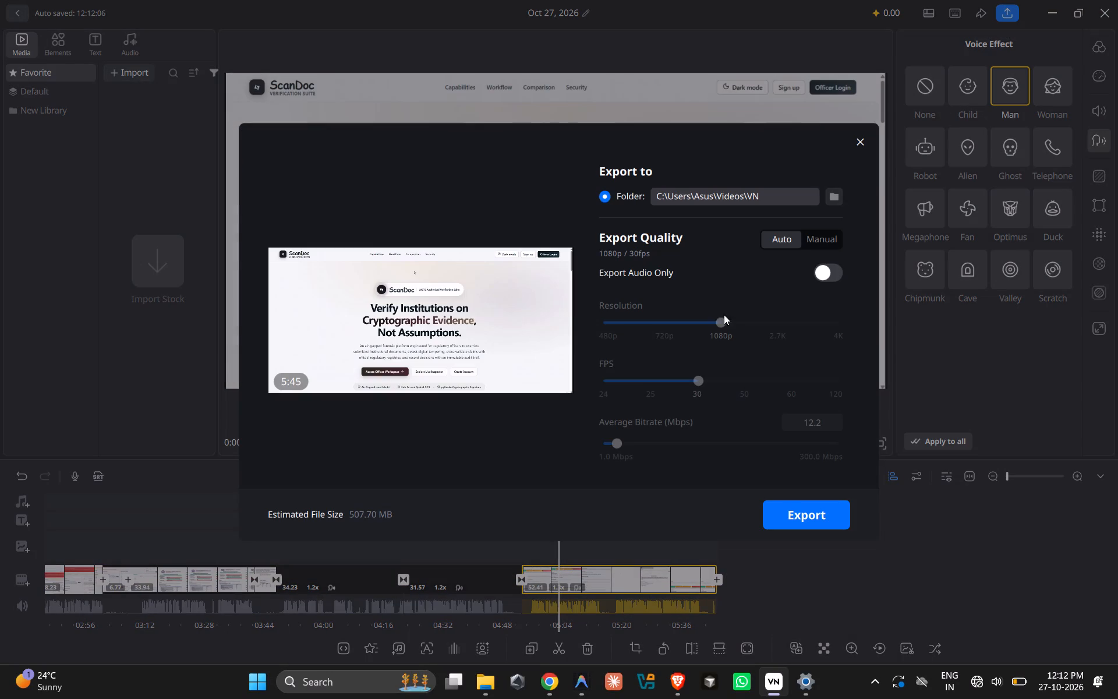
{"action": "left_click", "coordinate": [811, 243]}
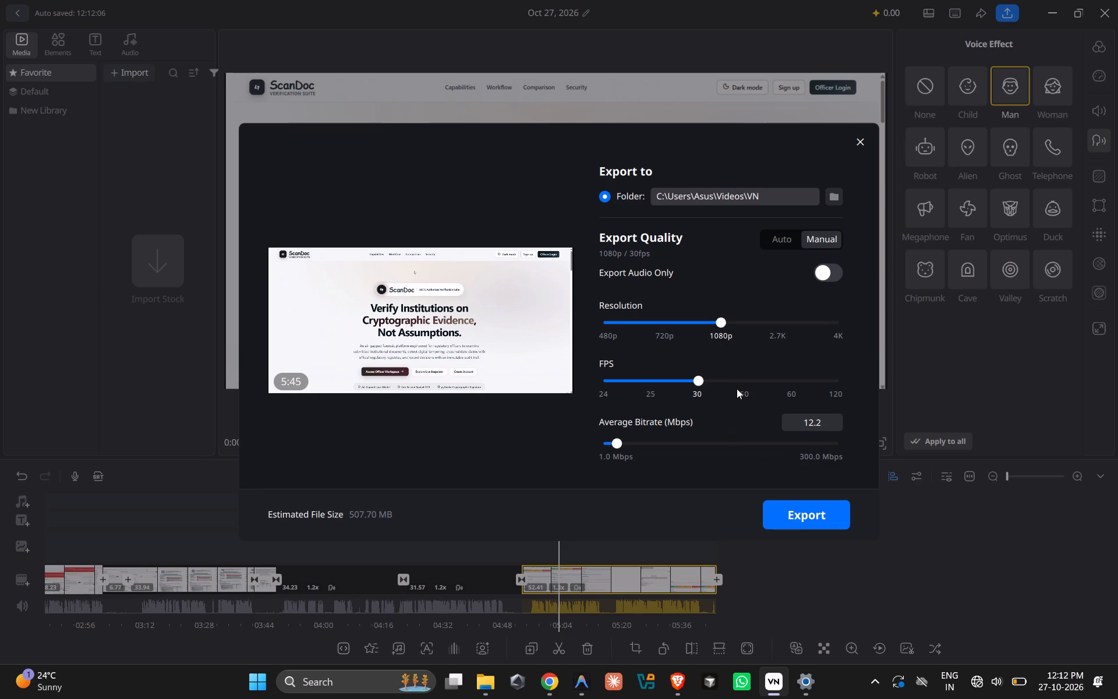
{"action": "left_click", "coordinate": [721, 379]}
{"action": "left_click", "coordinate": [714, 376]}
{"action": "left_click_drag", "start_coordinate": [696, 376], "coordinate": [714, 384]}
{"action": "left_click_drag", "start_coordinate": [714, 384], "coordinate": [718, 382]}
{"action": "left_click", "coordinate": [806, 517]}
{"action": "left_click", "coordinate": [806, 517]}
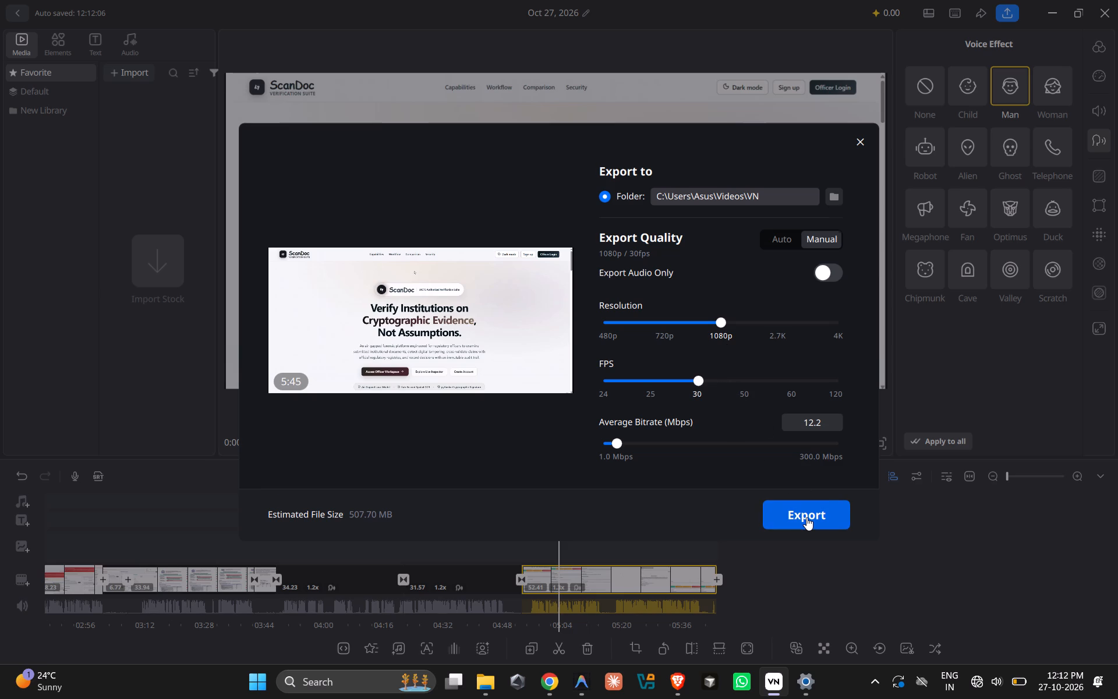
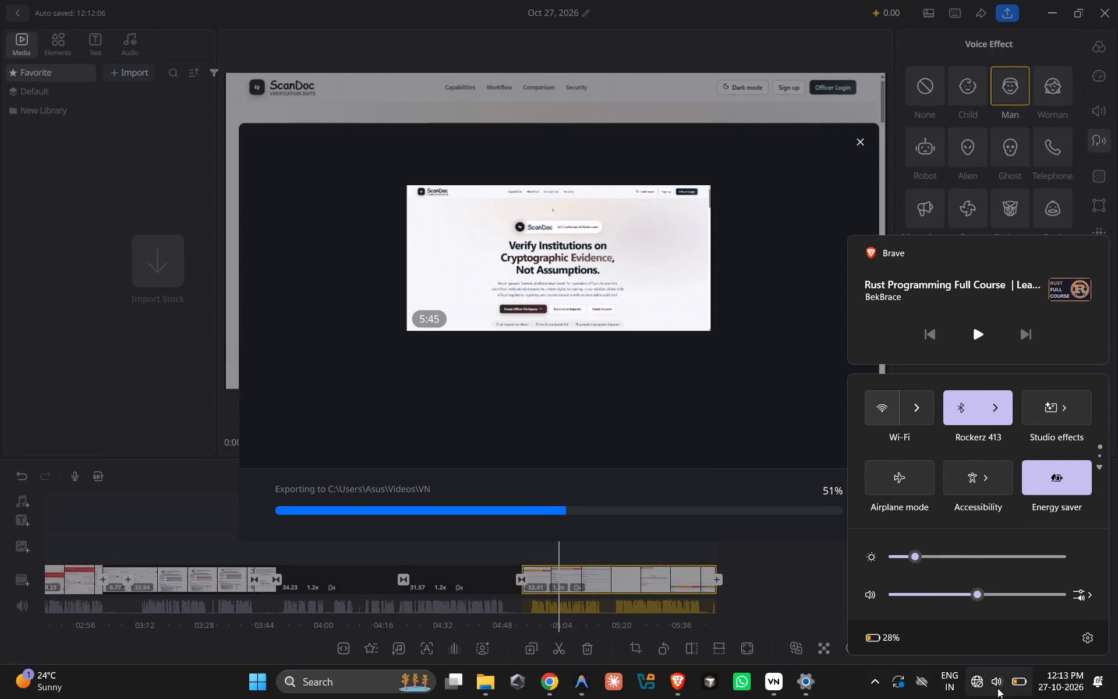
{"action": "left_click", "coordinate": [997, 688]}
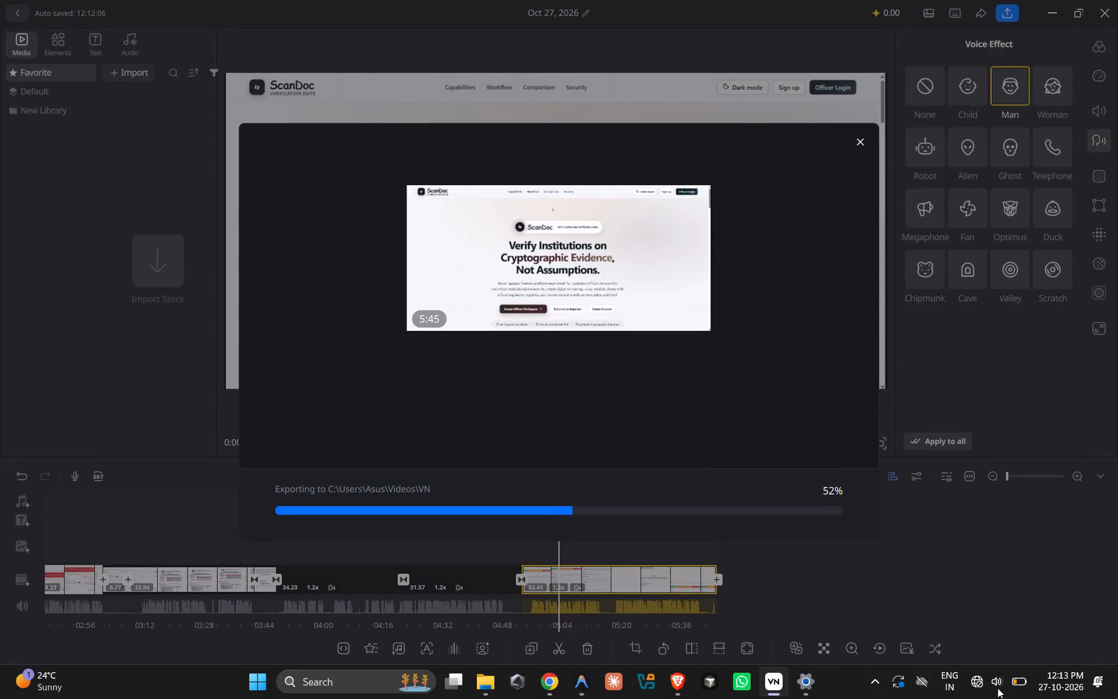
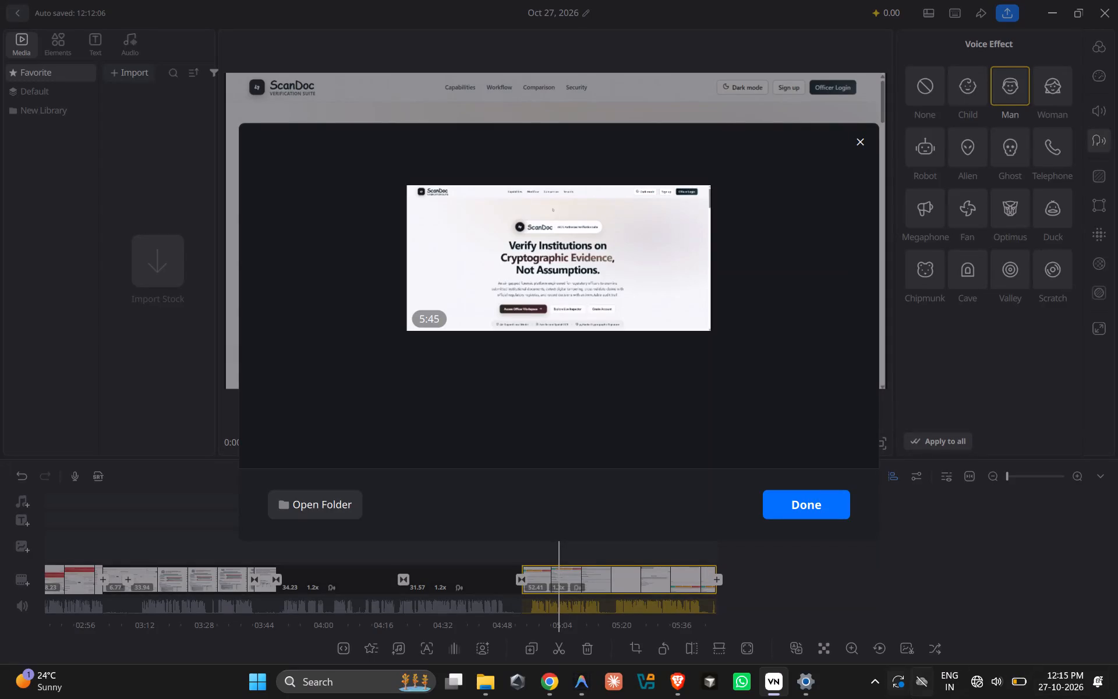
Dismiss the completed export, return to the projects overview and create a new empty project.
{"action": "left_click", "coordinate": [782, 513]}
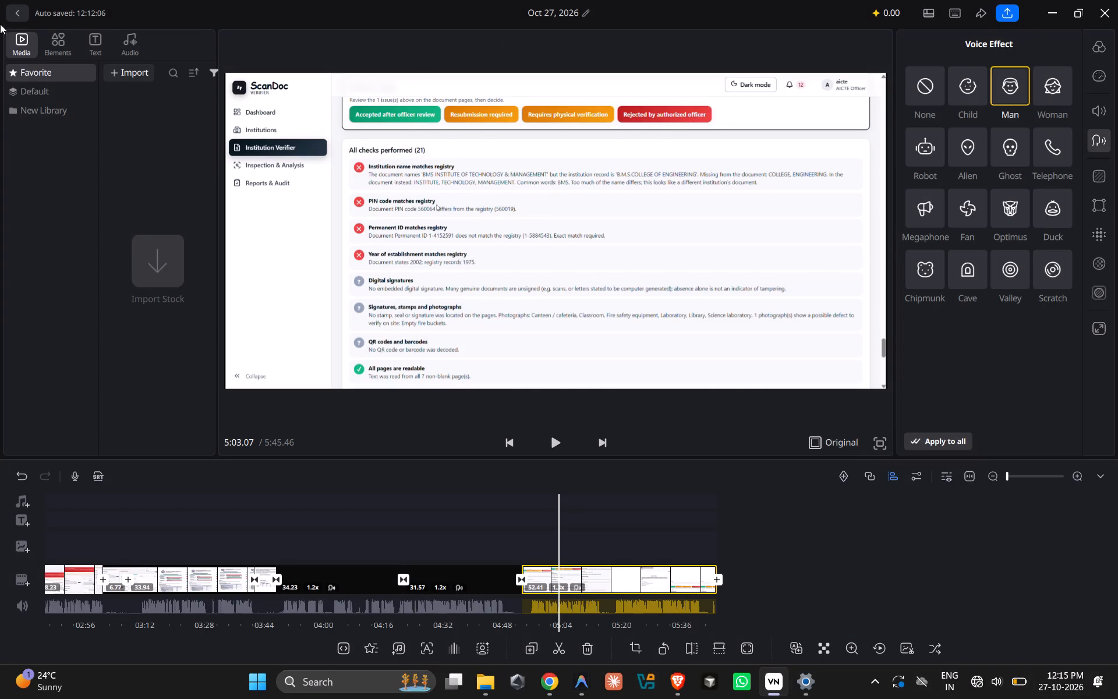
{"action": "left_click", "coordinate": [20, 10]}
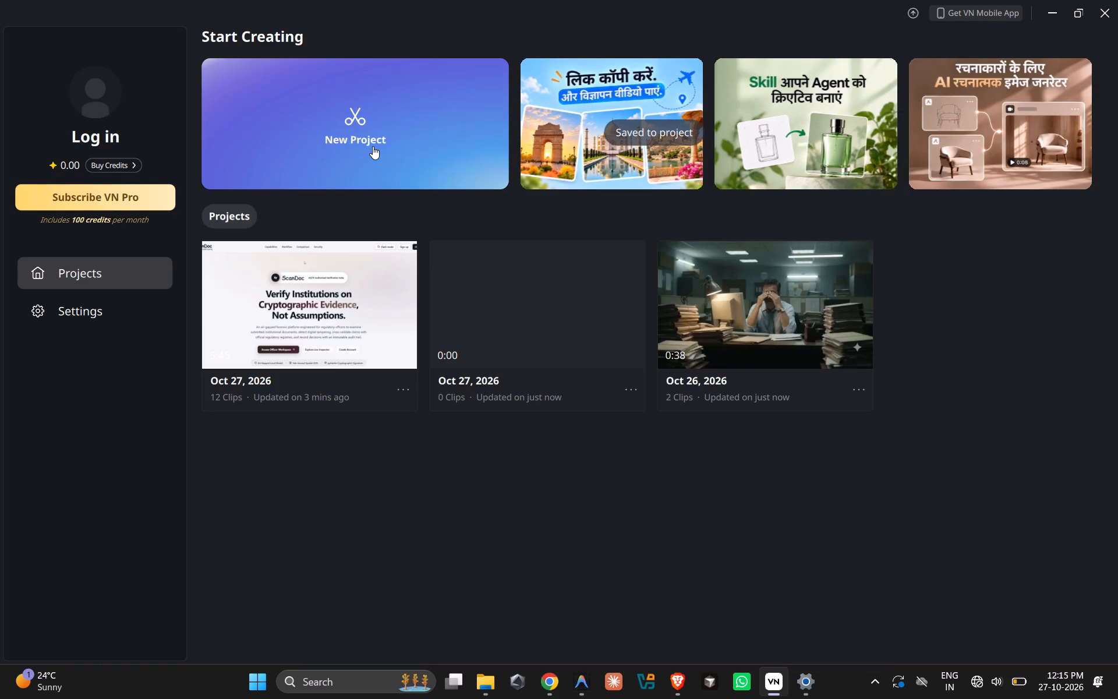
{"action": "left_click", "coordinate": [373, 146]}
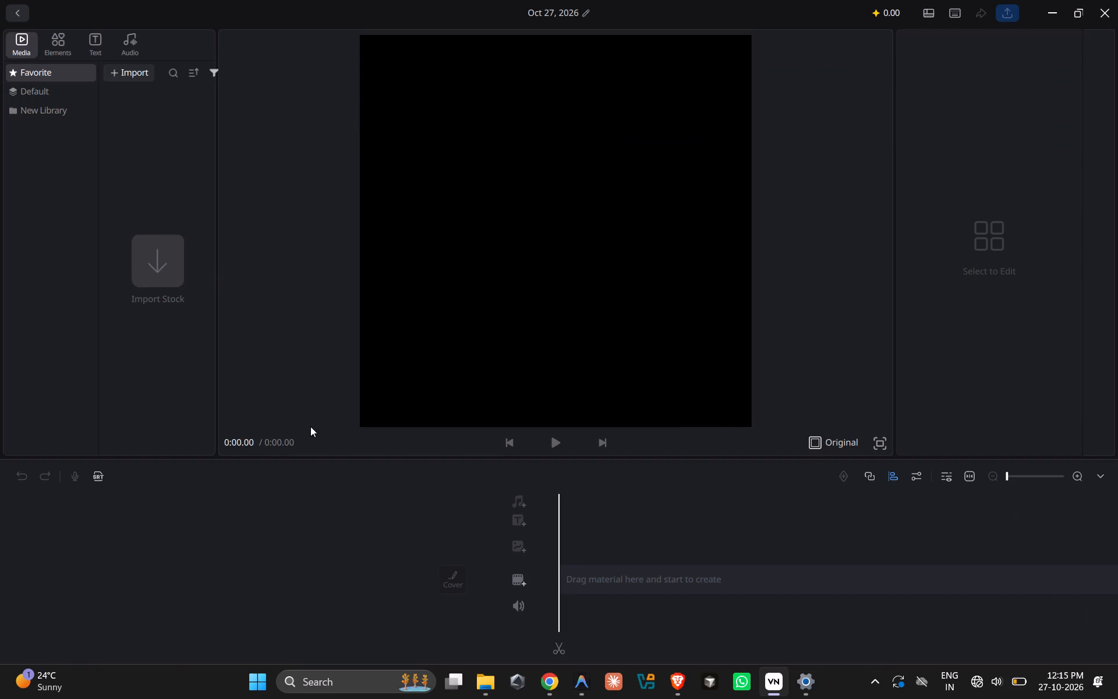
Switch to File Explorer and look through the Desktop, Downloads, This PC, Videos, Documents and Pictures folders for media for the new project.
{"action": "left_click", "coordinate": [482, 674]}
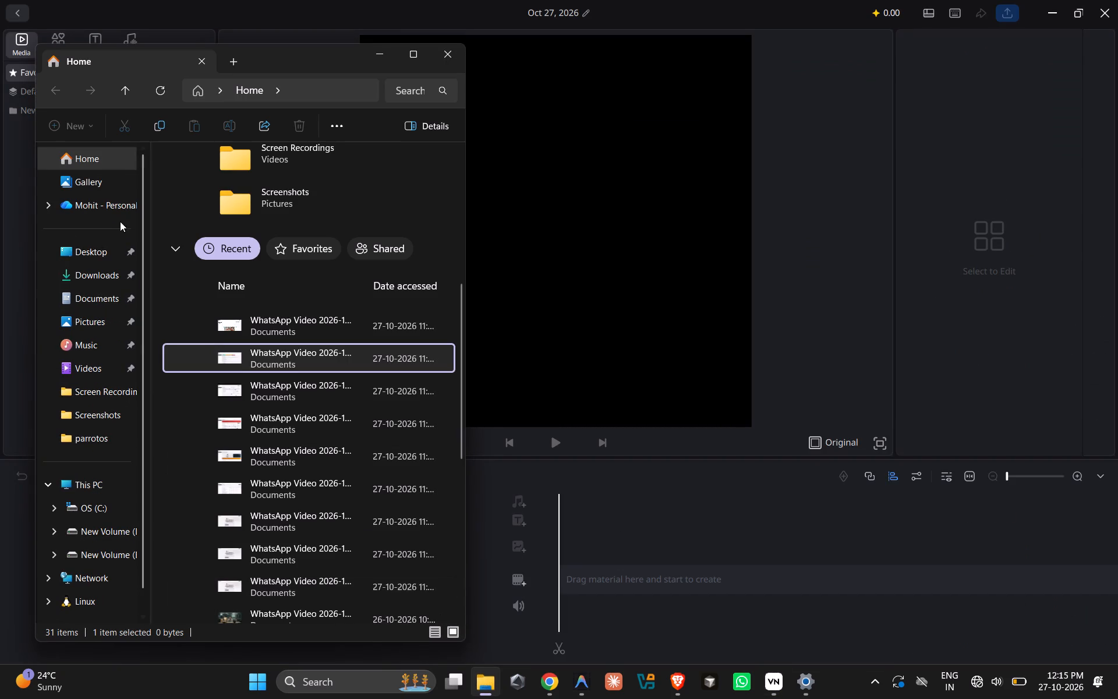
{"action": "left_click", "coordinate": [94, 157]}
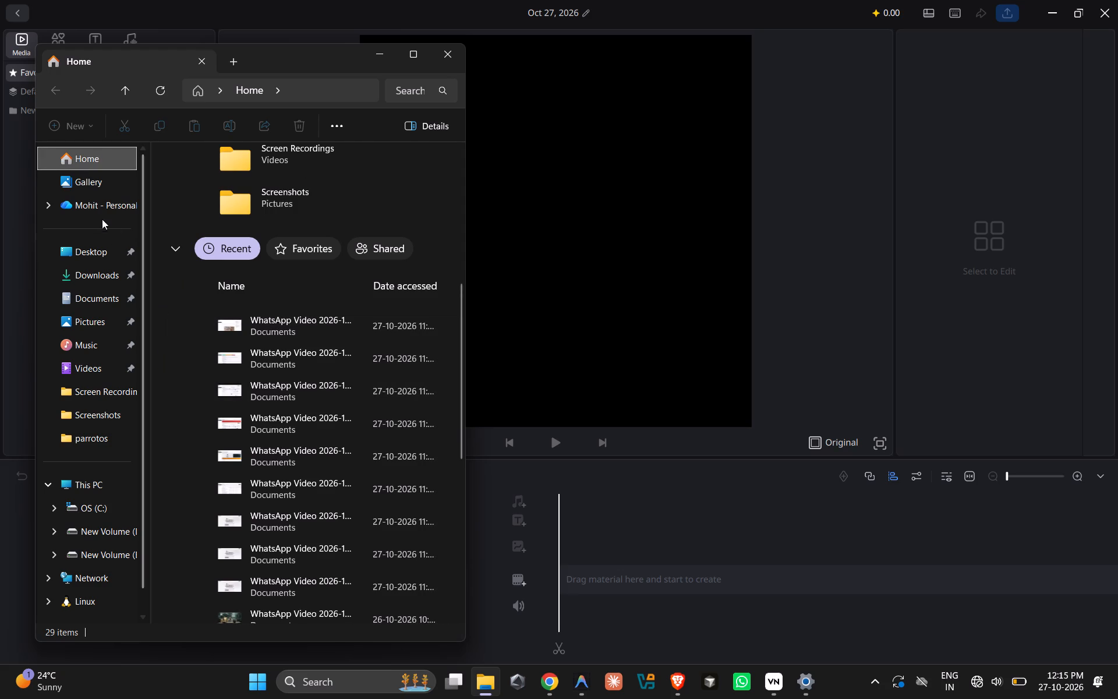
{"action": "left_click", "coordinate": [87, 250]}
{"action": "scroll", "coordinate": [250, 382], "scroll_direction": "down", "scroll_amount": 2}
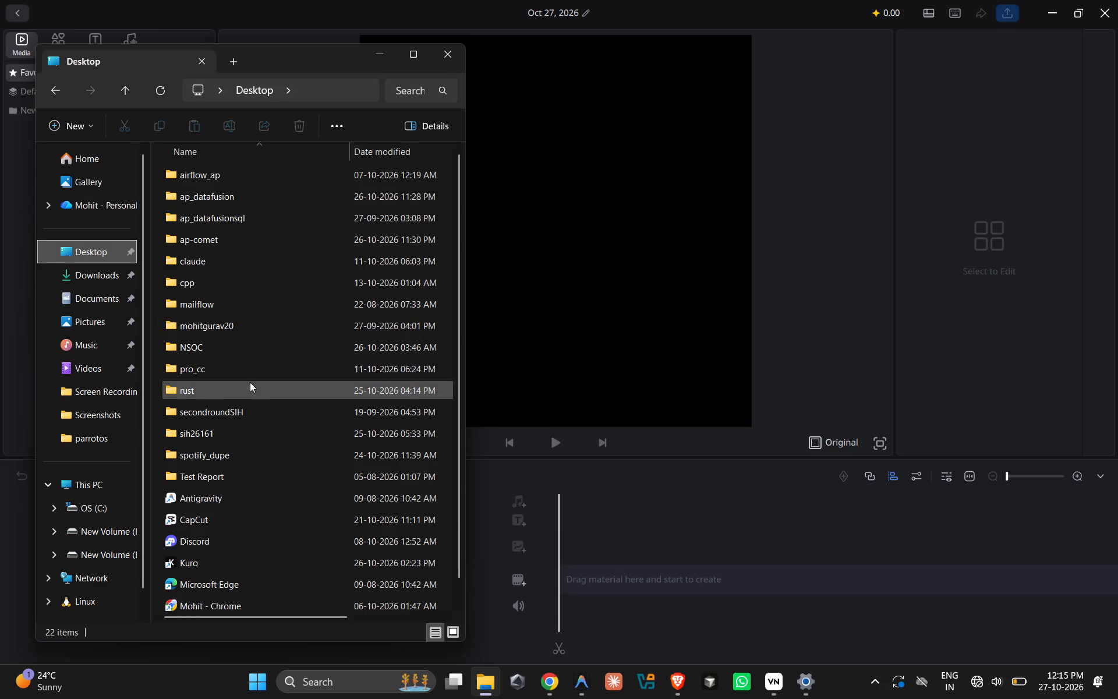
{"action": "scroll", "coordinate": [250, 382], "scroll_direction": "down", "scroll_amount": 3}
{"action": "left_click", "coordinate": [80, 276]}
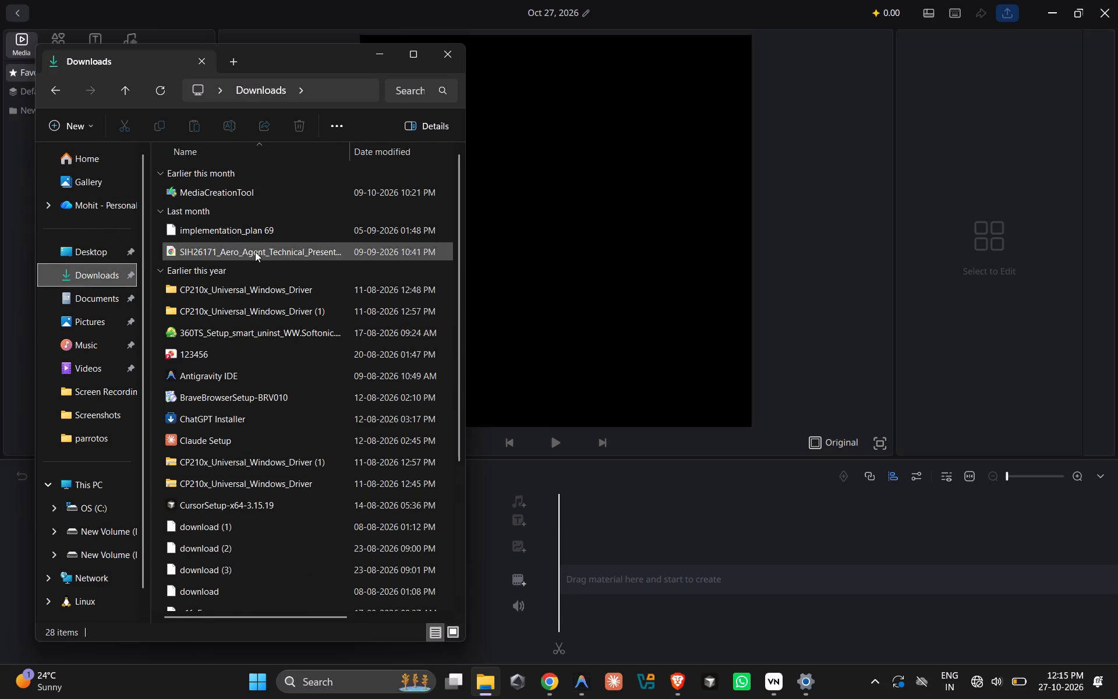
{"action": "left_click", "coordinate": [100, 492]}
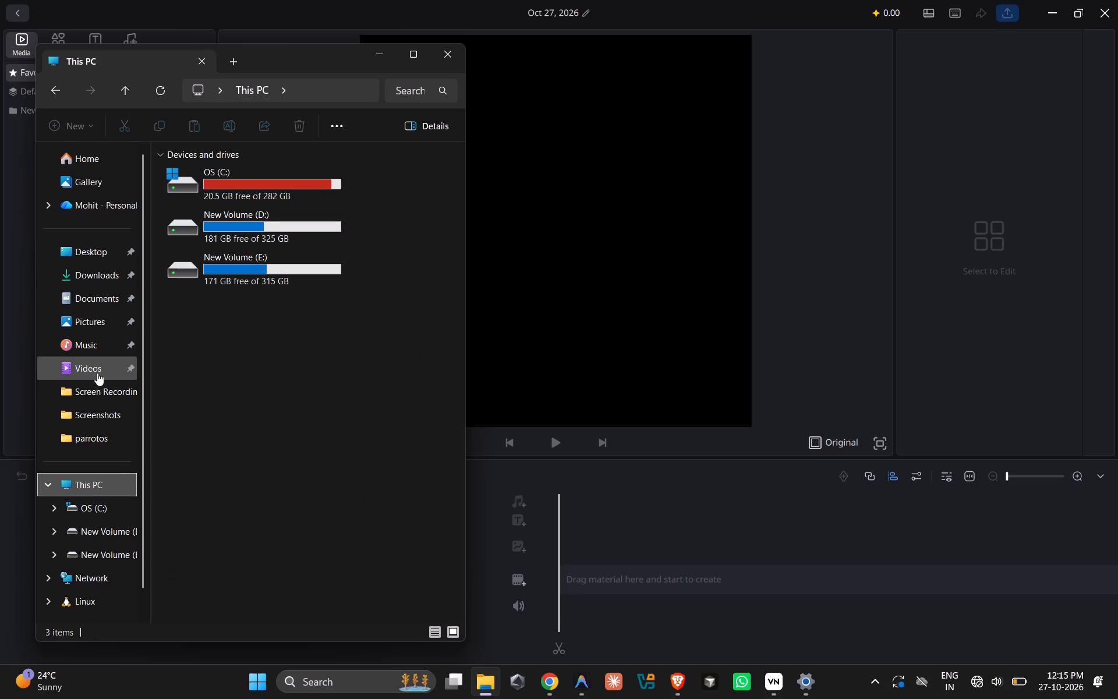
{"action": "left_click", "coordinate": [87, 363]}
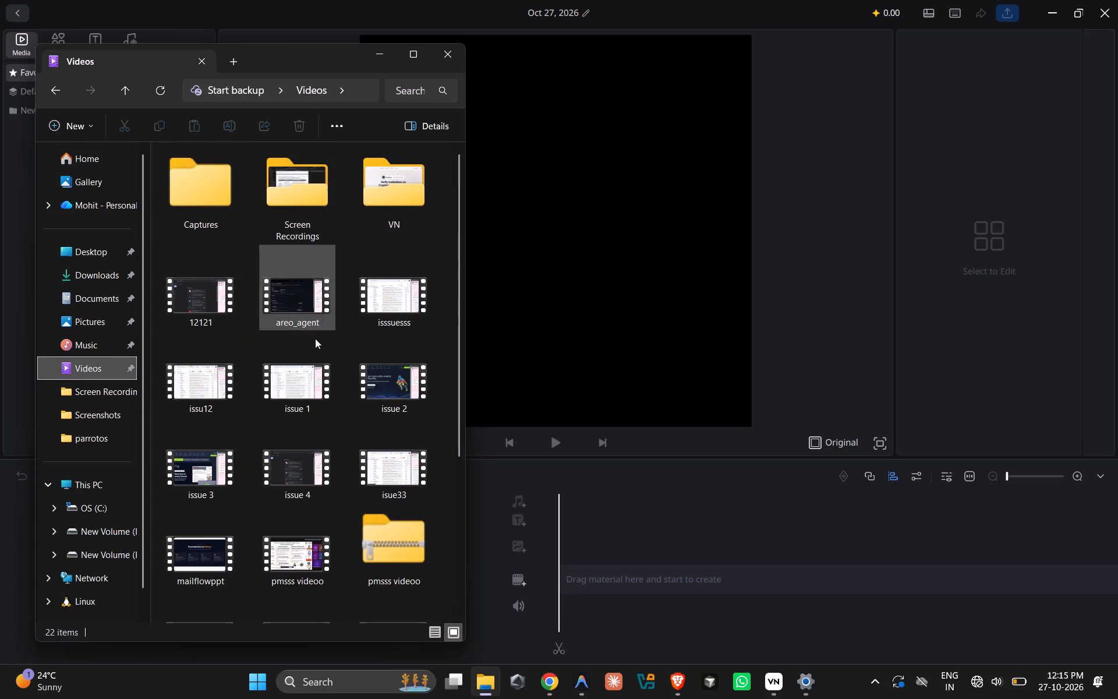
{"action": "scroll", "coordinate": [312, 390], "scroll_direction": "down", "scroll_amount": 5}
{"action": "scroll", "coordinate": [312, 390], "scroll_direction": "up", "scroll_amount": 2}
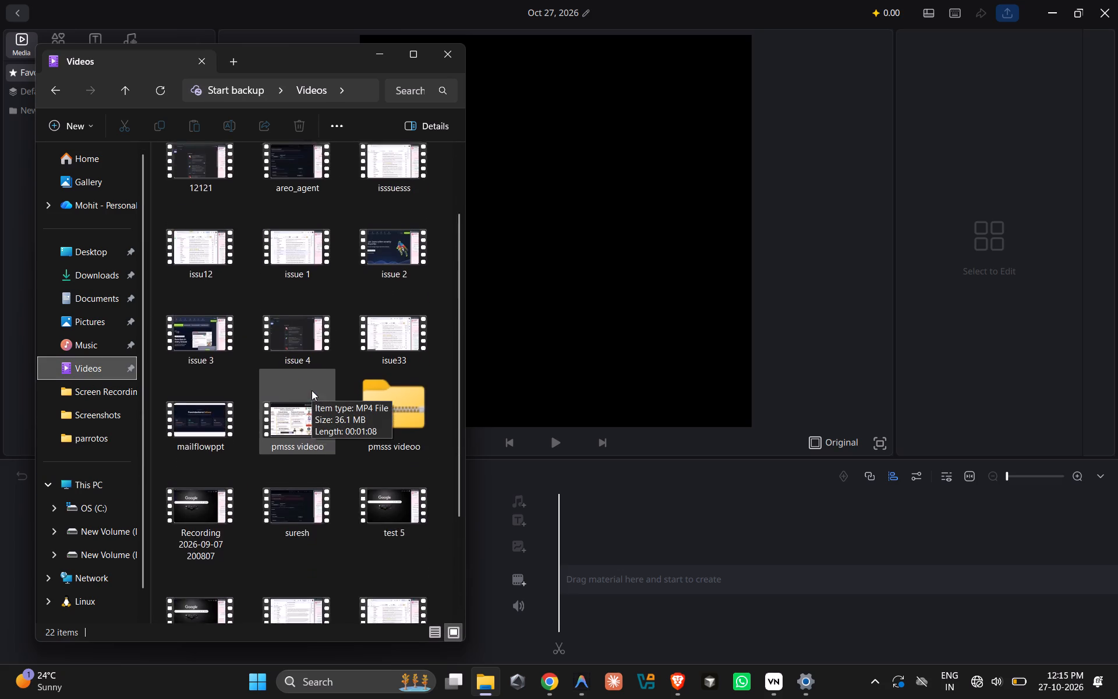
{"action": "scroll", "coordinate": [312, 390], "scroll_direction": "up", "scroll_amount": 4}
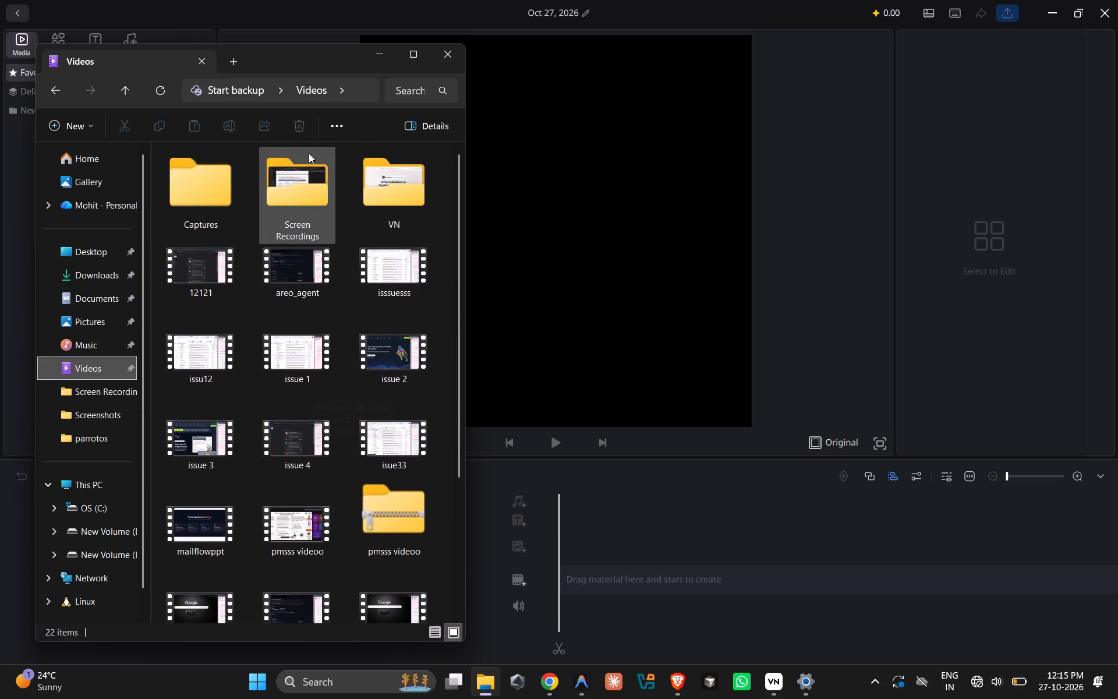
{"action": "left_click", "coordinate": [86, 303]}
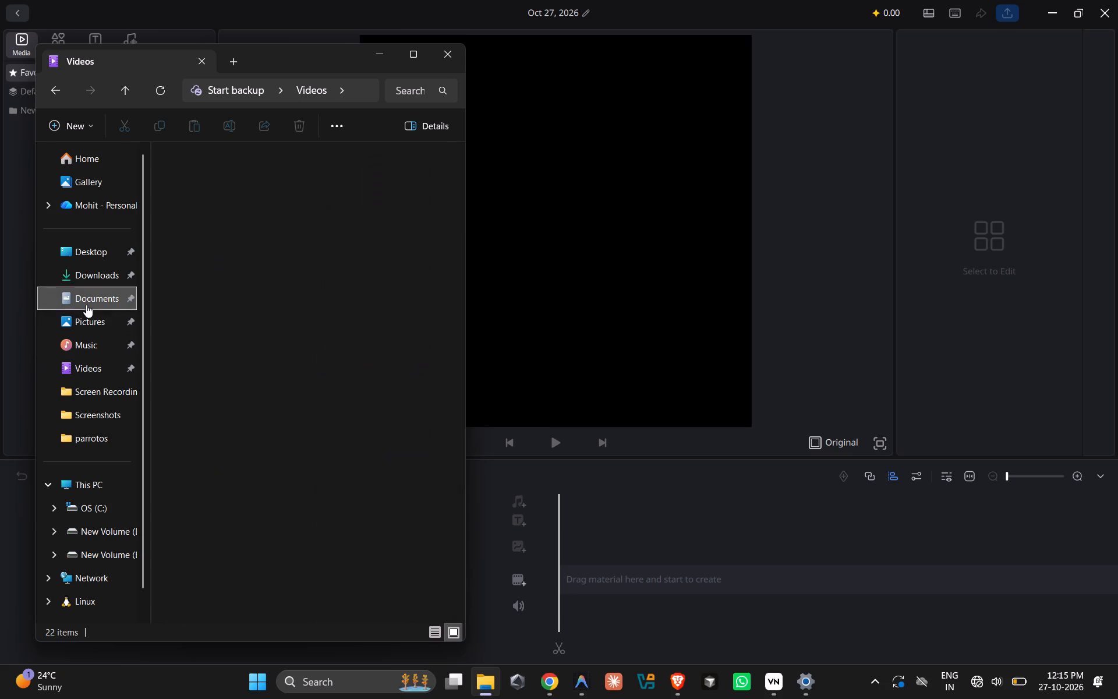
{"action": "left_click", "coordinate": [93, 326]}
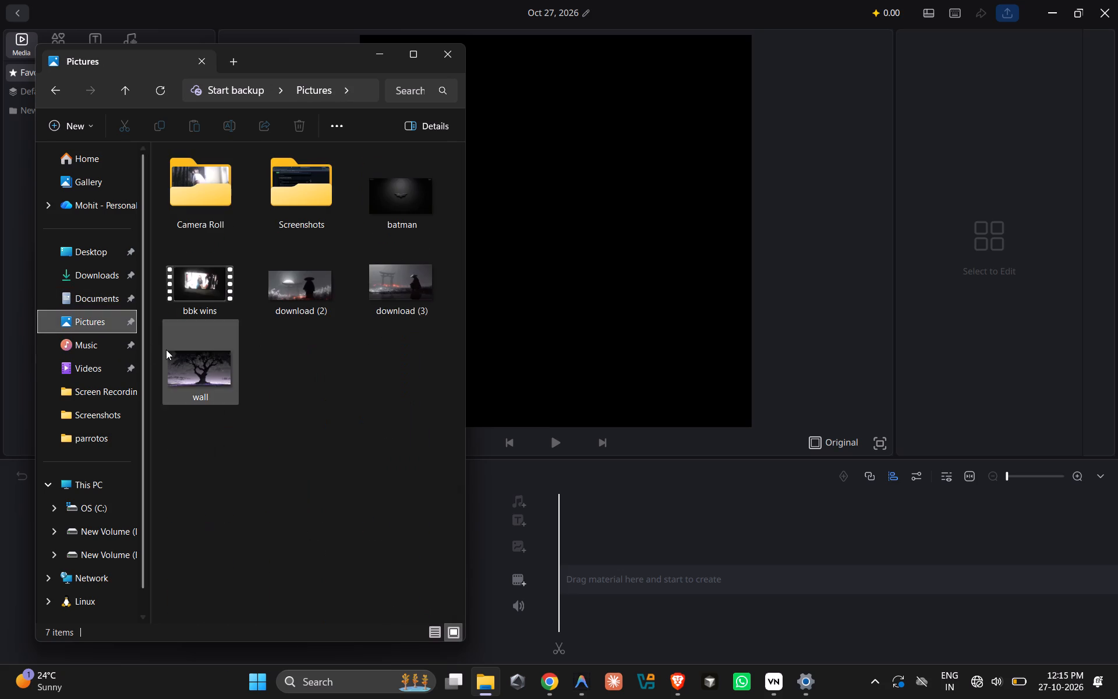
Return to the video editor, leave the empty project and reopen the 12-clip ScanDoc project from the projects overview.
{"action": "left_click", "coordinate": [372, 58]}
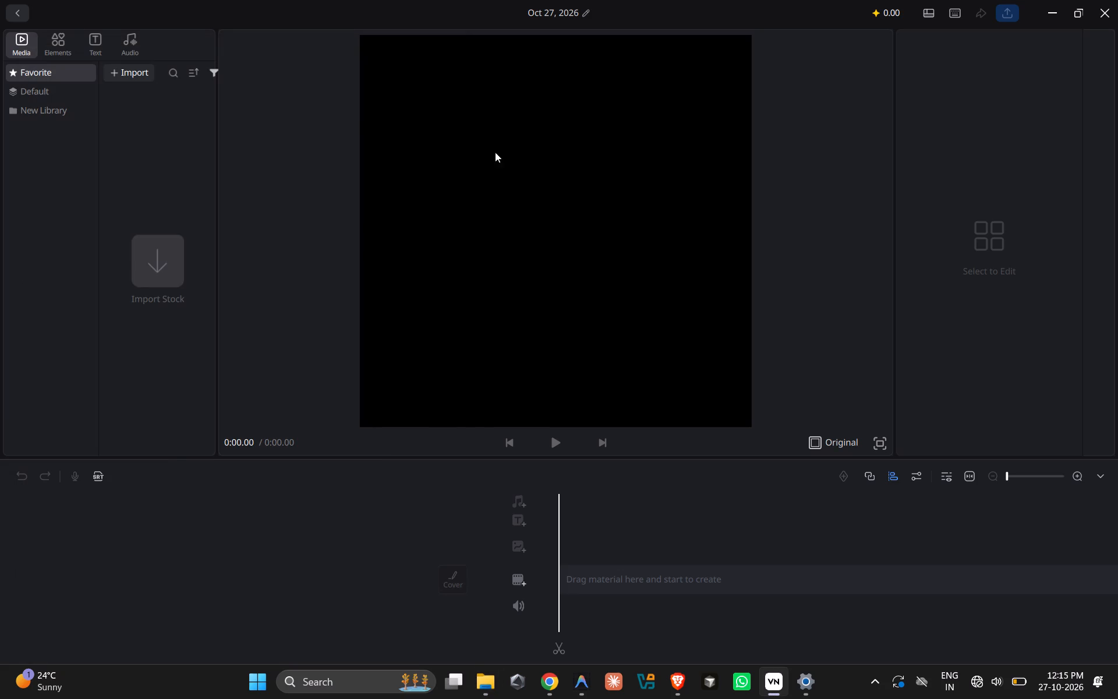
{"action": "left_click", "coordinate": [15, 16]}
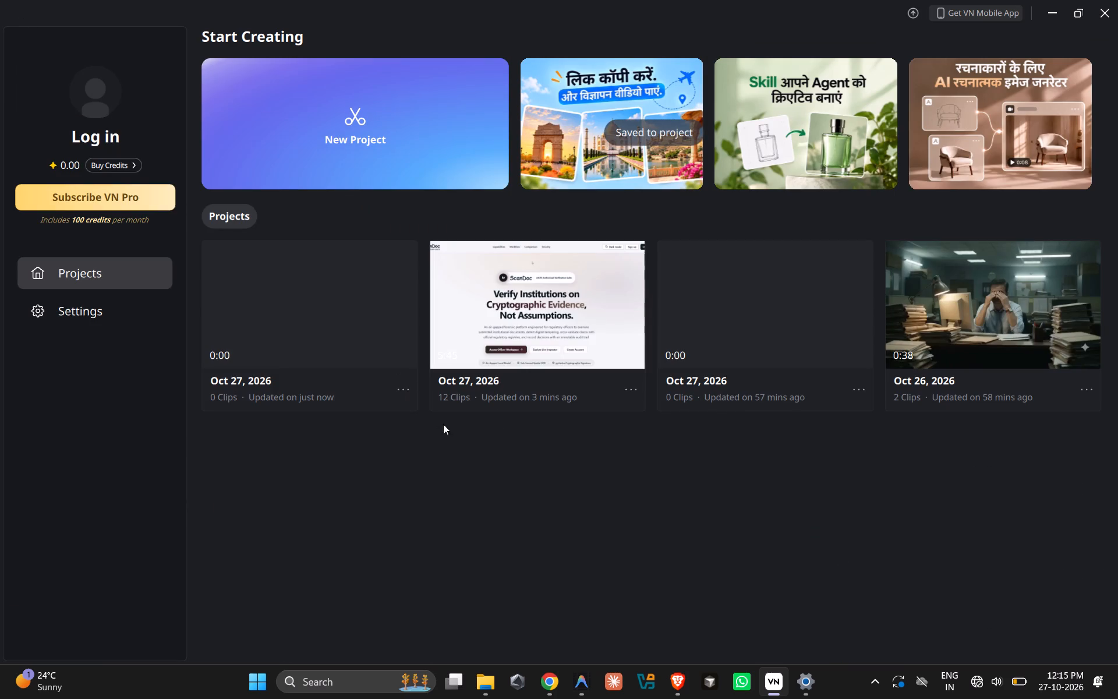
{"action": "left_click", "coordinate": [593, 356]}
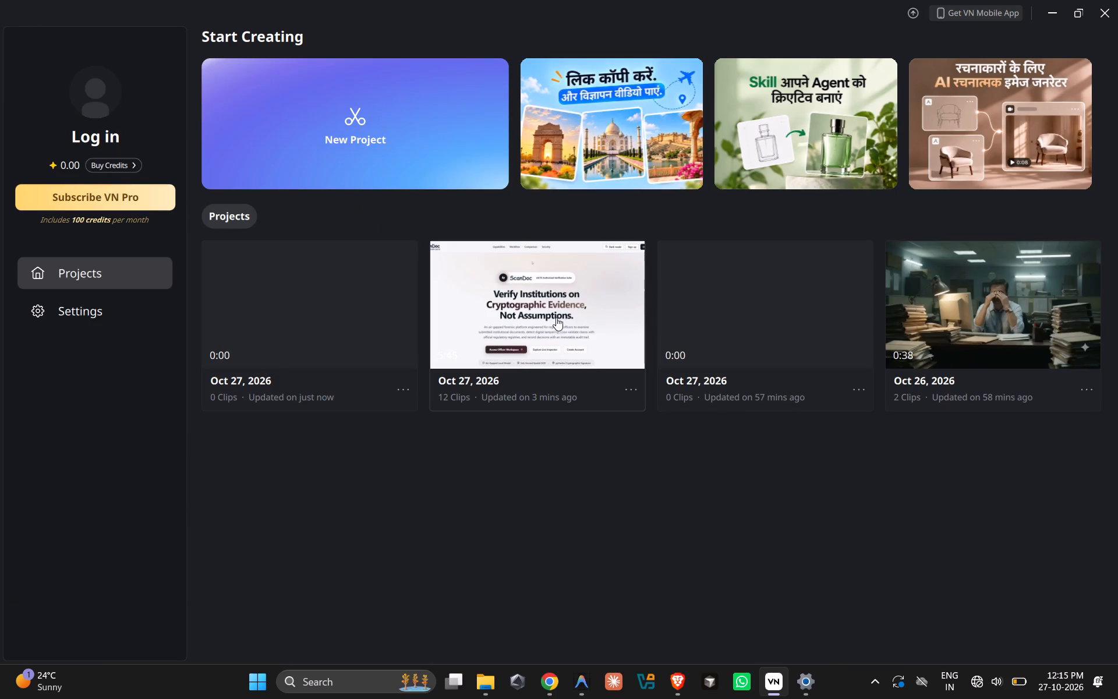
{"action": "left_click", "coordinate": [556, 318]}
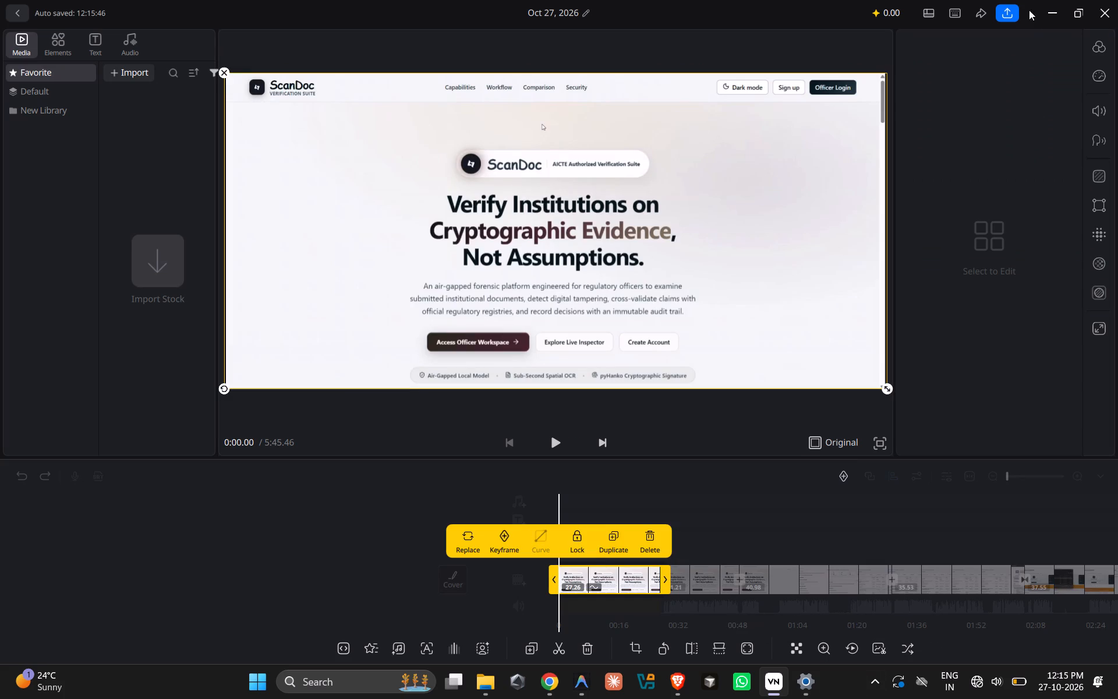
Minimize the editor, switch to File Explorer in a maximized window and look through the recent files on its Home page.
{"action": "left_click", "coordinate": [1050, 10]}
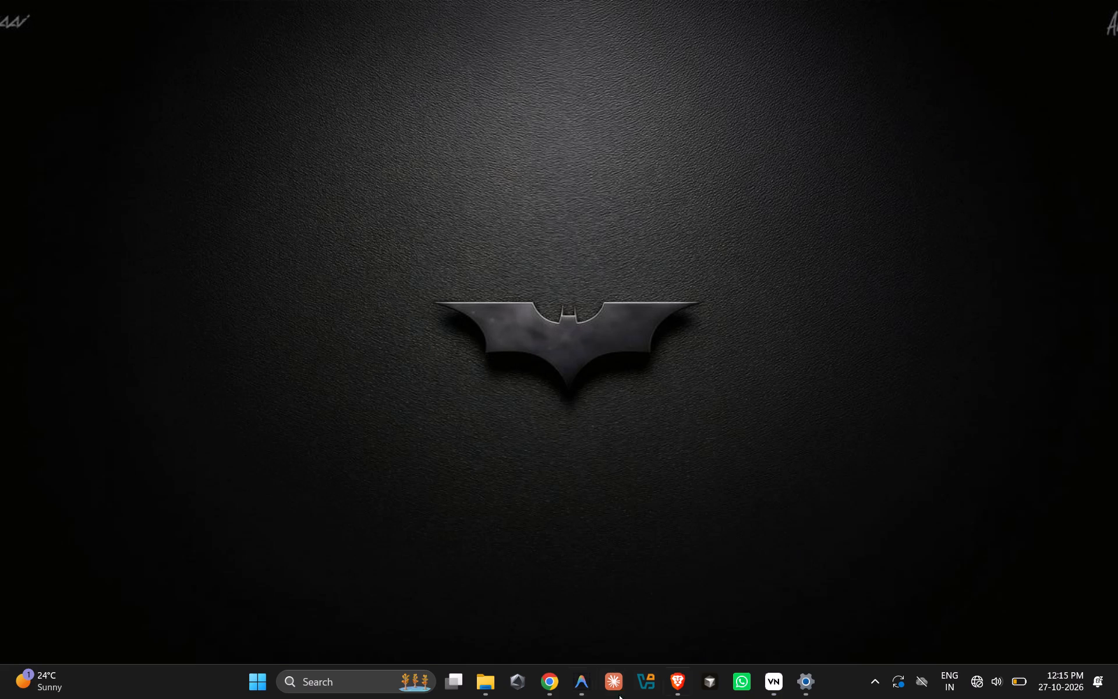
{"action": "left_click", "coordinate": [477, 680]}
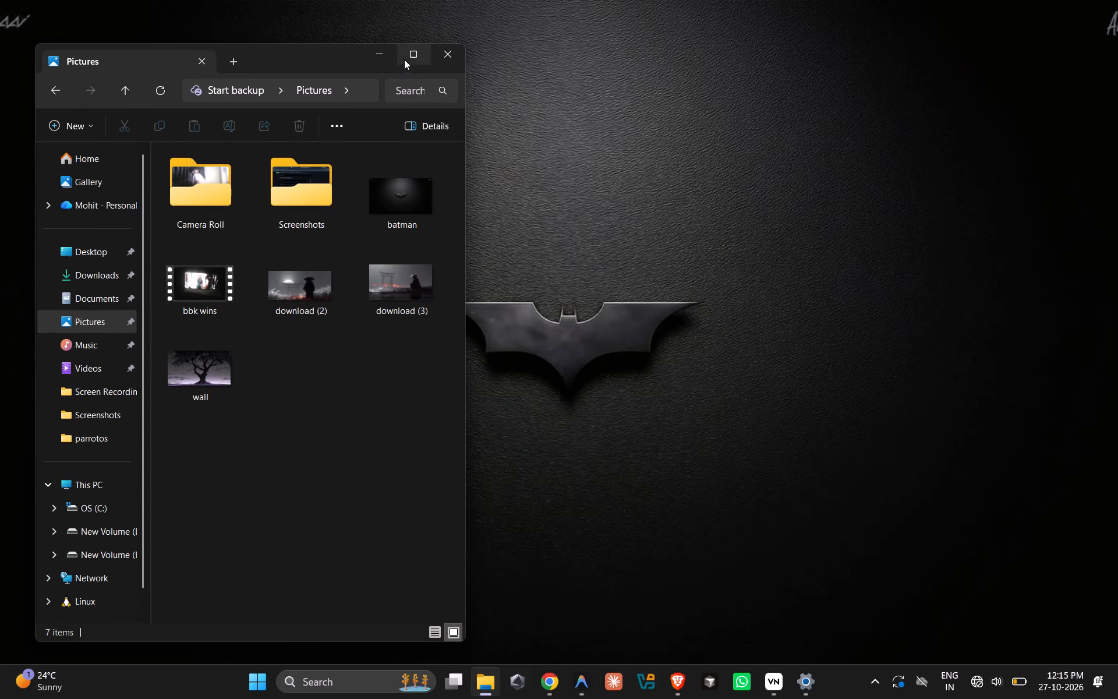
{"action": "left_click", "coordinate": [404, 59]}
{"action": "left_click", "coordinate": [77, 112]}
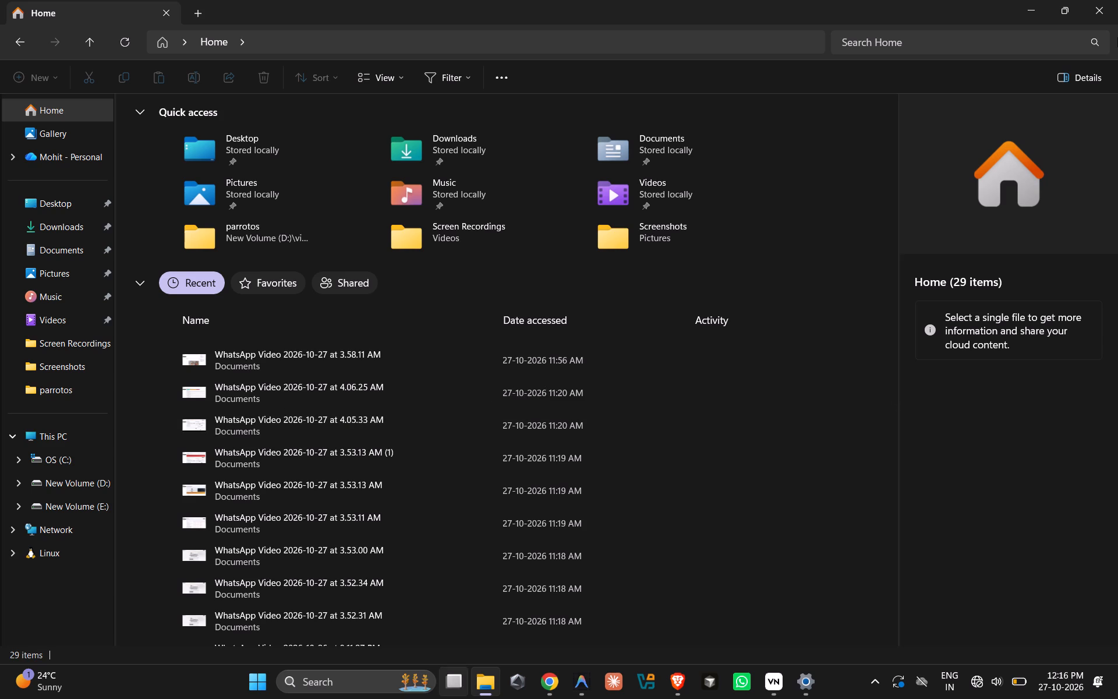
{"action": "scroll", "coordinate": [1117, 33], "scroll_direction": "up", "scroll_amount": 11}
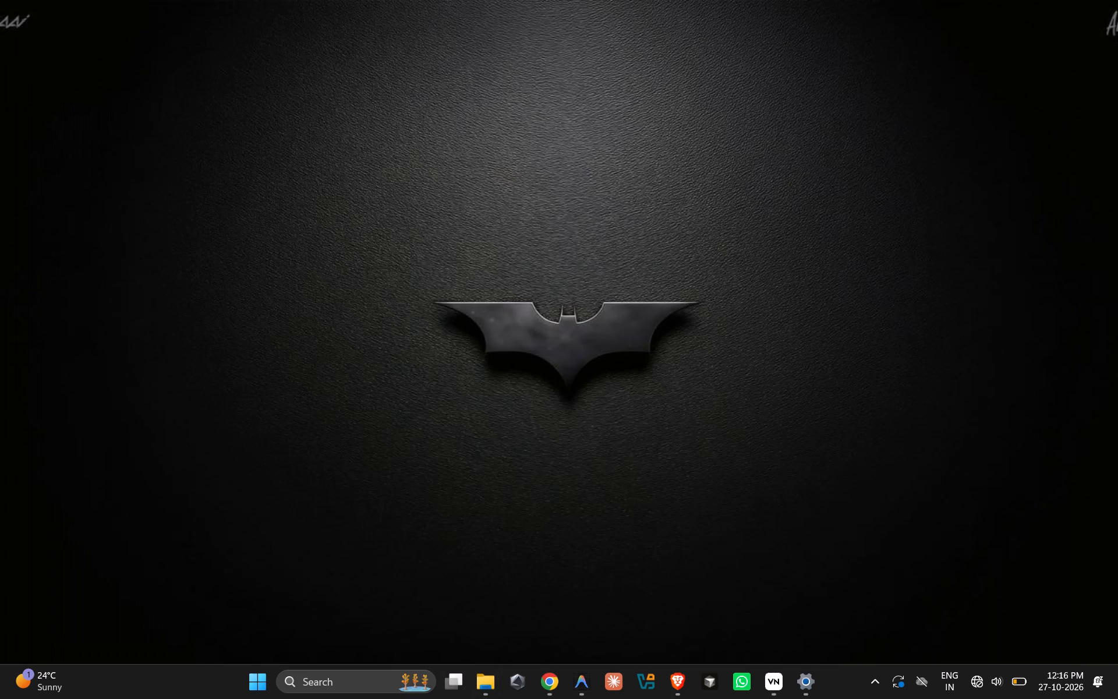